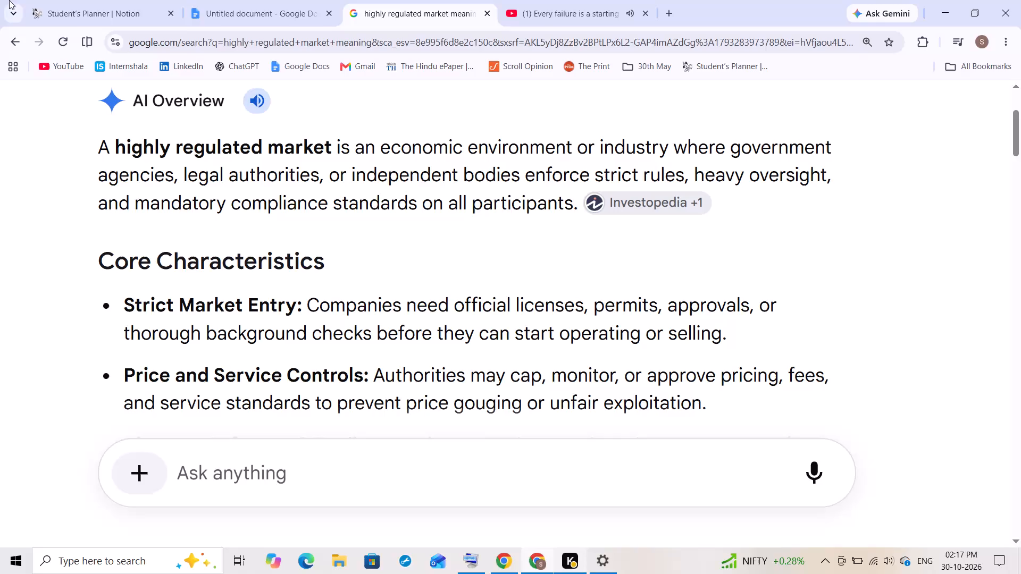
Switch to the Student's Planner in Notion, review the subject table in the Assignments calendar entry for 26–30 October 2026, and close the entry.
left_click(81, 0)
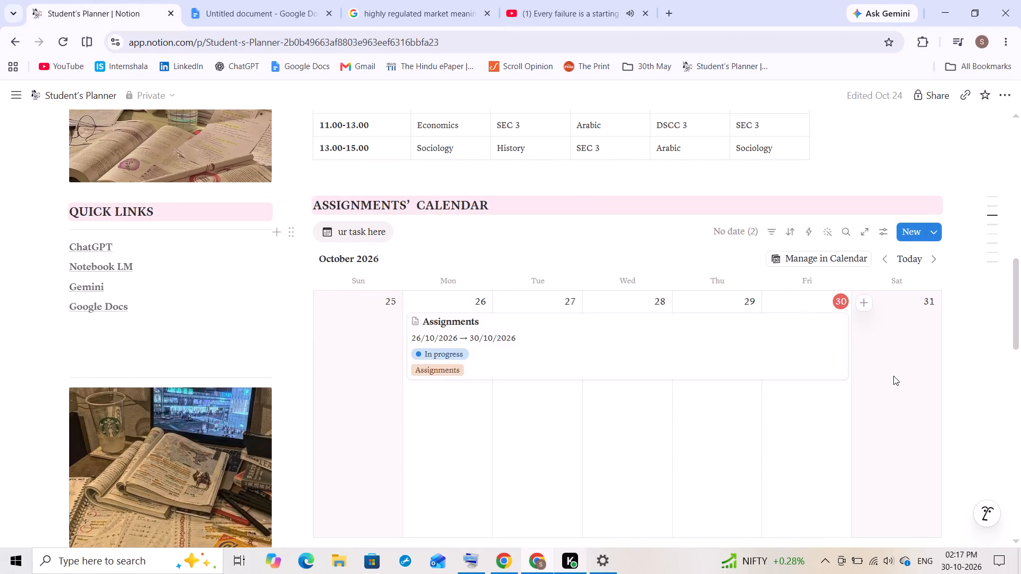
left_click(575, 334)
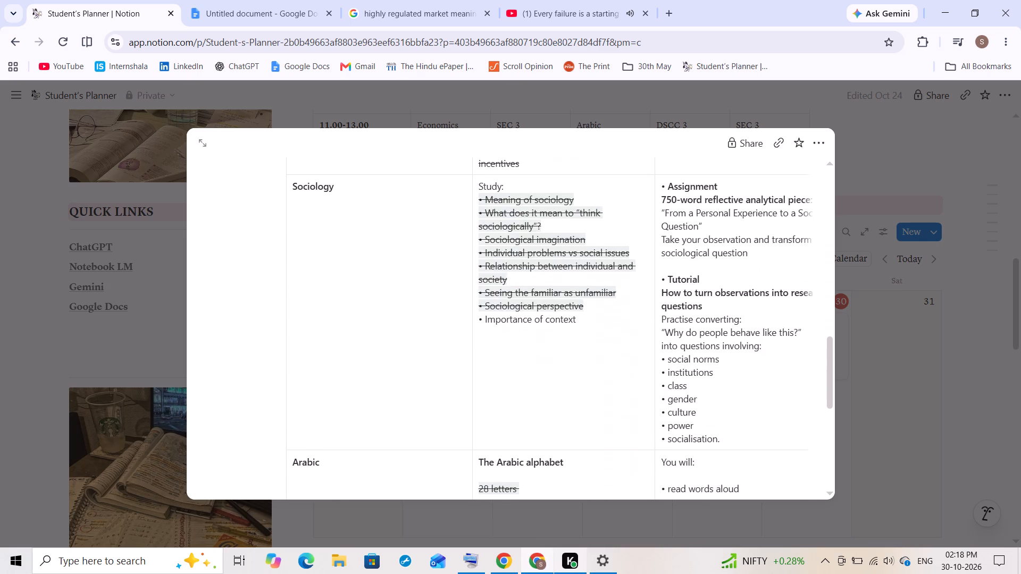
left_click(959, 346)
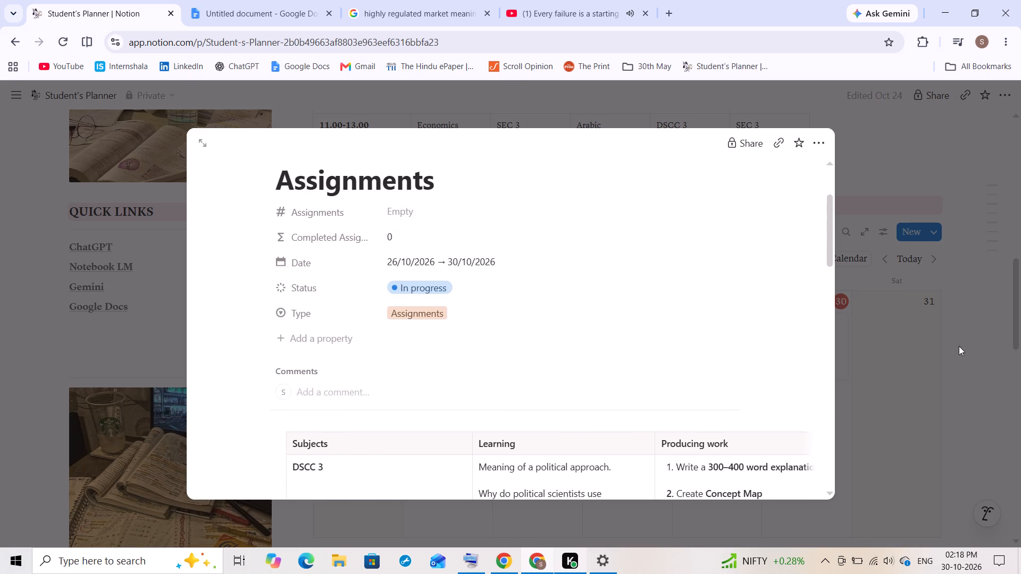
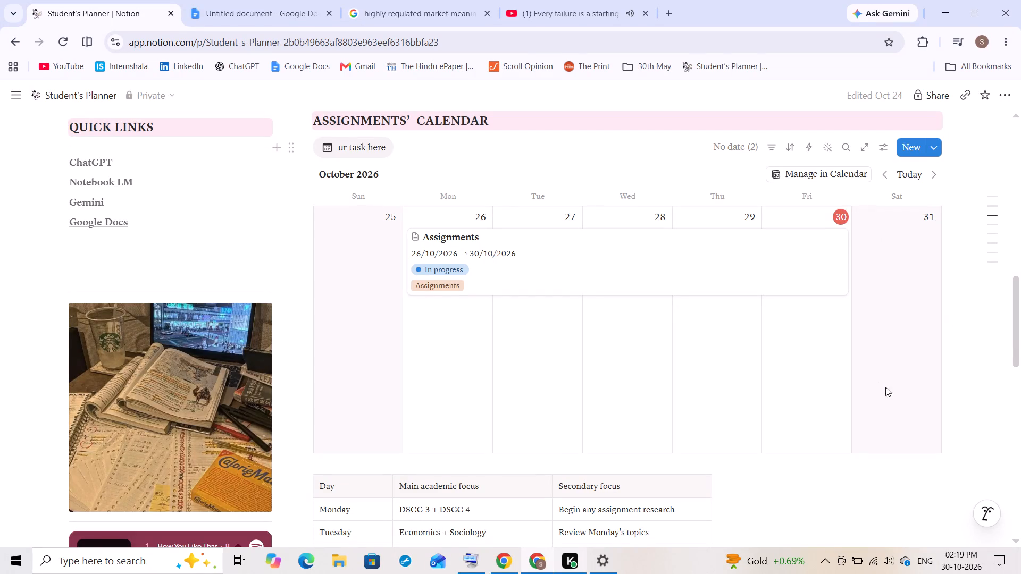
Add a new entry on 31 October 2026 in the Assignments' Calendar and open it as a full page.
left_click(861, 217)
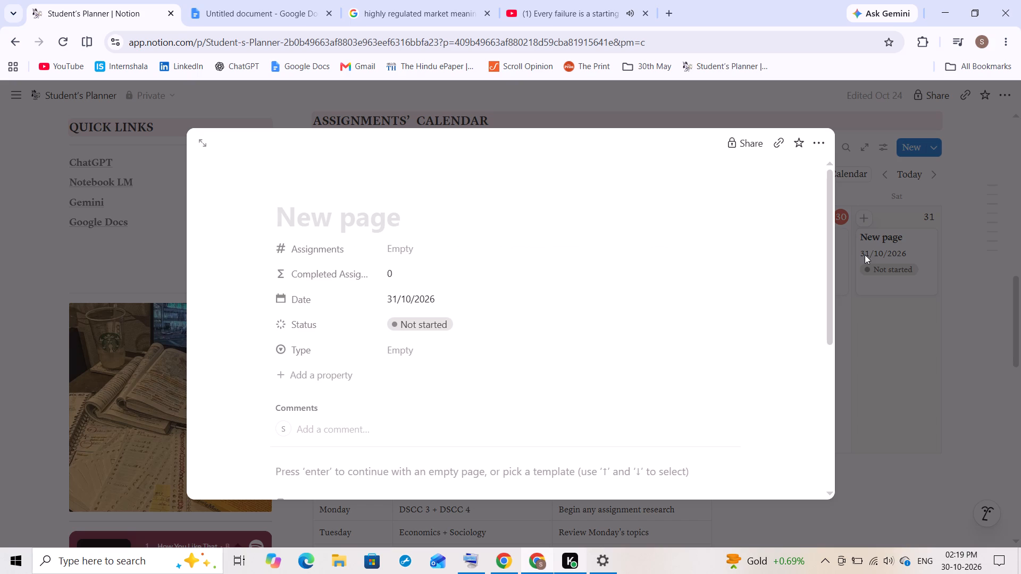
left_click(982, 238)
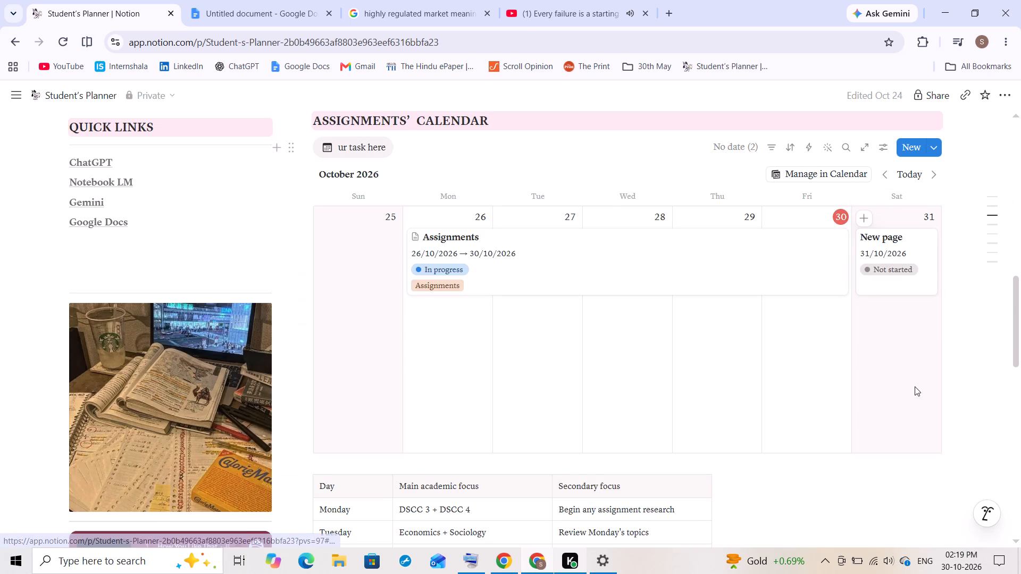
left_click(873, 275)
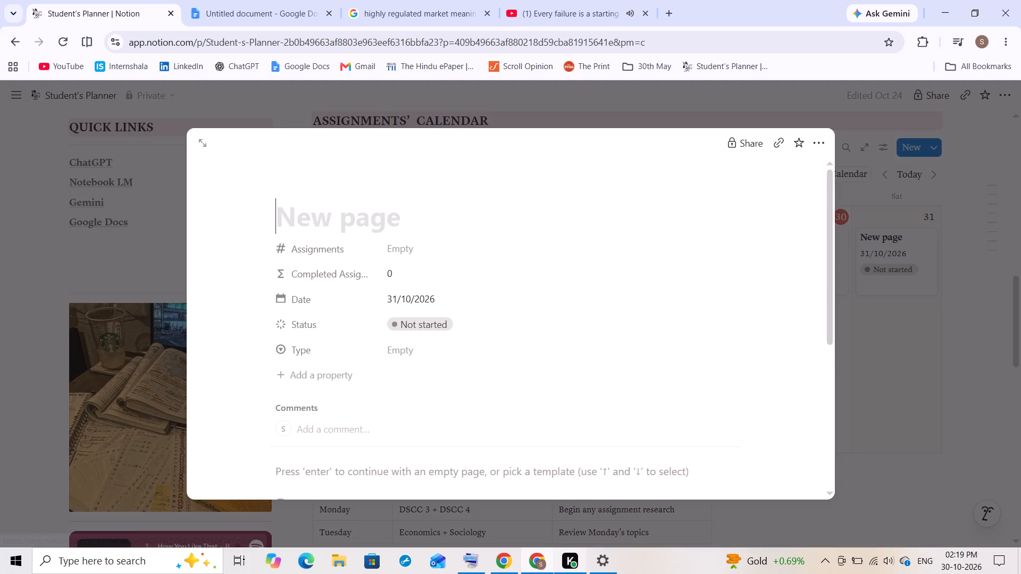
left_click(196, 138)
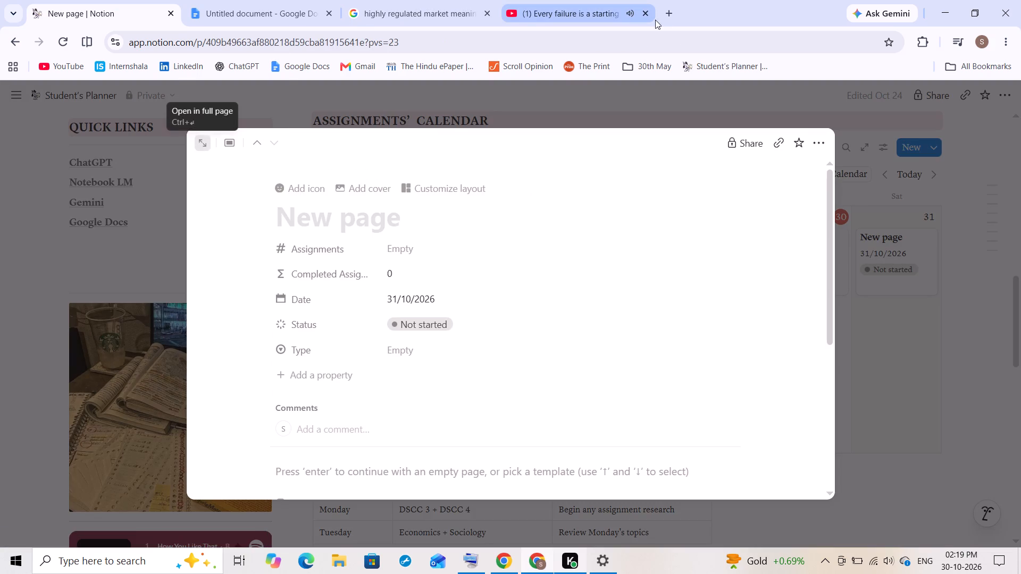
Open the bookmarked Student's Planner in a new browser tab, then return to the new page.
left_click(663, 13)
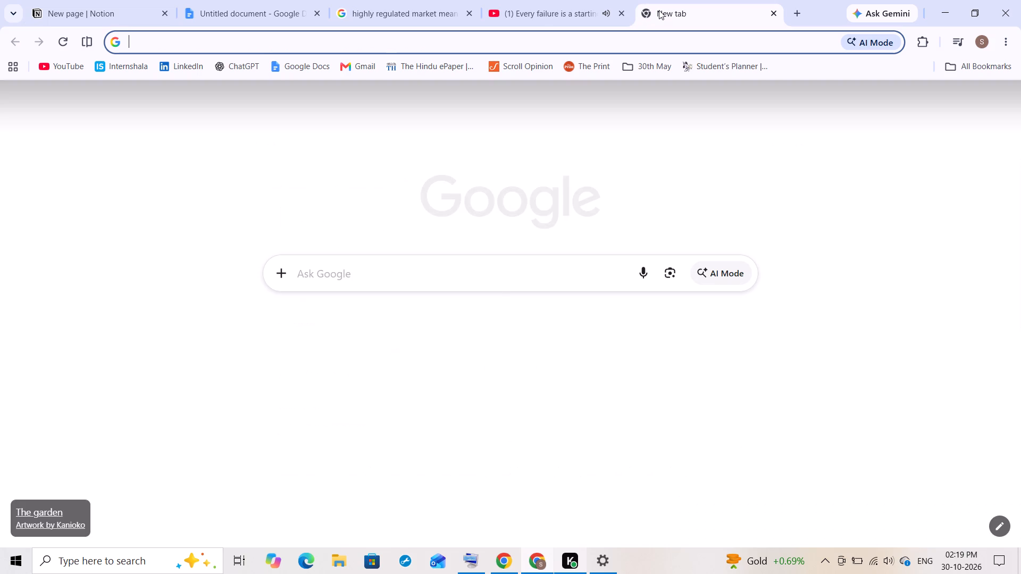
left_click(707, 65)
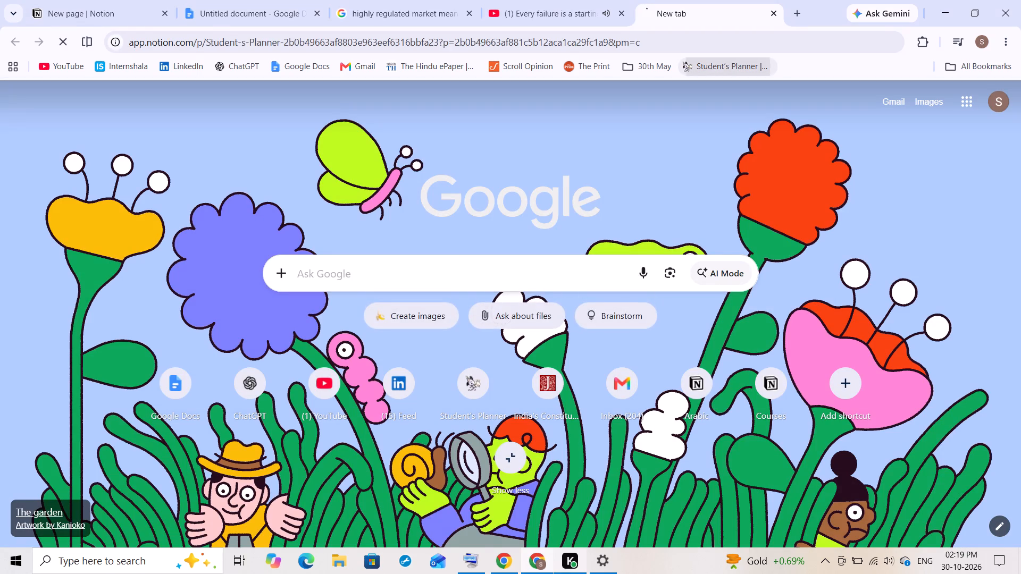
left_click(157, 0)
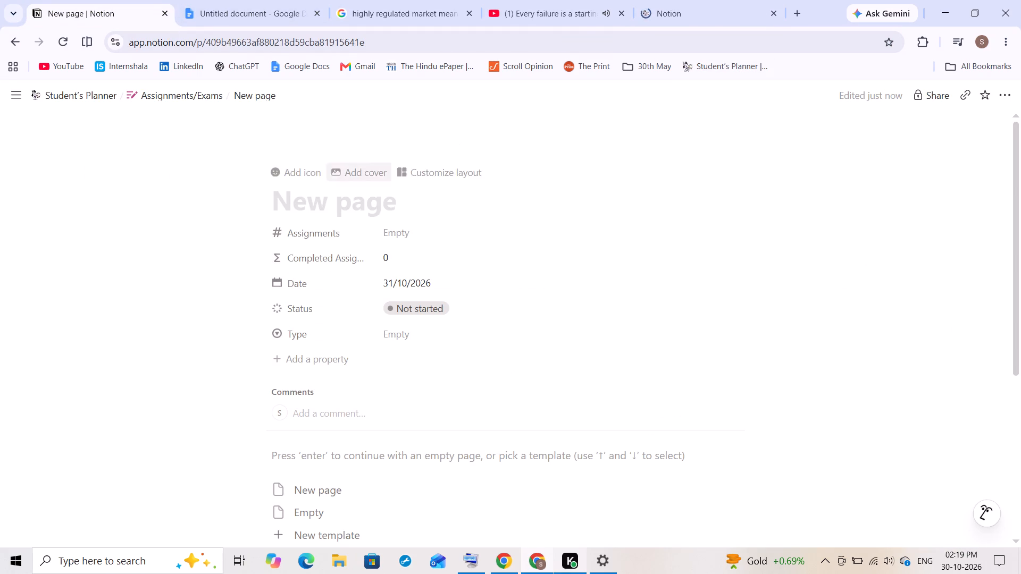
Close the untitled Google Docs document and the "highly regulated market" Google search.
left_click(317, 10)
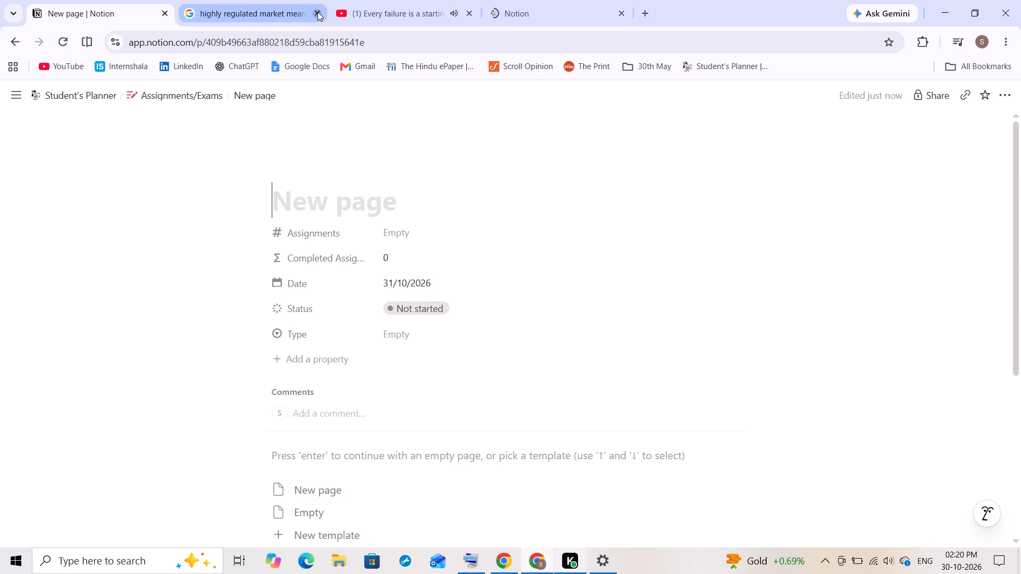
left_click(317, 12)
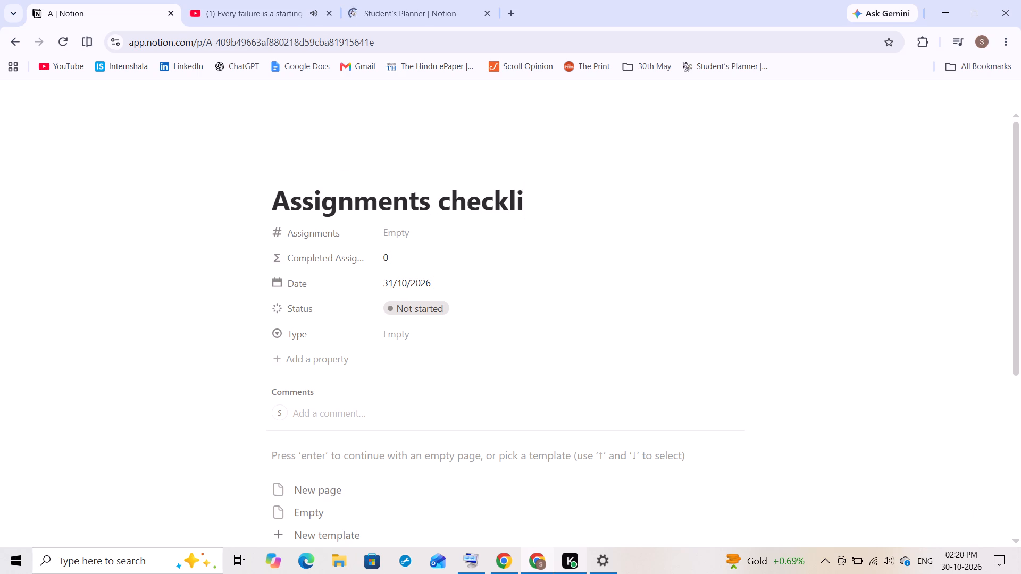
Title the 31 October page "Assignments Submission" and start its body as an empty page.
type("st")
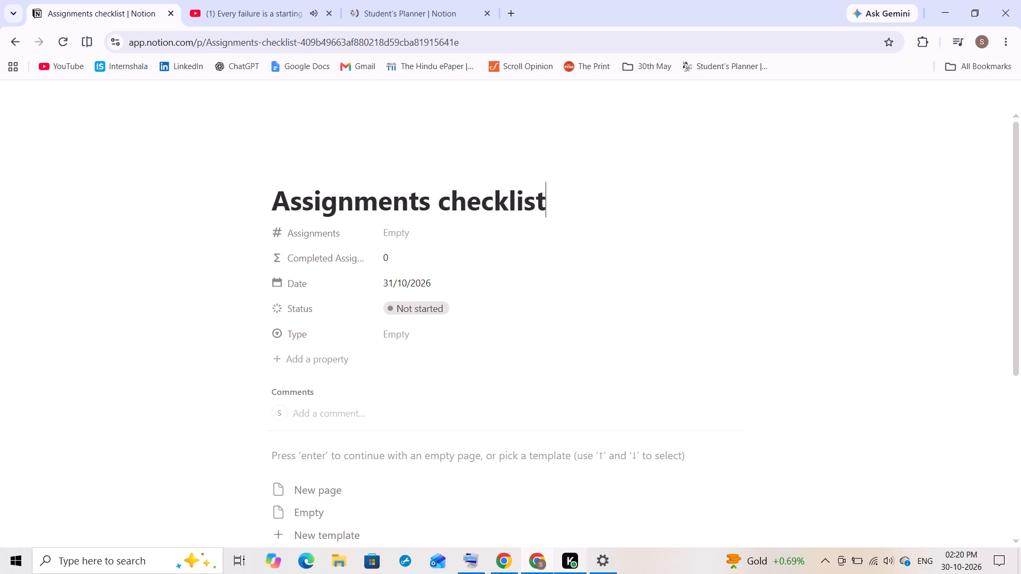
key("BackSpace")
key("BackSpace")
key("BackSpace")
key("BackSpace")
key("BackSpace")
key("BackSpace")
key("BackSpace")
key("BackSpace")
key("BackSpace")
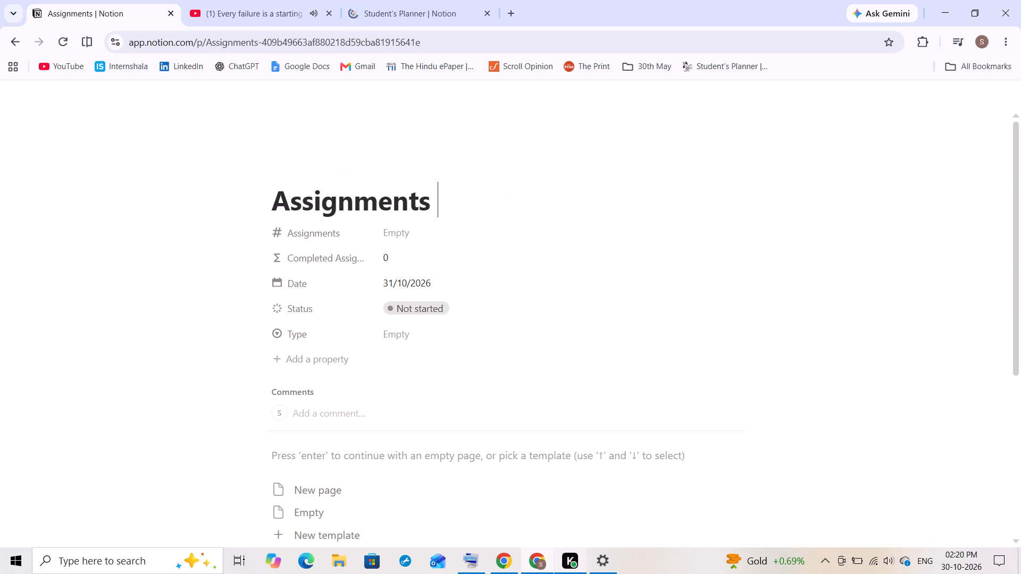
type("ubmission")
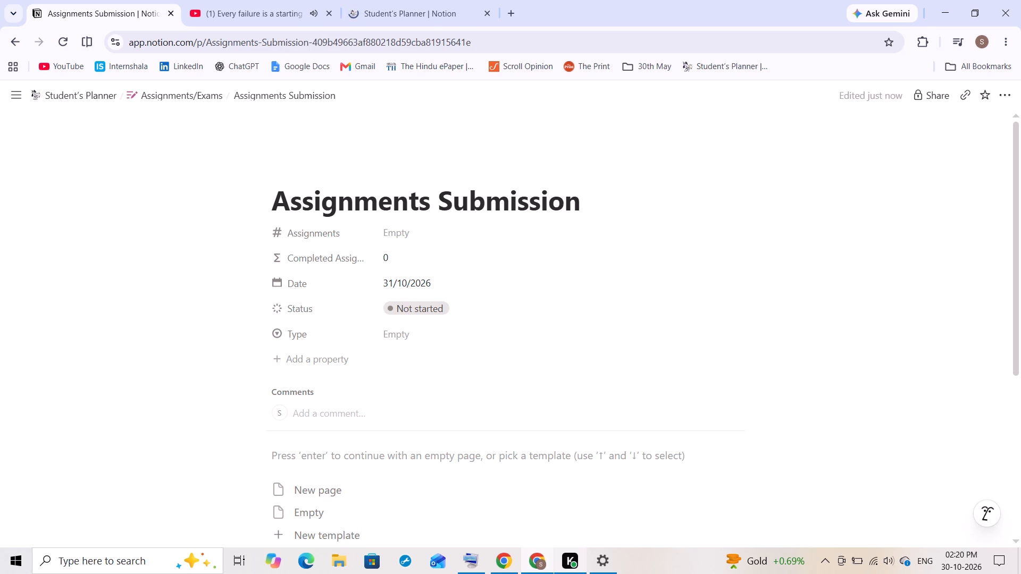
left_click(318, 454)
Check the October 2026 calendar in the Student's Planner, open the 26–30 October Assignments entry, and return to the Assignments Submission page.
left_click(480, 0)
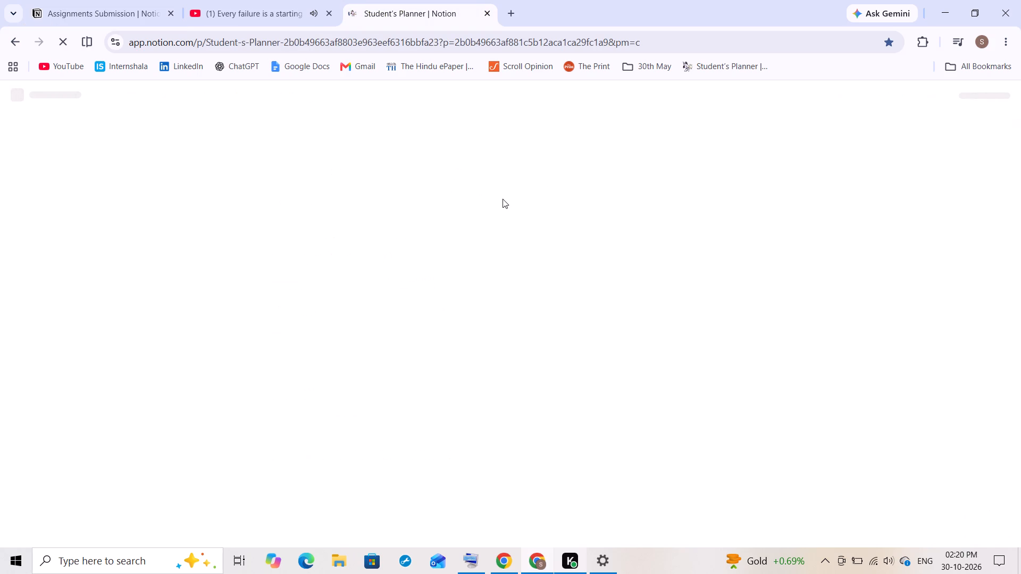
left_click_drag(1020, 186, 1020, 348)
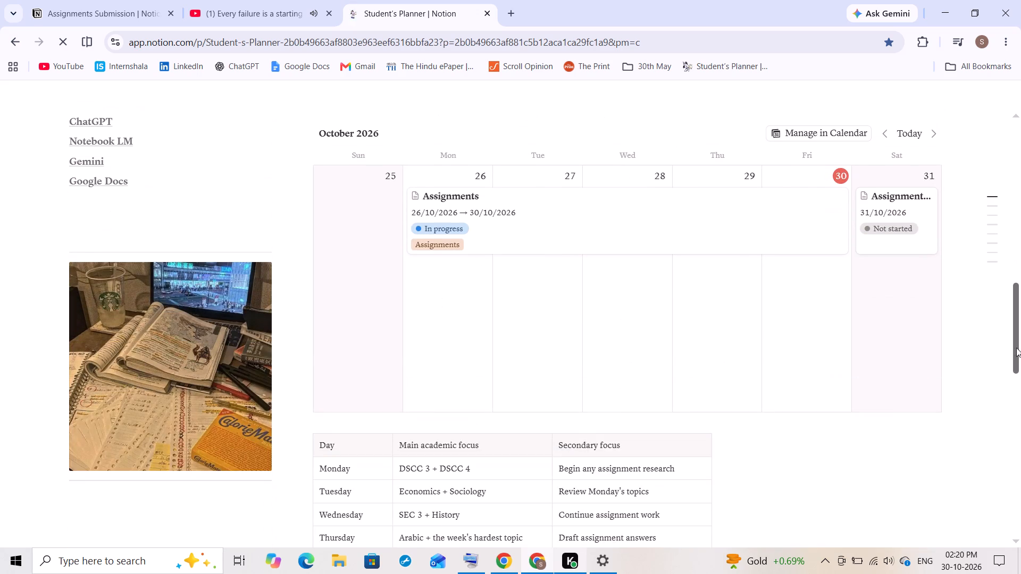
left_click(618, 224)
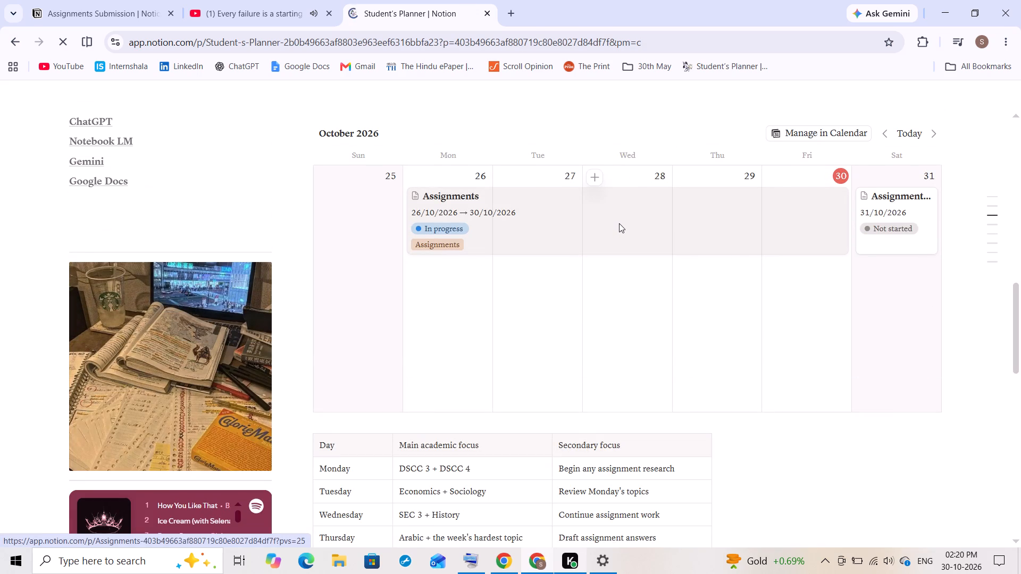
left_click(167, 0)
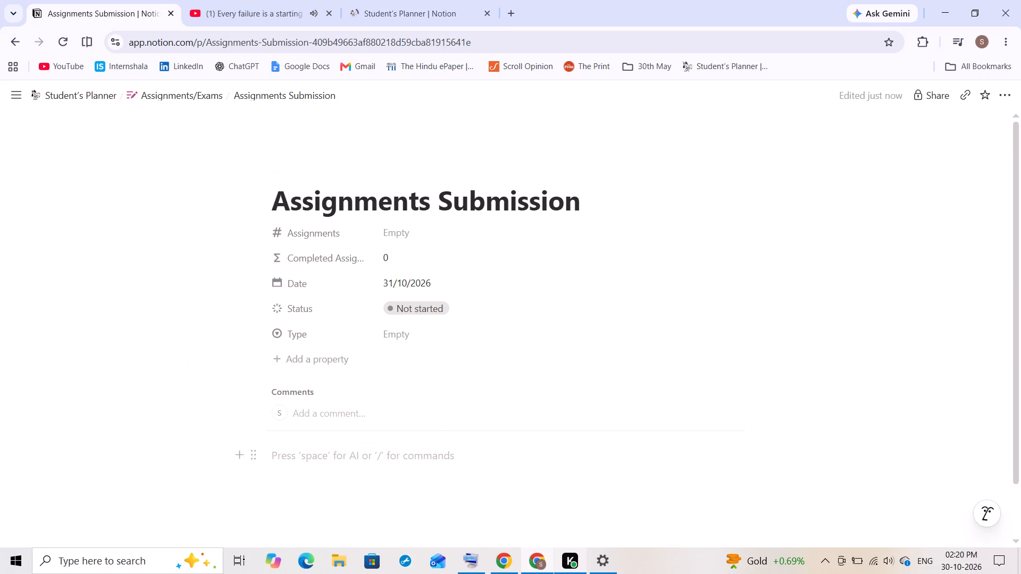
Add the line "DSCC 3" to the body of the Assignments Submission page and turn it into a Heading 1.
left_click_drag(1020, 294, 1020, 347)
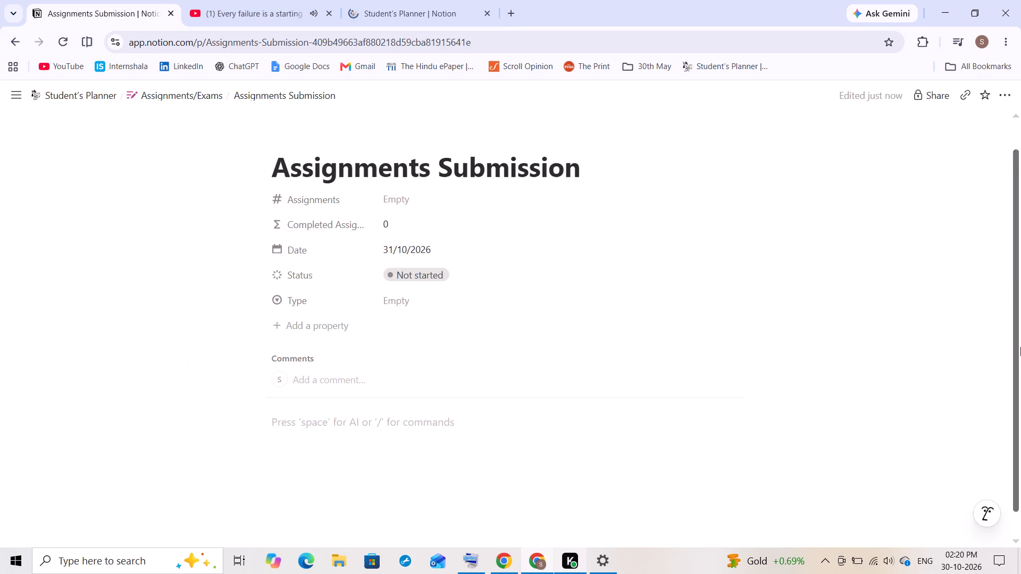
left_click_drag(1020, 347, 1020, 395)
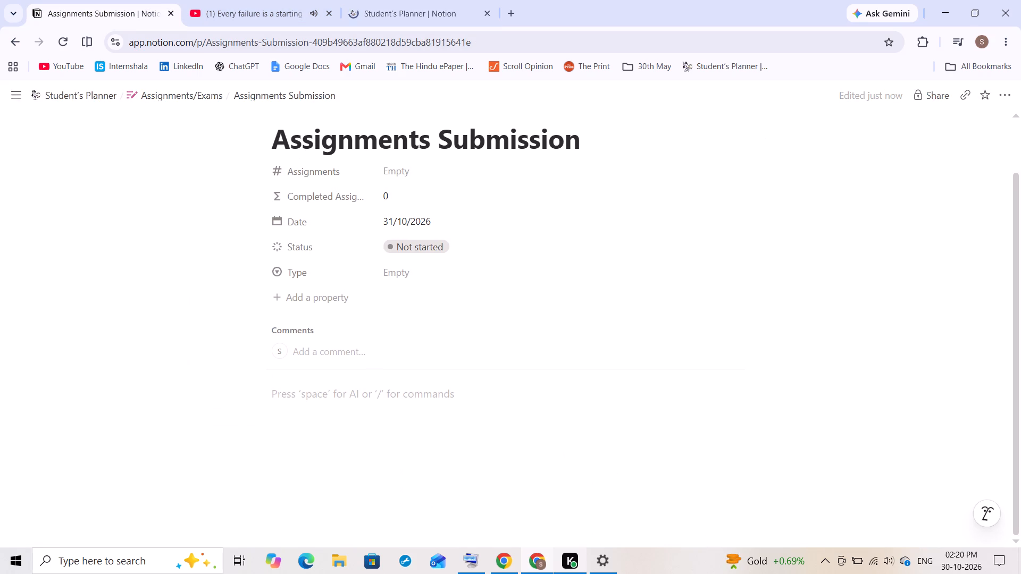
type("DSCC 3")
left_click(250, 399)
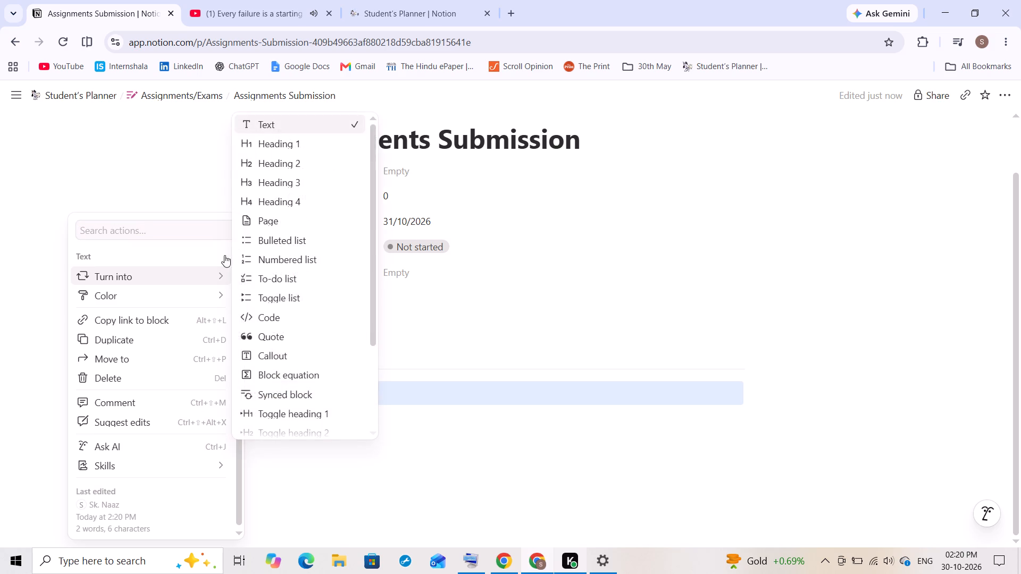
left_click(274, 150)
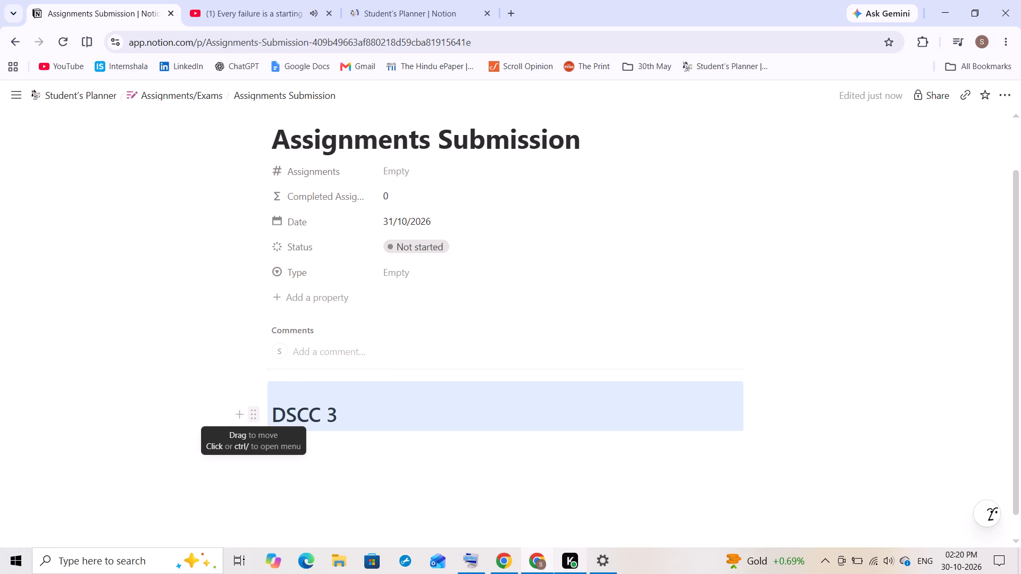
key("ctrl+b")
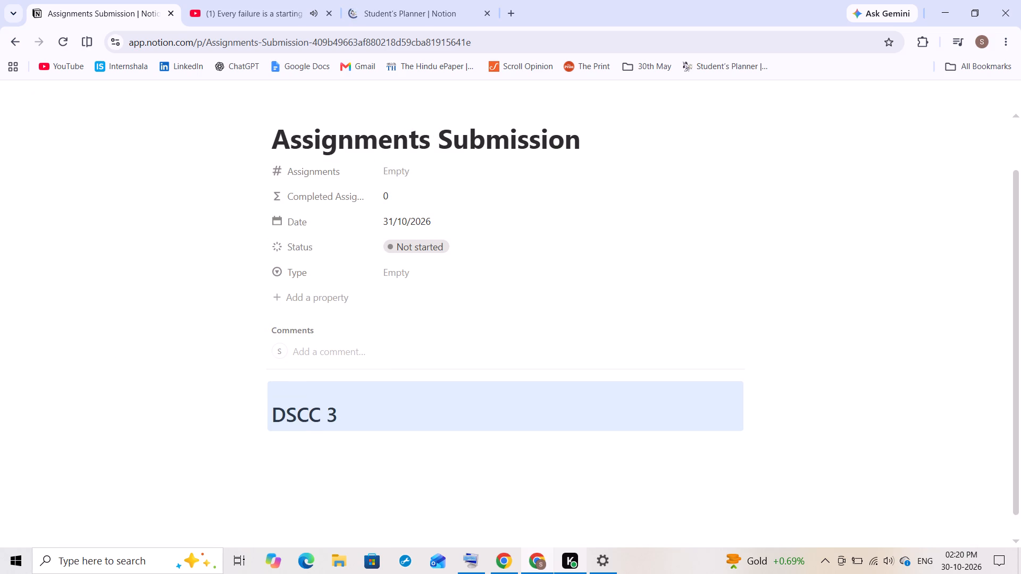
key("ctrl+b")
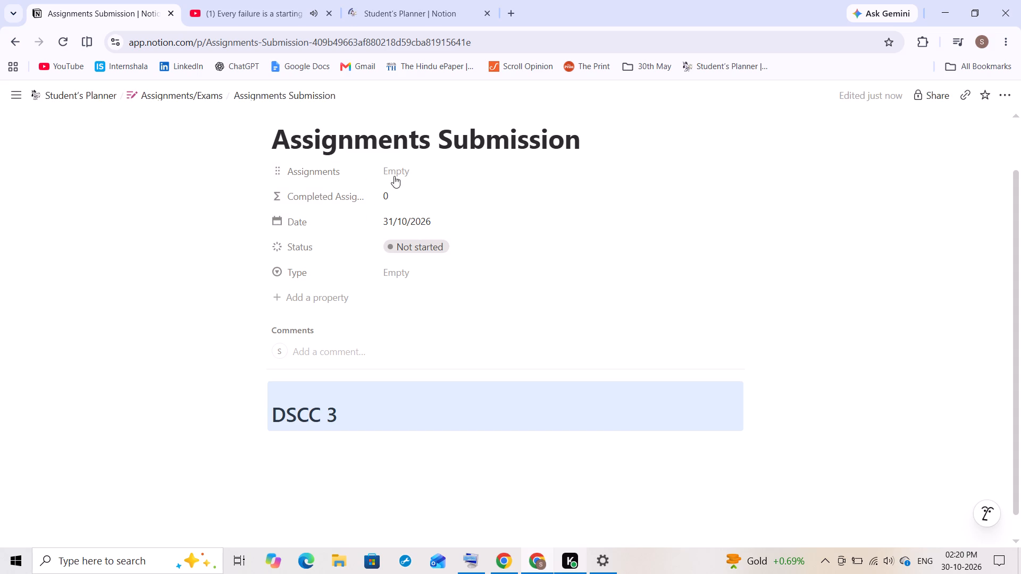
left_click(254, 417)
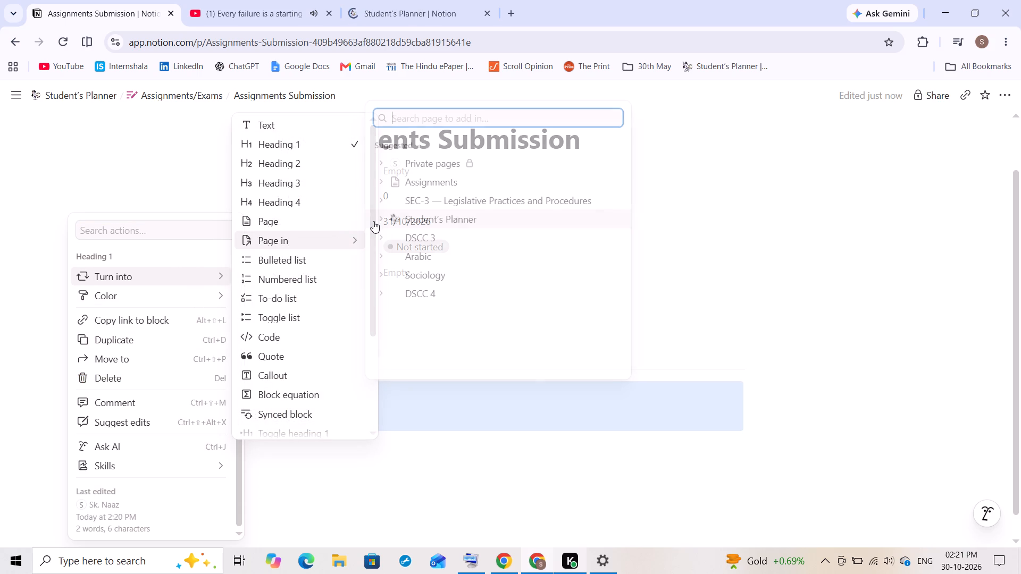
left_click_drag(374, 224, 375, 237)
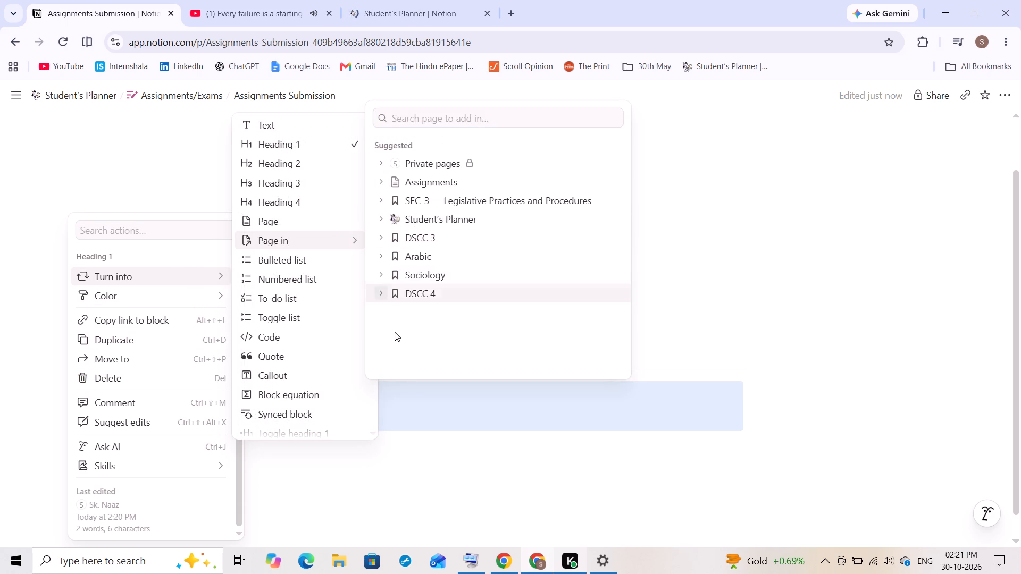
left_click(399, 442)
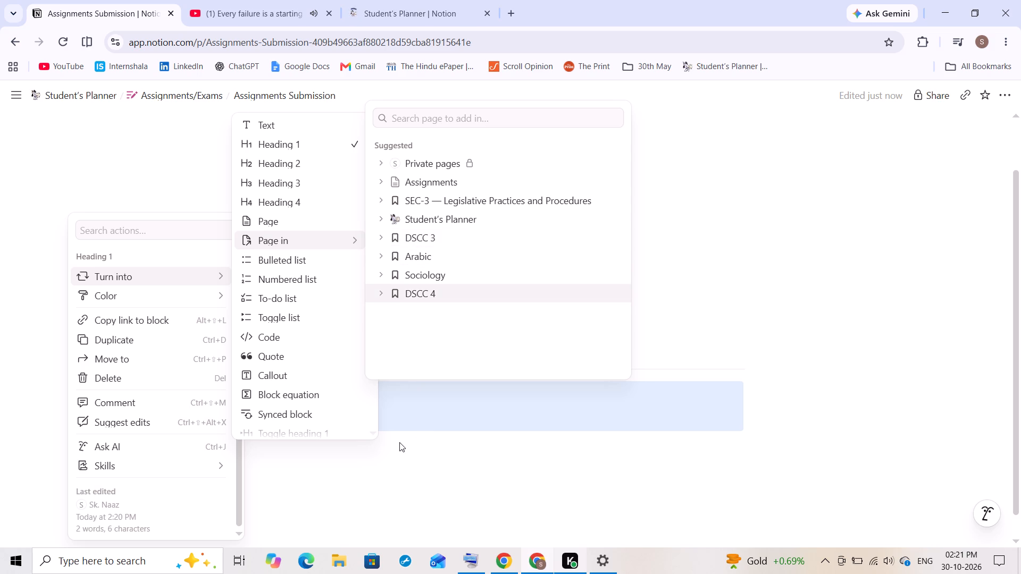
Start an empty text line below the DSCC 3 heading.
left_click(399, 442)
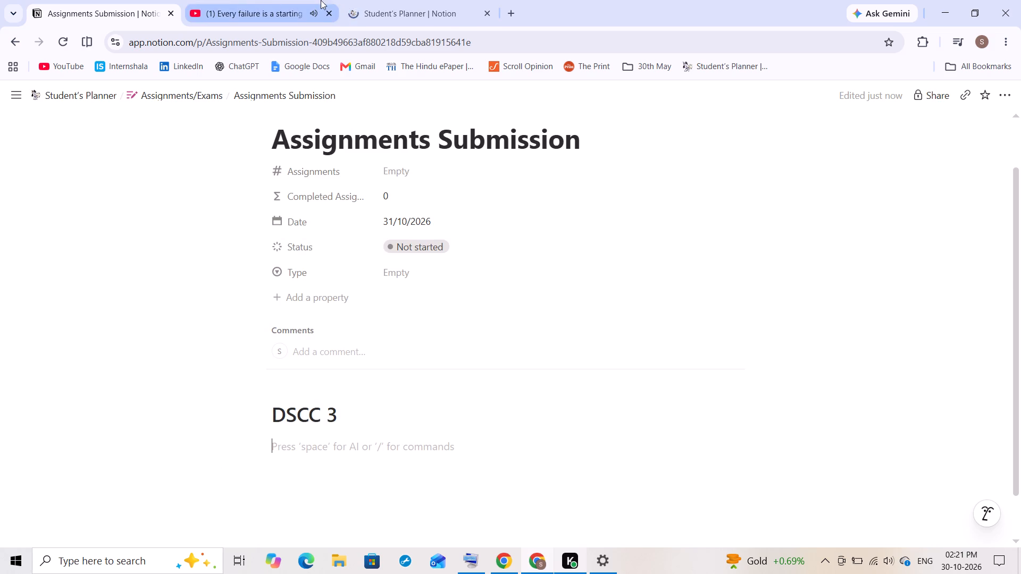
In the Student's Planner calendar, rename the 26–30 October Assignments entry as "Week 1" and close the entry.
left_click(359, 0)
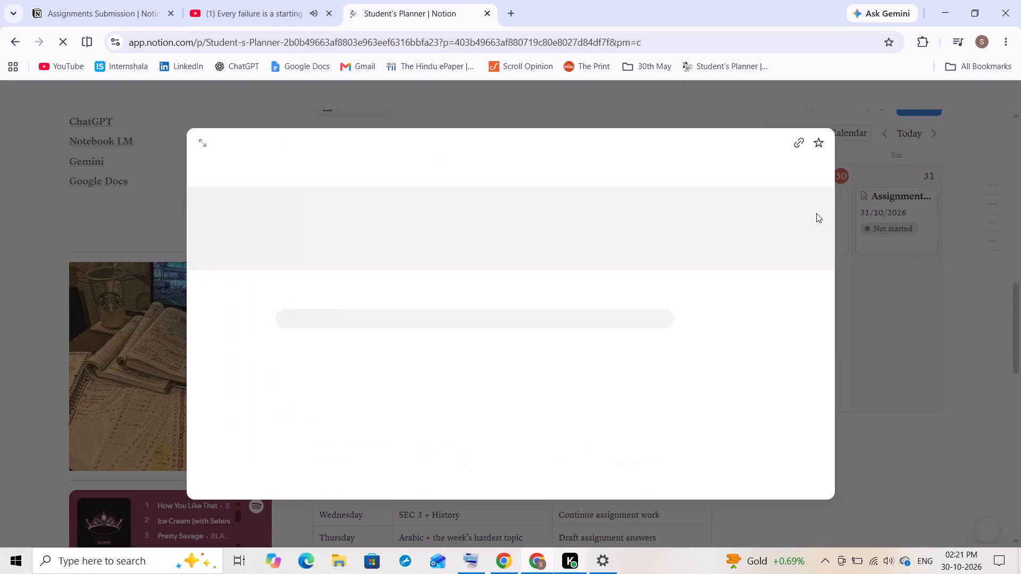
left_click(885, 266)
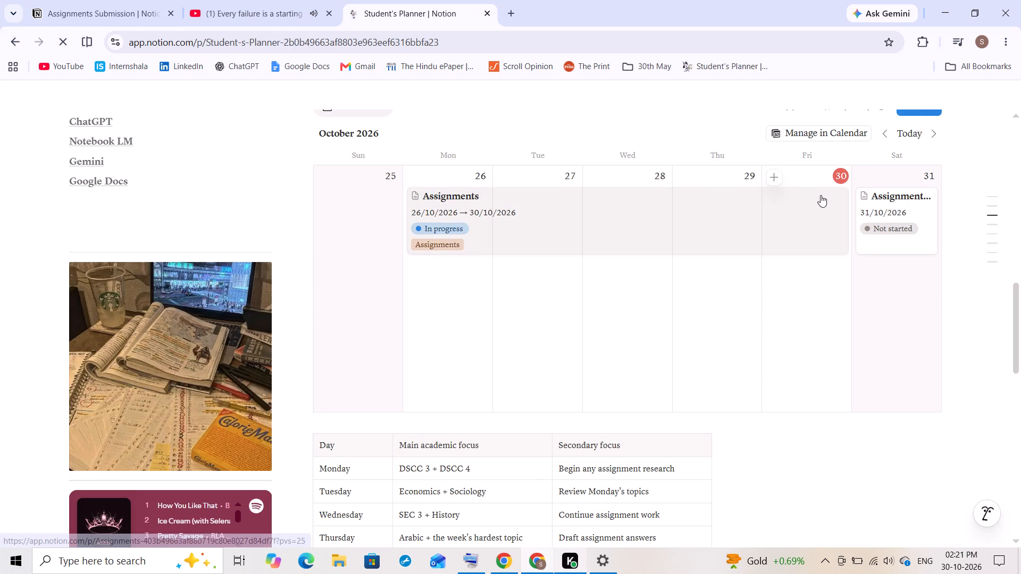
left_click(821, 196)
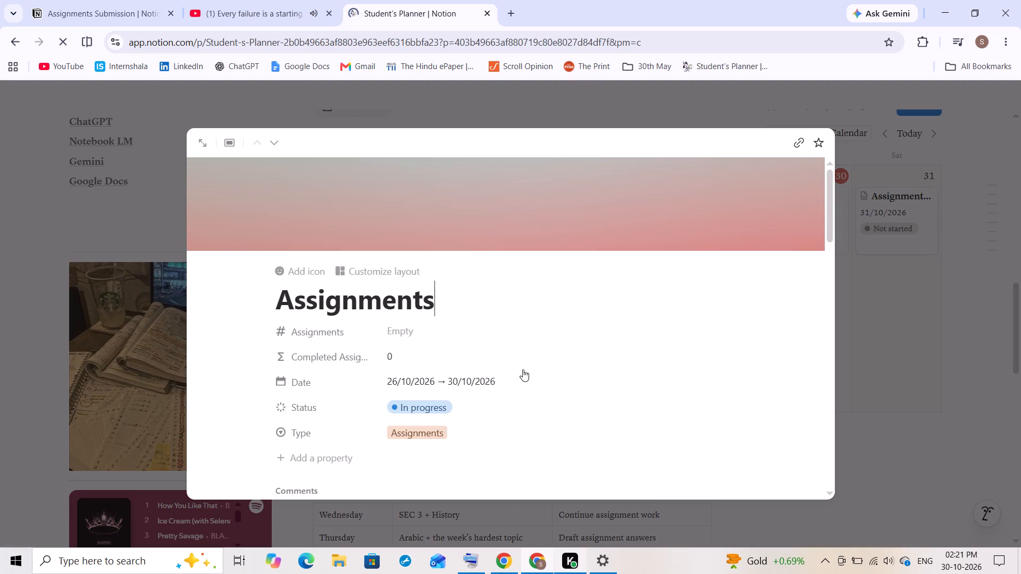
left_click_drag(485, 306, 235, 289)
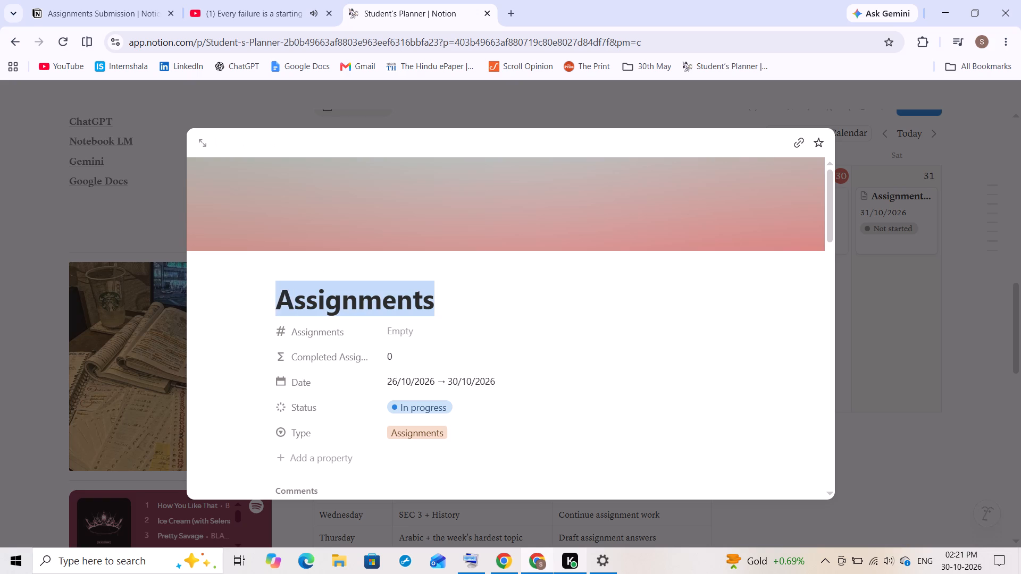
key("w")
key("BackSpace")
type("WEE")
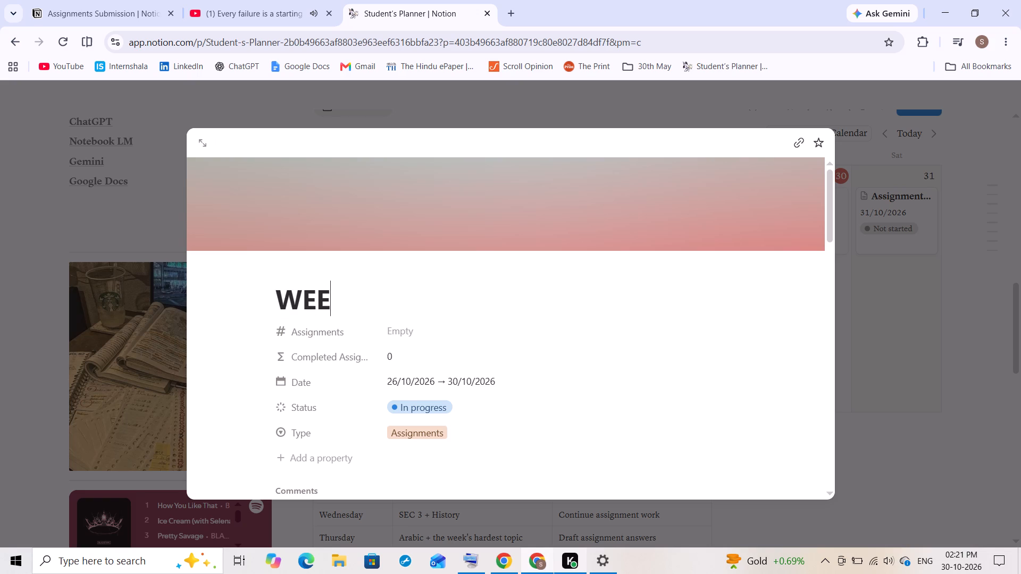
key("BackSpace")
key("BackSpace")
type("eek")
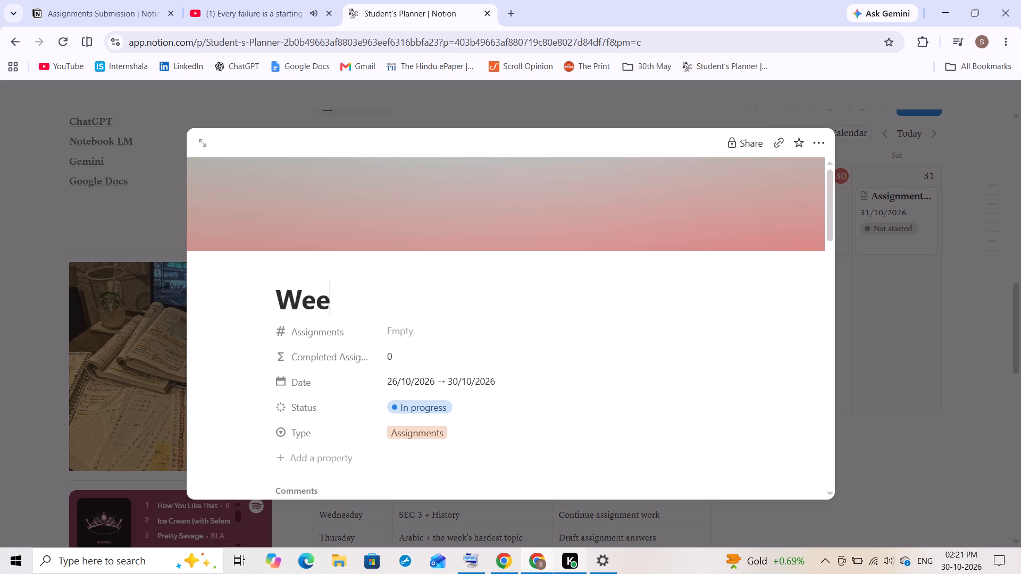
key("space")
key("1")
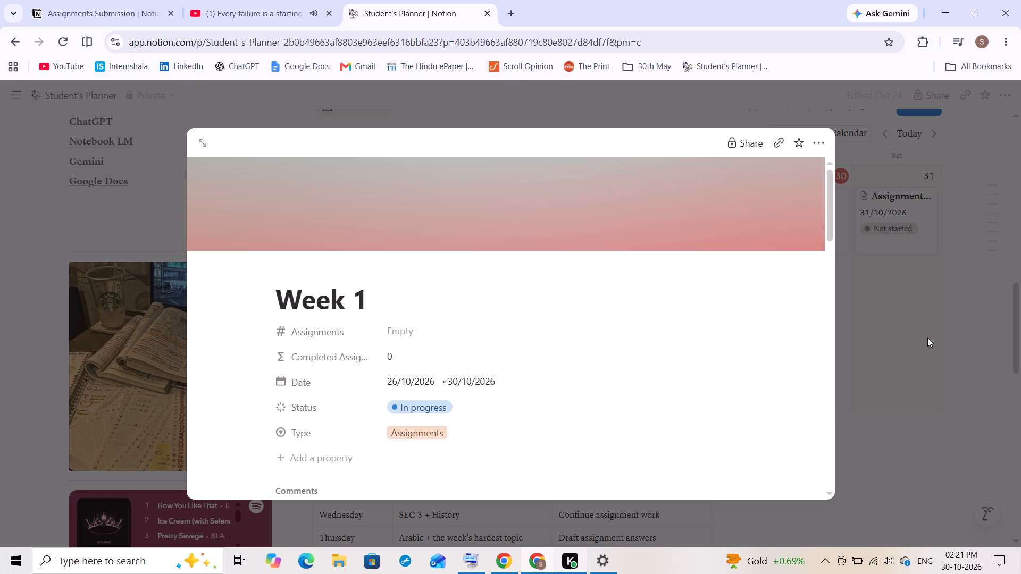
left_click(942, 317)
Return to the Assignments Submission page with the DSCC 3 heading.
left_click_drag(1020, 330, 1019, 327)
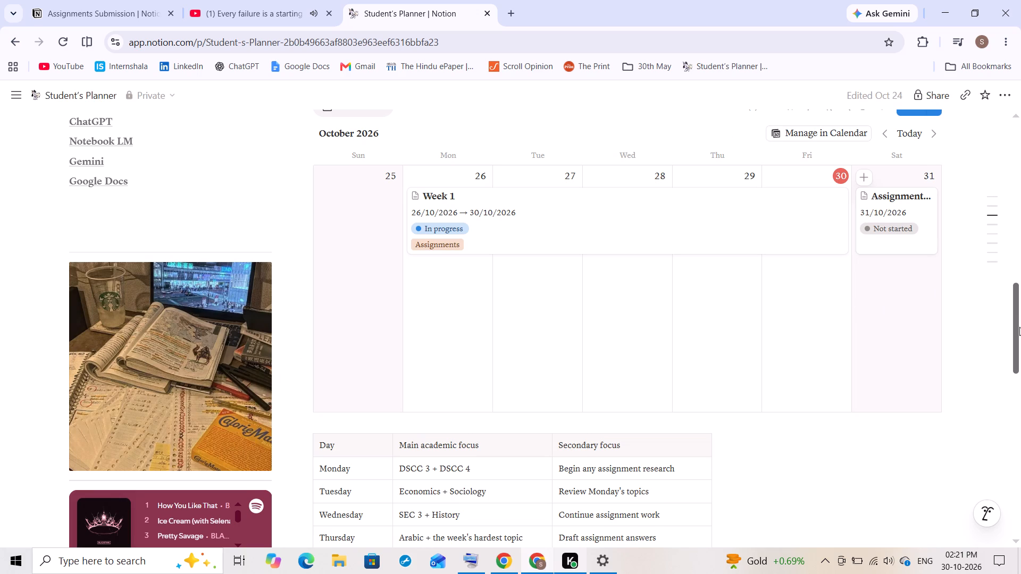
left_click_drag(1019, 327, 1019, 313)
left_click(79, 0)
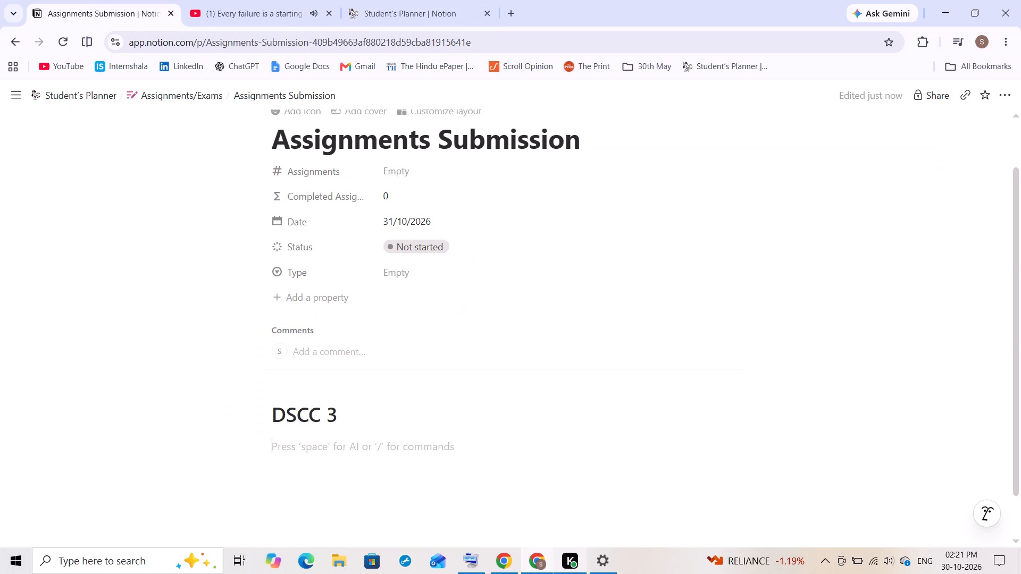
Reorder the browser tabs so the Student's Planner sits directly beside Assignments Submission, and return to the Assignments Submission page.
left_click_drag(294, 0, 441, 0)
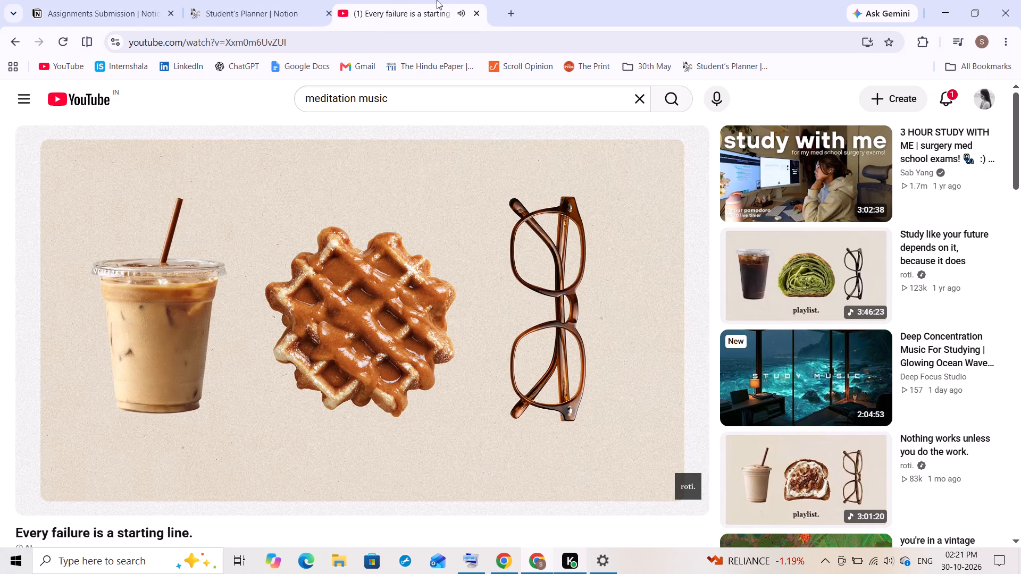
left_click(132, 0)
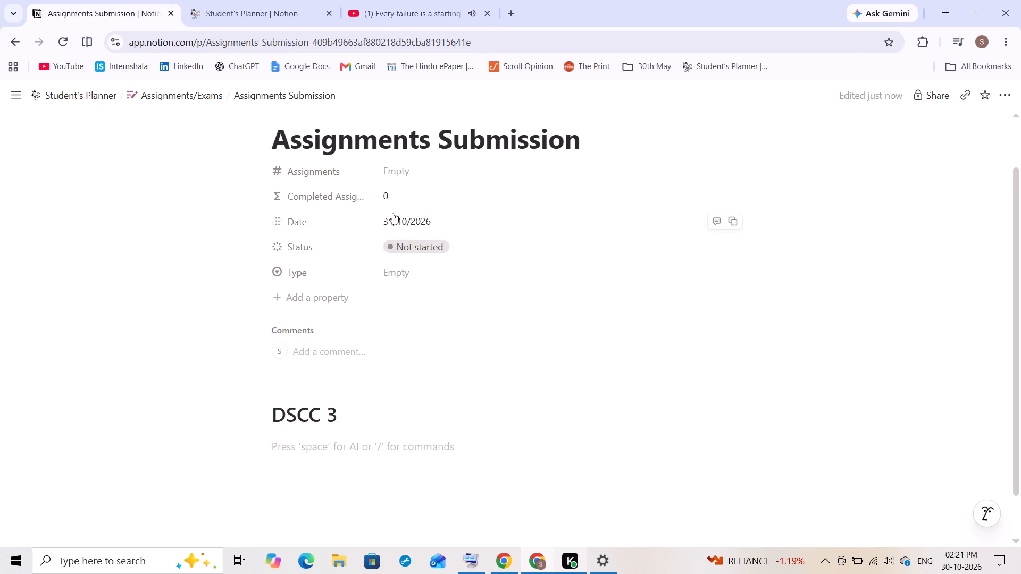
Add an end date of 01/11/2026 to the Assignments Submission page's Date property, keeping 31/10/2026 as the start.
left_click(404, 223)
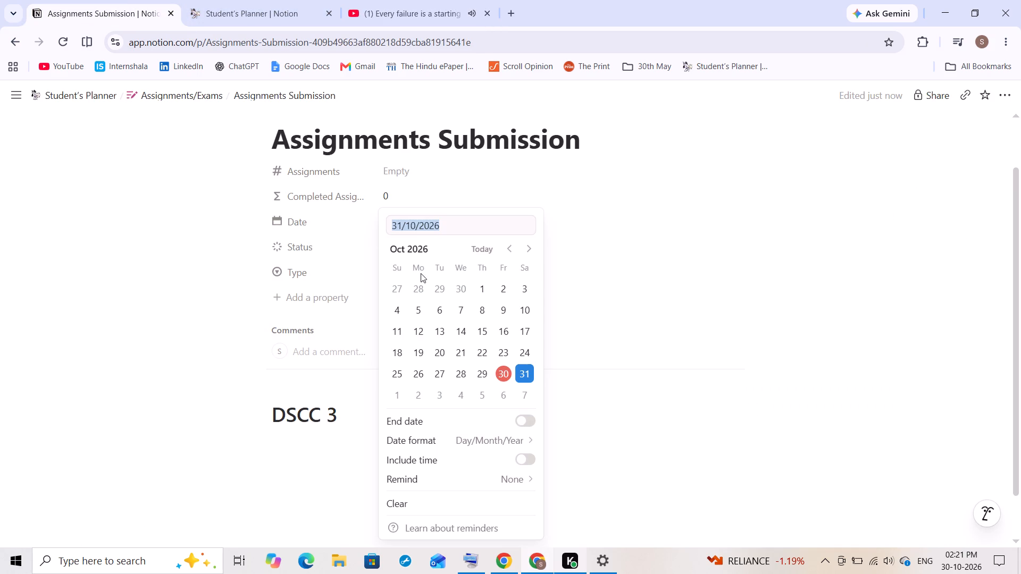
left_click(526, 418)
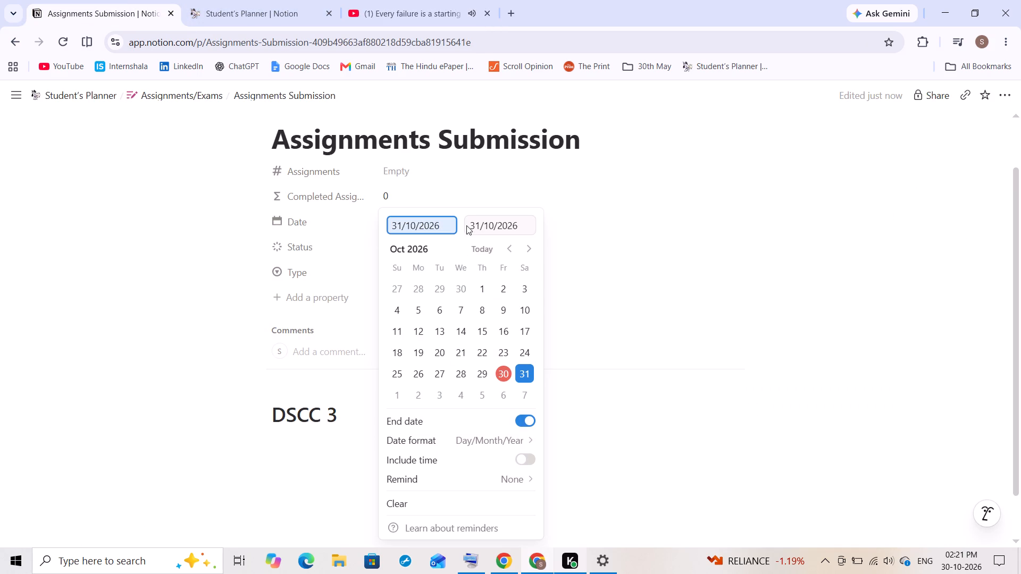
left_click(479, 222)
key("BackSpace")
key("BackSpace")
key("BackSpace")
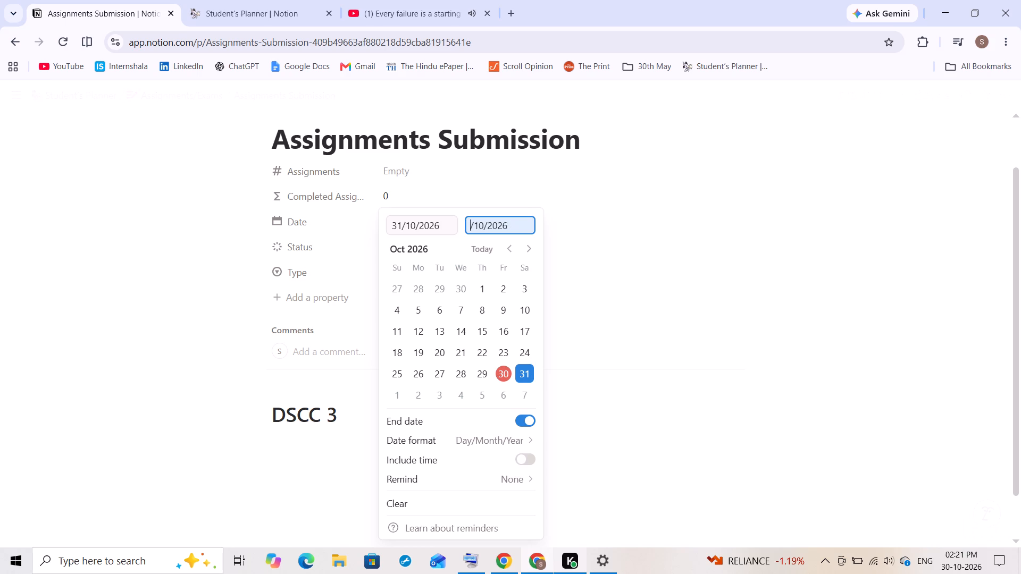
key("1")
left_click(489, 225)
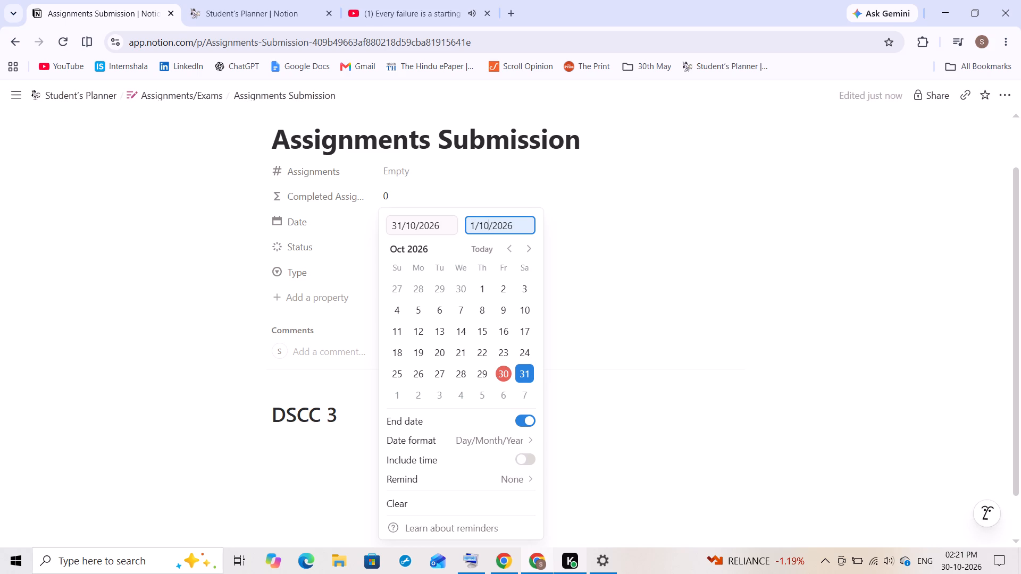
key("BackSpace")
key("1")
key("Return")
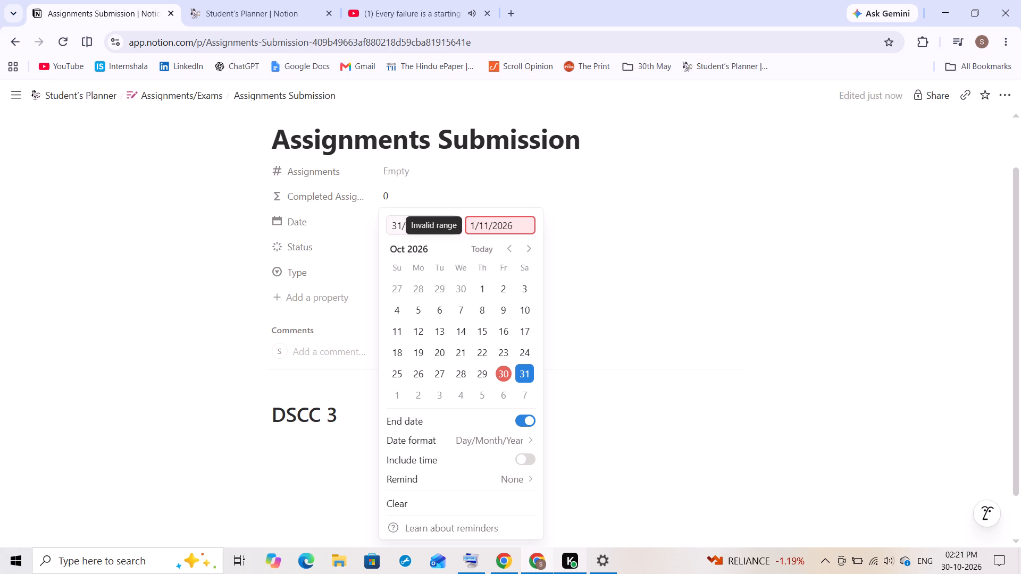
left_click(522, 377)
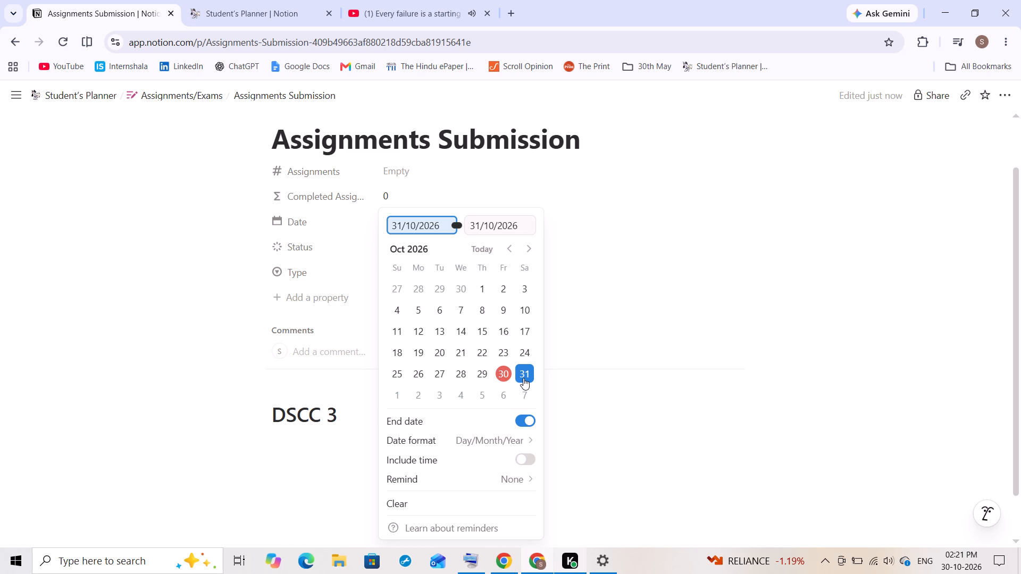
left_click(395, 393)
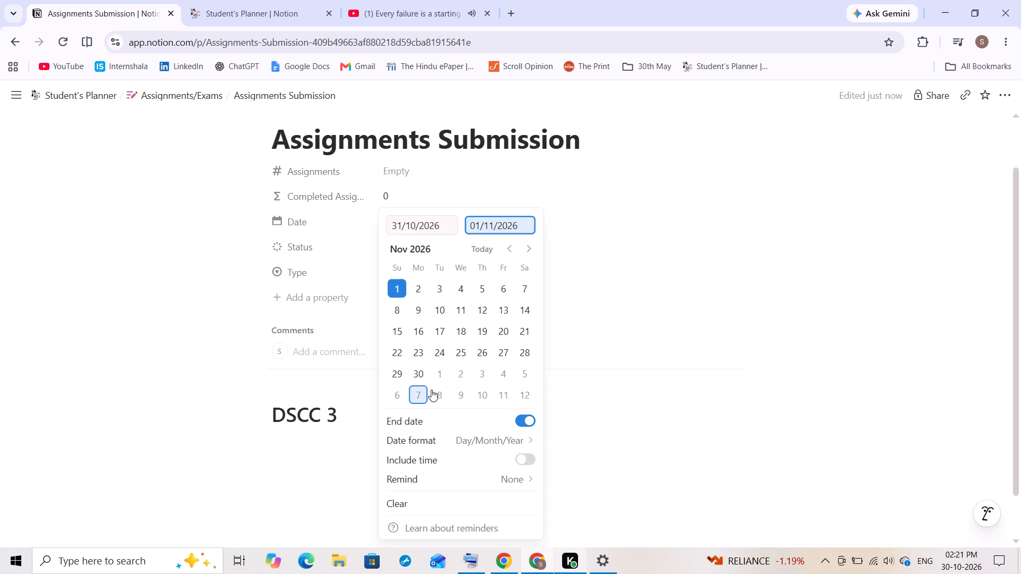
left_click(592, 435)
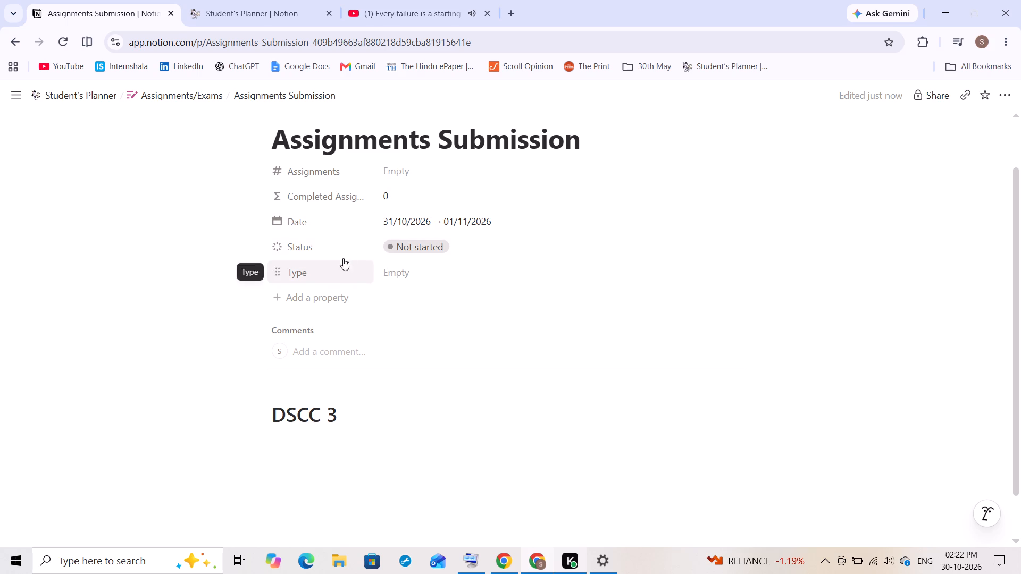
Set the Assignments Submission page's font style to Serif and return to the empty line below the DSCC 3 heading.
left_click(372, 451)
left_click(996, 92)
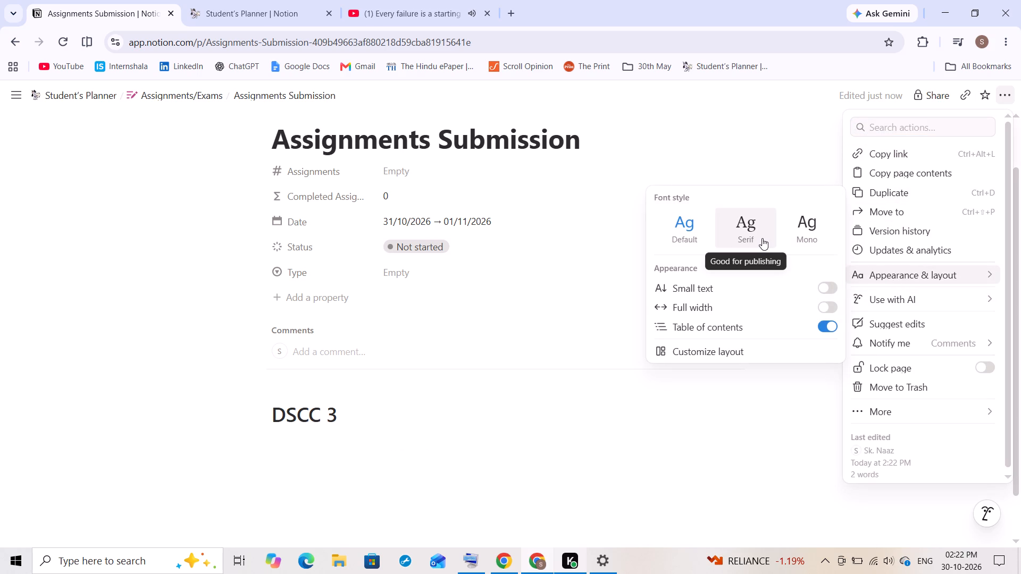
left_click(762, 238)
left_click(404, 465)
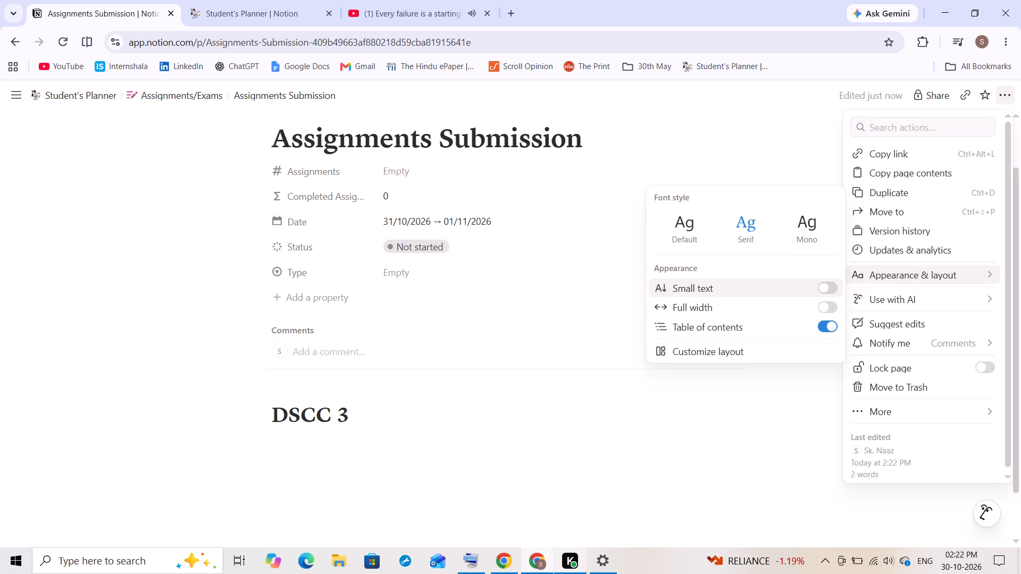
left_click(360, 448)
In the Student's Planner, open the DSCC 3 course page and go to its Assignments section.
left_click(255, 0)
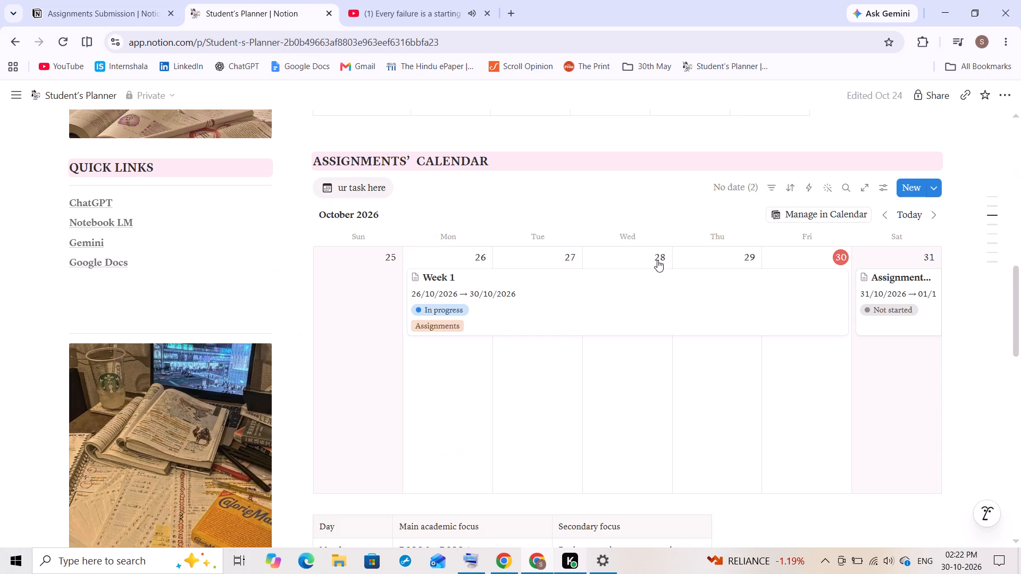
left_click_drag(1020, 290, 1020, 215)
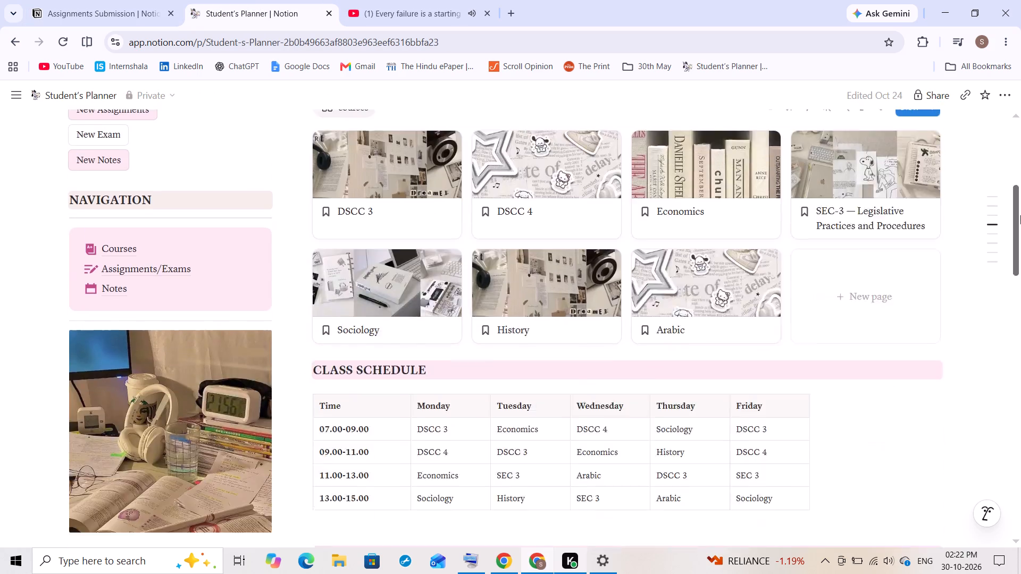
left_click_drag(1020, 215, 1011, 345)
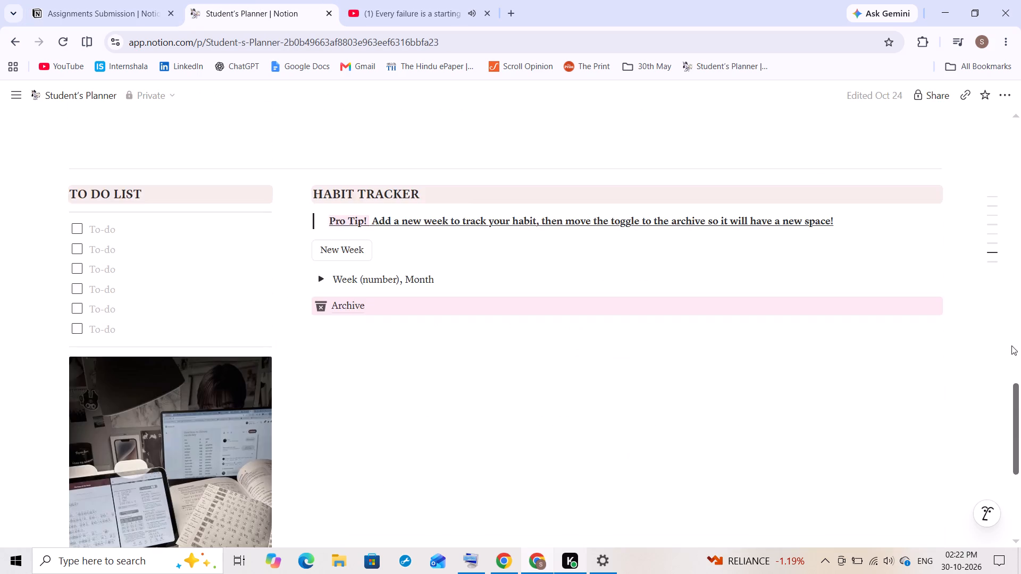
left_click_drag(1011, 345, 996, 188)
left_click(401, 301)
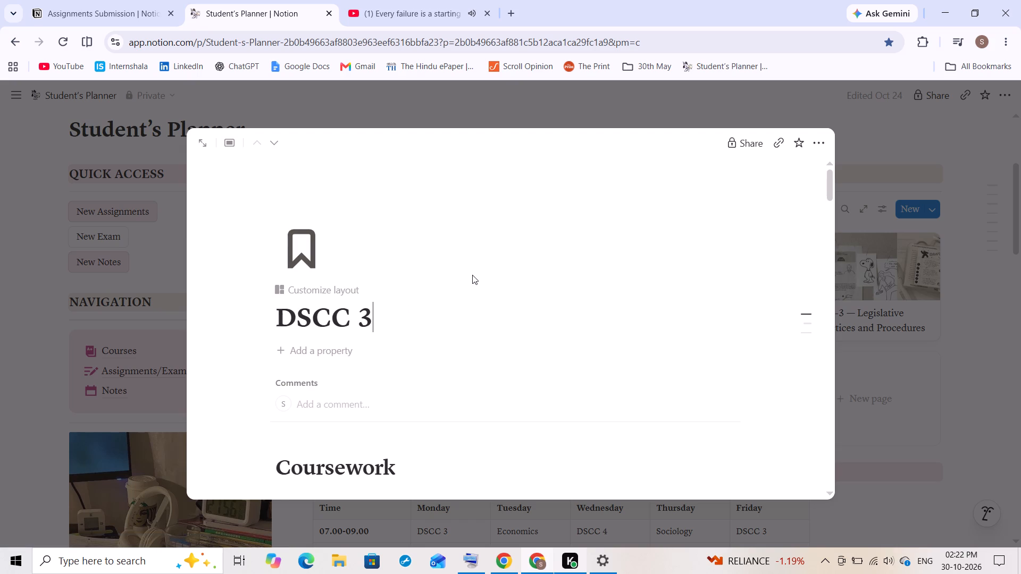
left_click_drag(832, 186, 833, 208)
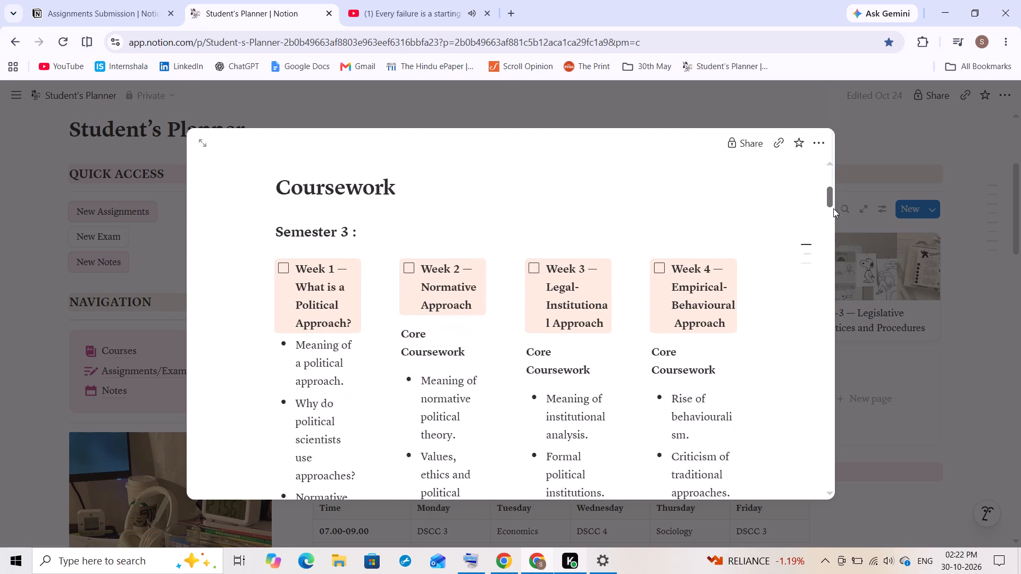
left_click_drag(833, 208, 833, 210)
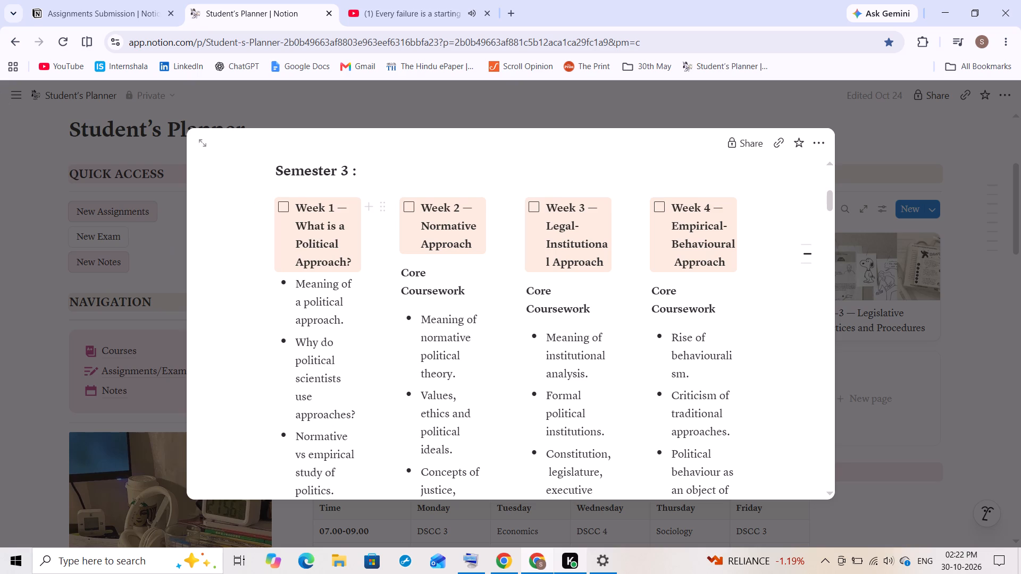
left_click_drag(829, 202, 835, 274)
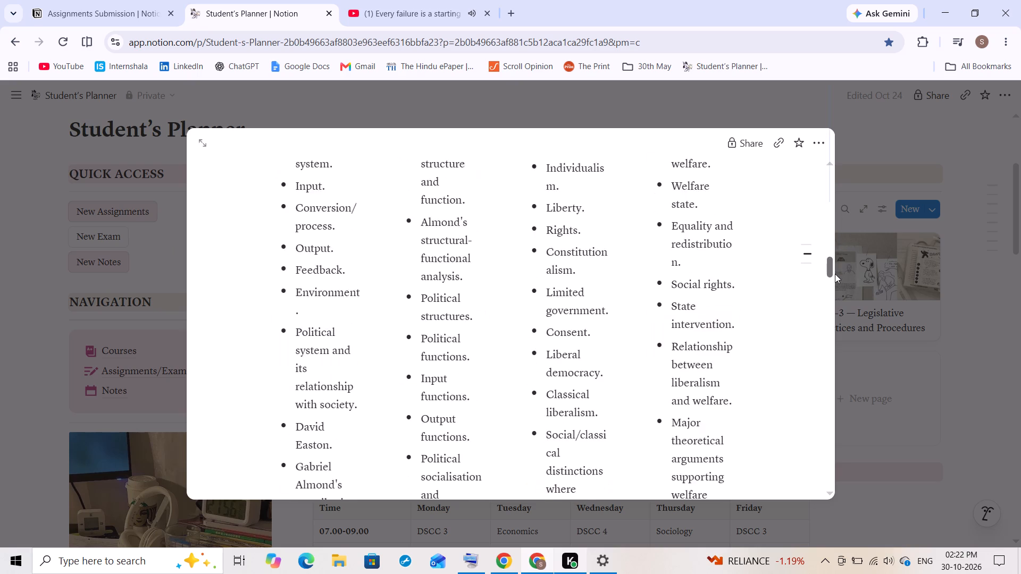
left_click_drag(835, 274, 833, 291)
left_click(742, 292)
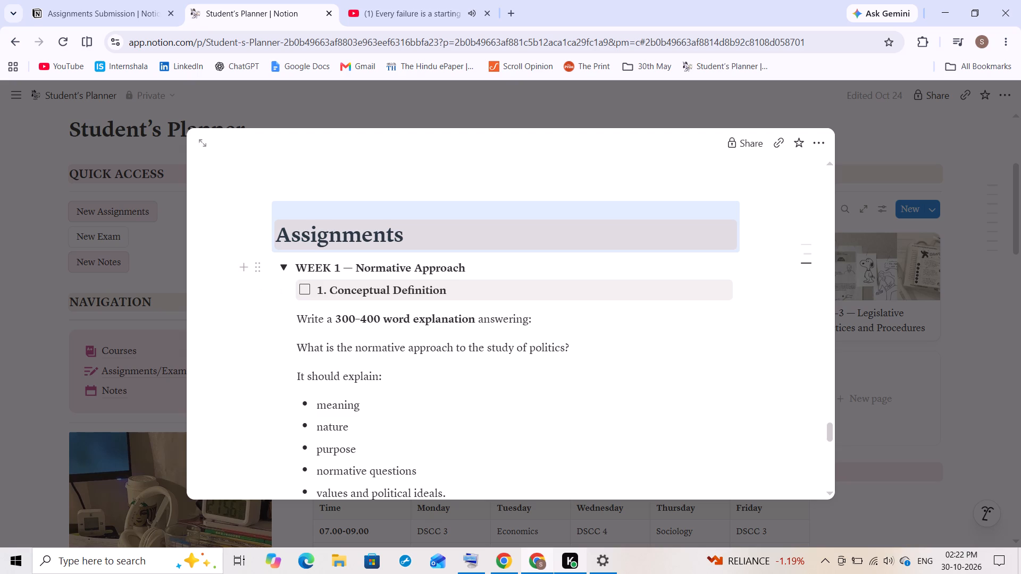
Copy the whole "WEEK 1 — Normative Approach" toggle with its four tasks and paste it below the DSCC 3 heading on Assignments Submission.
left_click(470, 291)
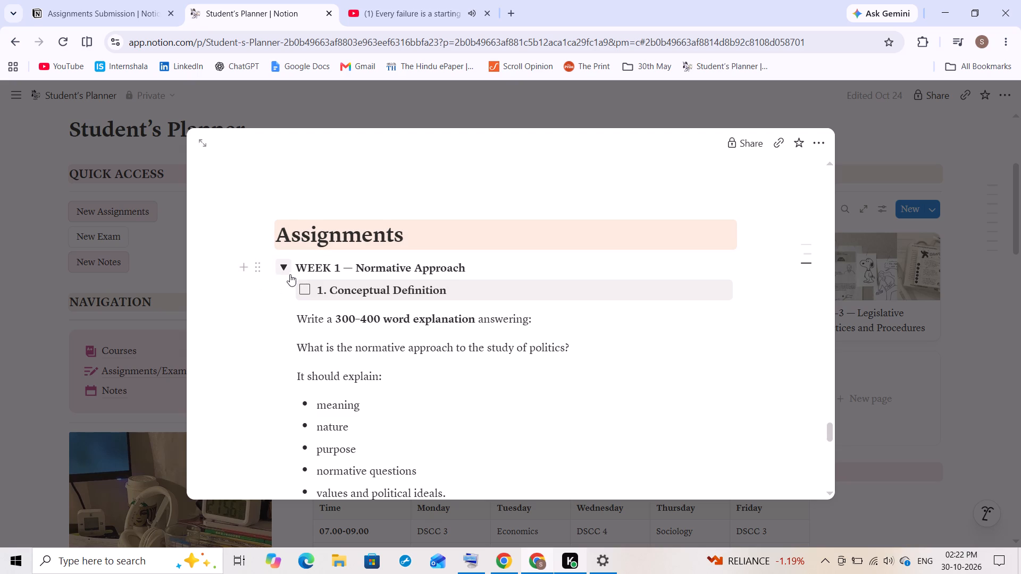
left_click_drag(294, 268, 302, 281)
left_click_drag(302, 281, 428, 344)
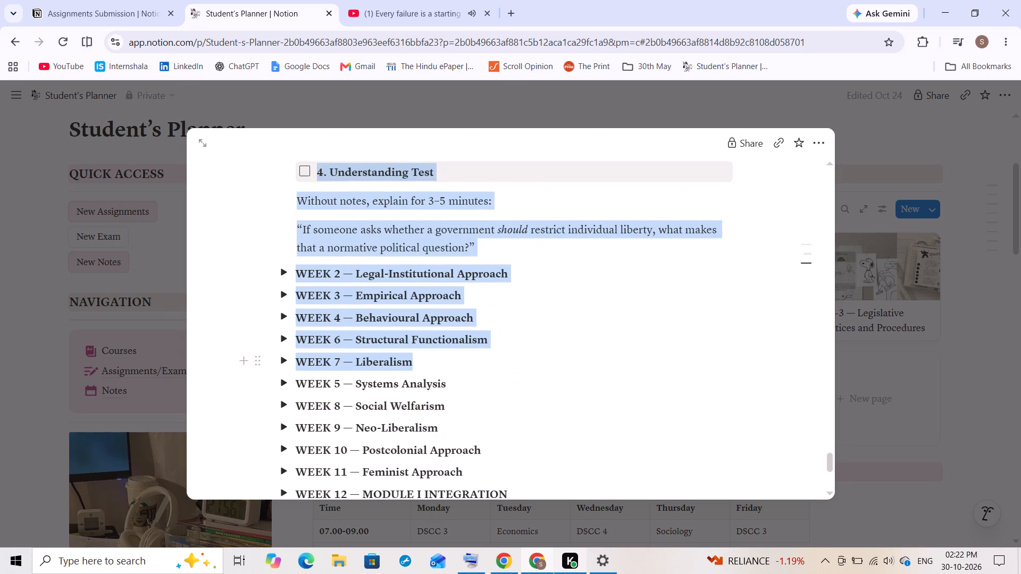
left_click_drag(428, 344, 480, 253)
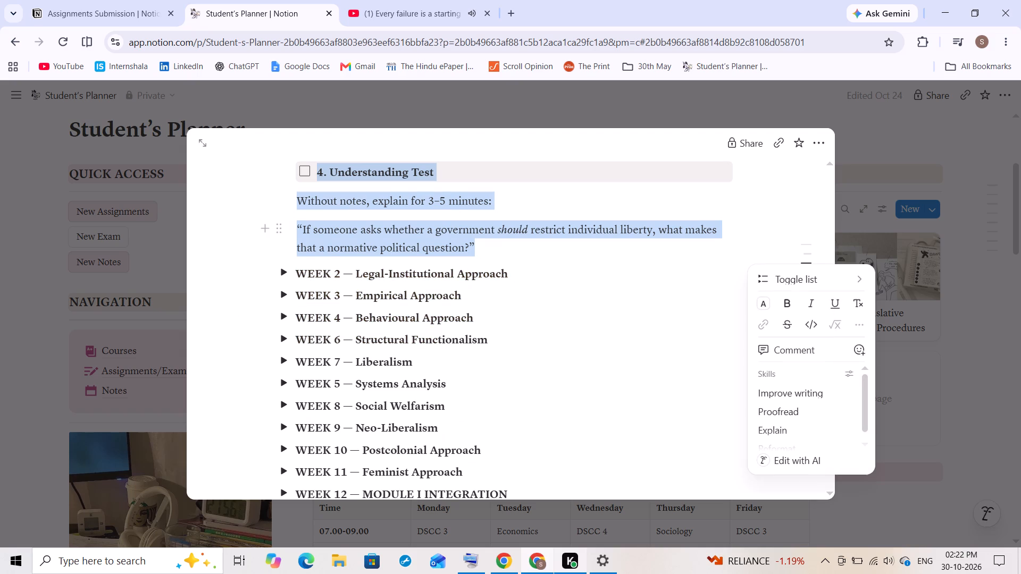
key("ctrl+c")
left_click(45, 0)
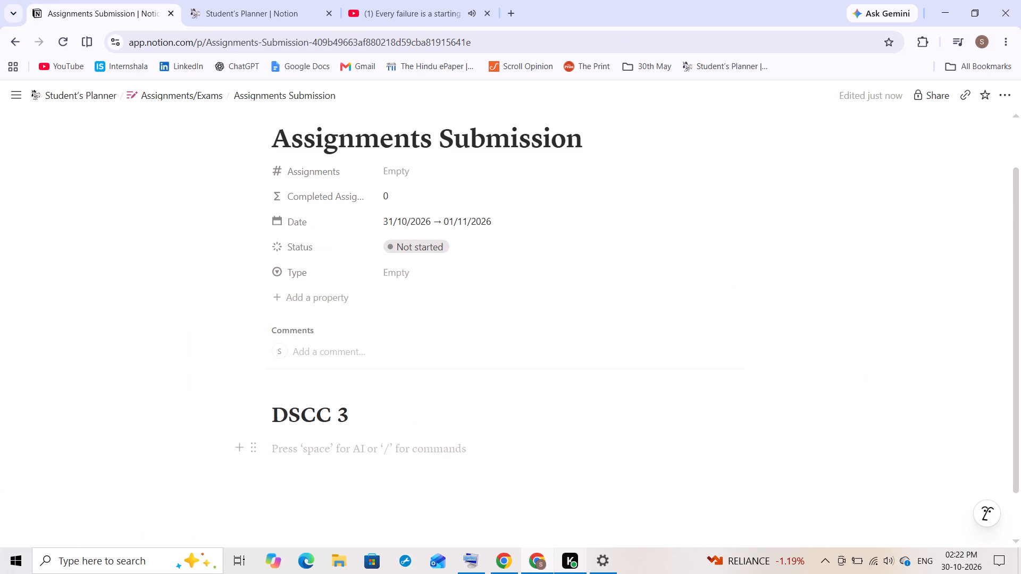
key("ctrl+v")
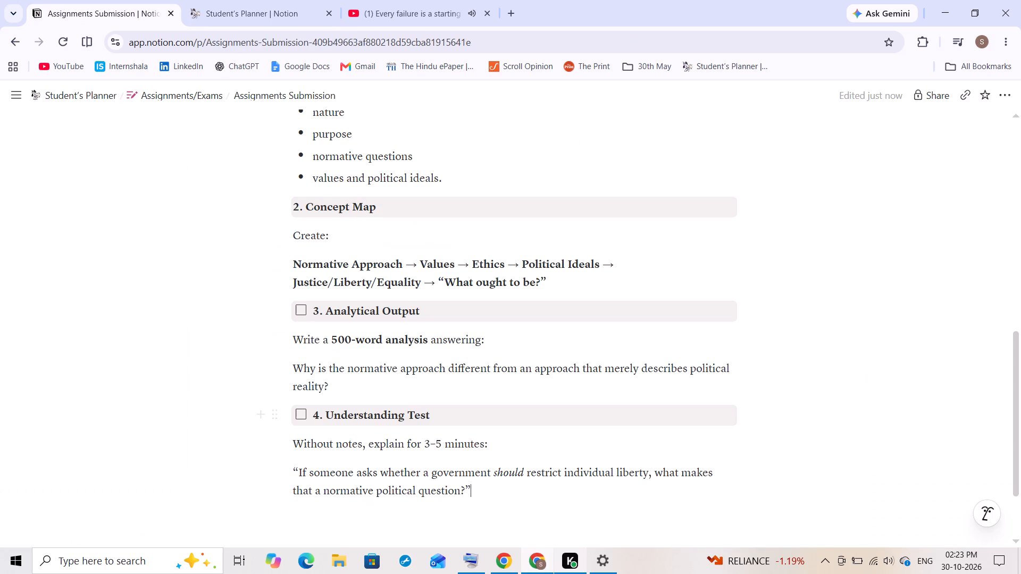
Turn the pasted "WEEK 1 — Normative Approach" toggle list into a plain Text block.
left_click_drag(1020, 393, 1013, 325)
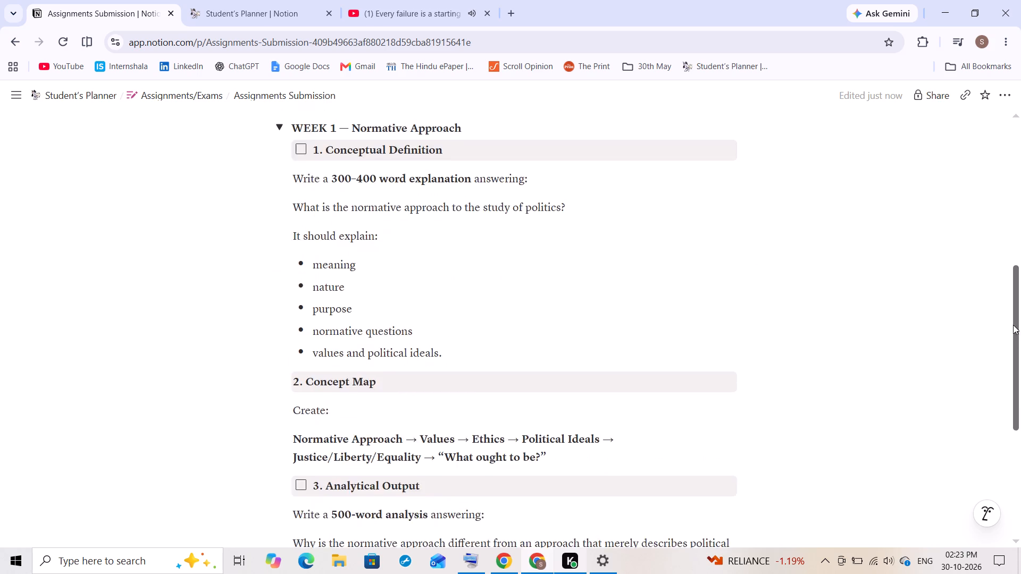
left_click_drag(1013, 325, 1010, 273)
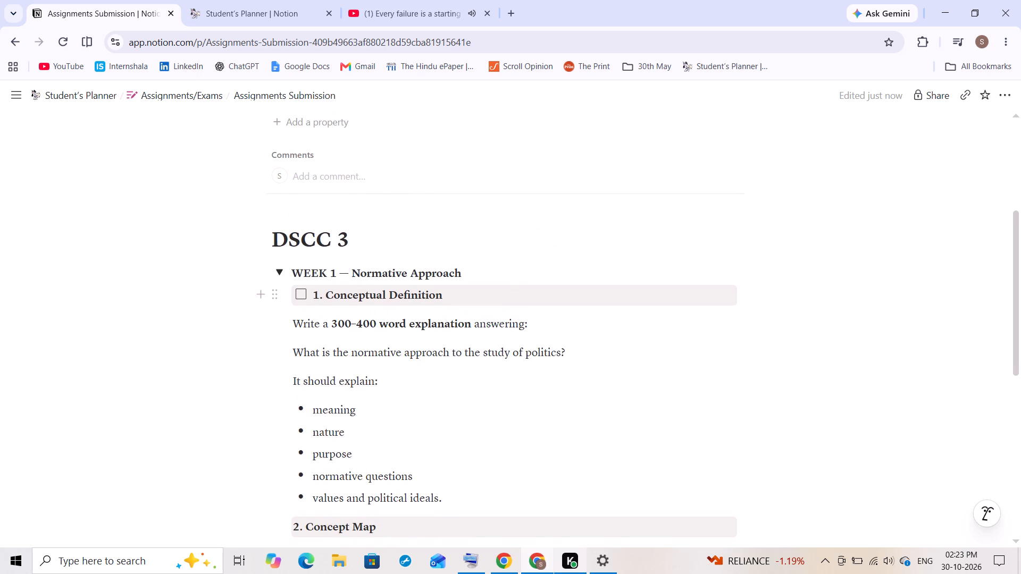
left_click(256, 270)
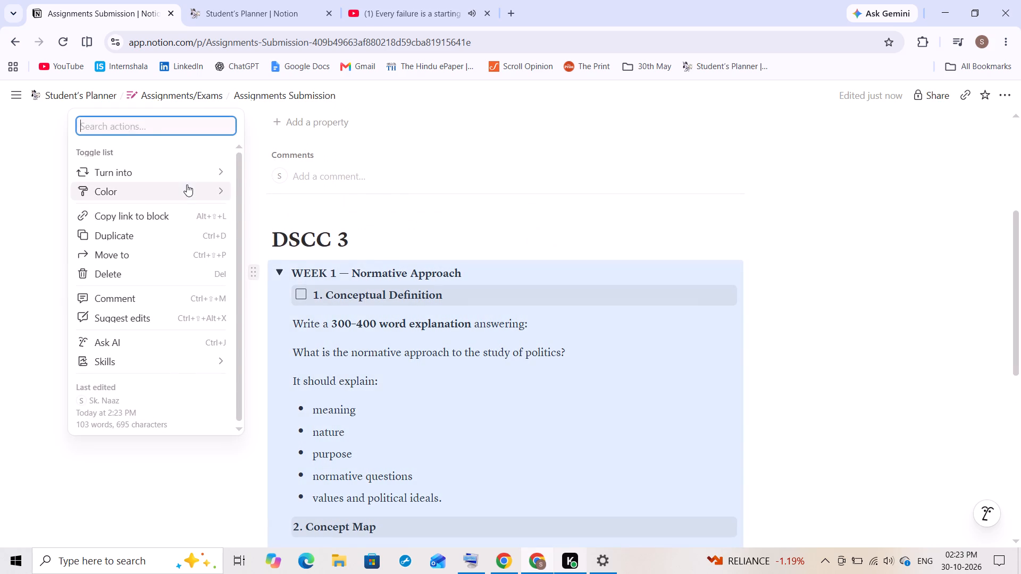
left_click(286, 105)
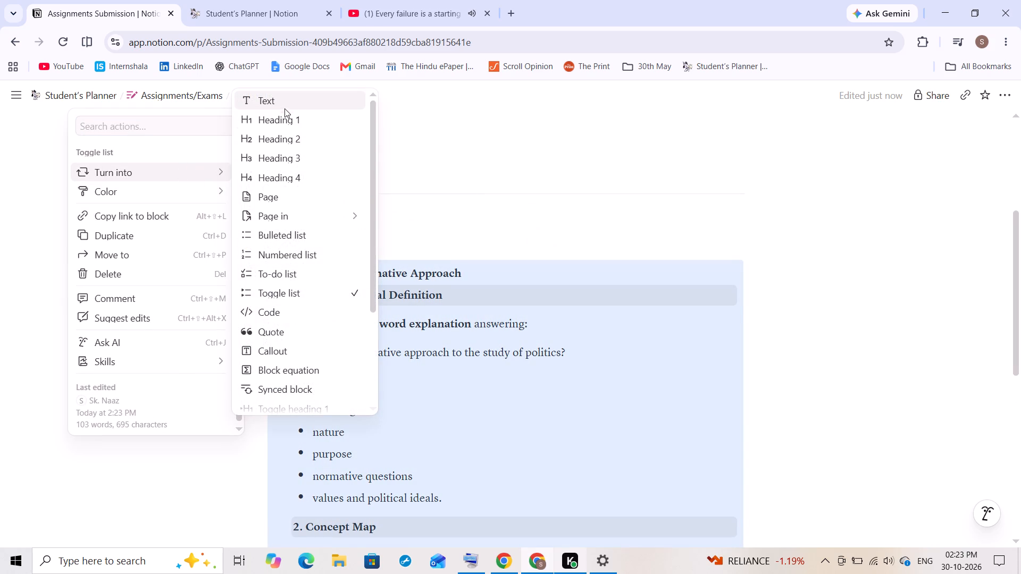
left_click(150, 376)
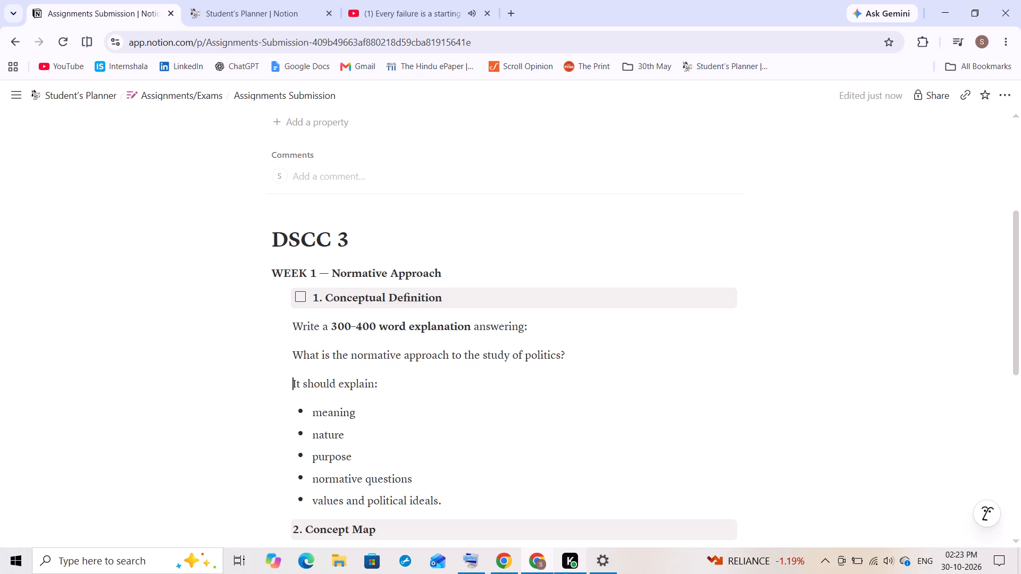
Add "DSCC 4" as a Heading 1 below the DSCC 3 assignments, with the cursor on the empty line beneath it.
left_click_drag(1020, 274, 1020, 327)
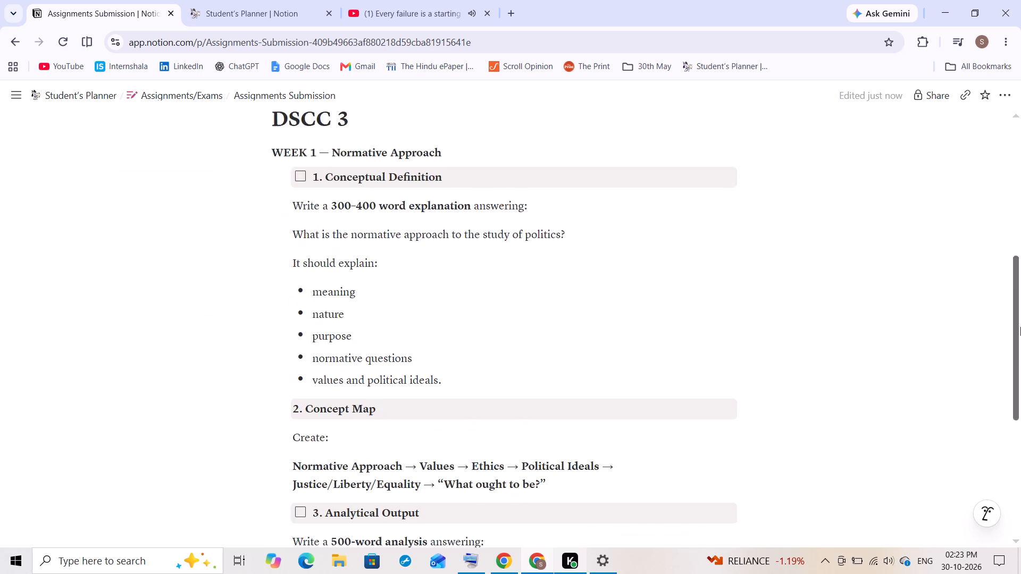
left_click_drag(1020, 327, 1019, 469)
left_click(366, 448)
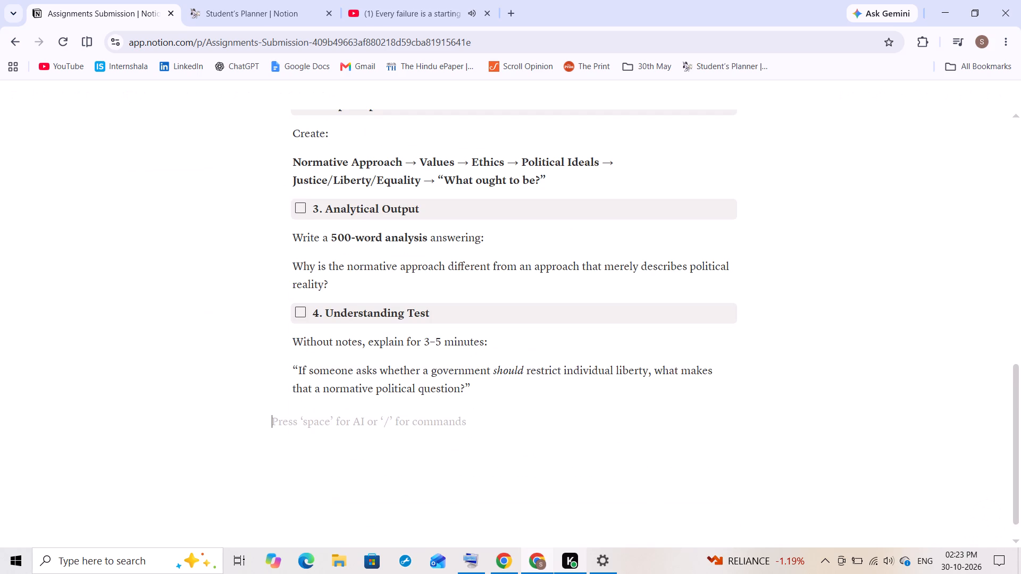
type("DSCC")
key("space")
key("4")
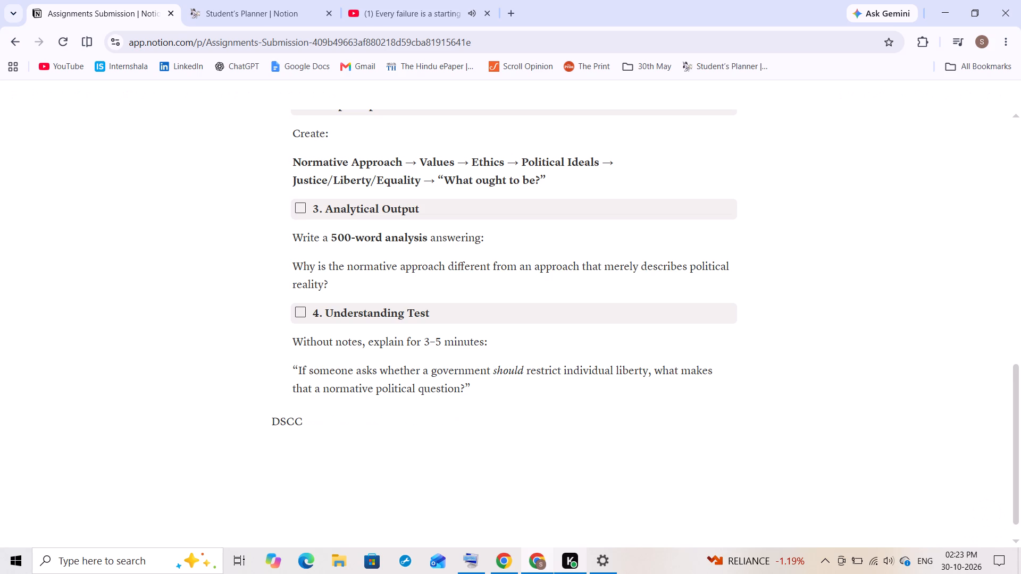
key("space")
left_click(256, 421)
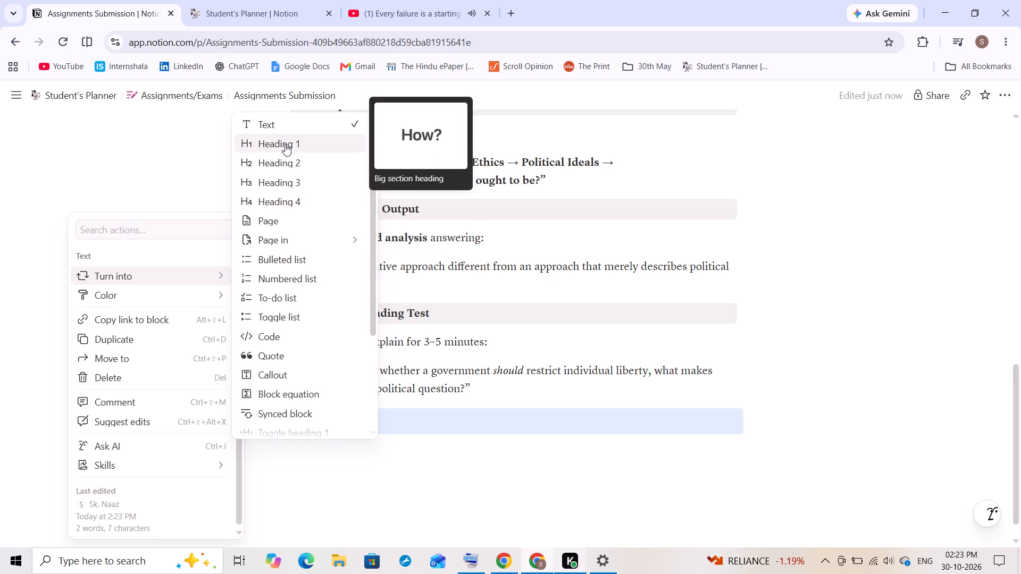
left_click(285, 144)
left_click(312, 485)
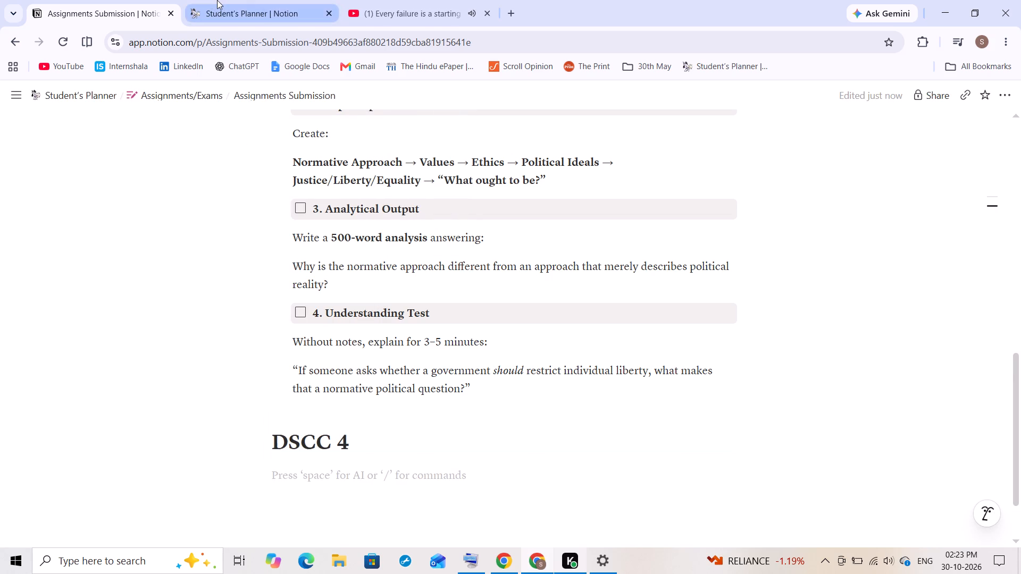
In the Student's Planner, open the DSCC 4 course page and go to its Assignments section.
left_click(217, 0)
left_click(161, 207)
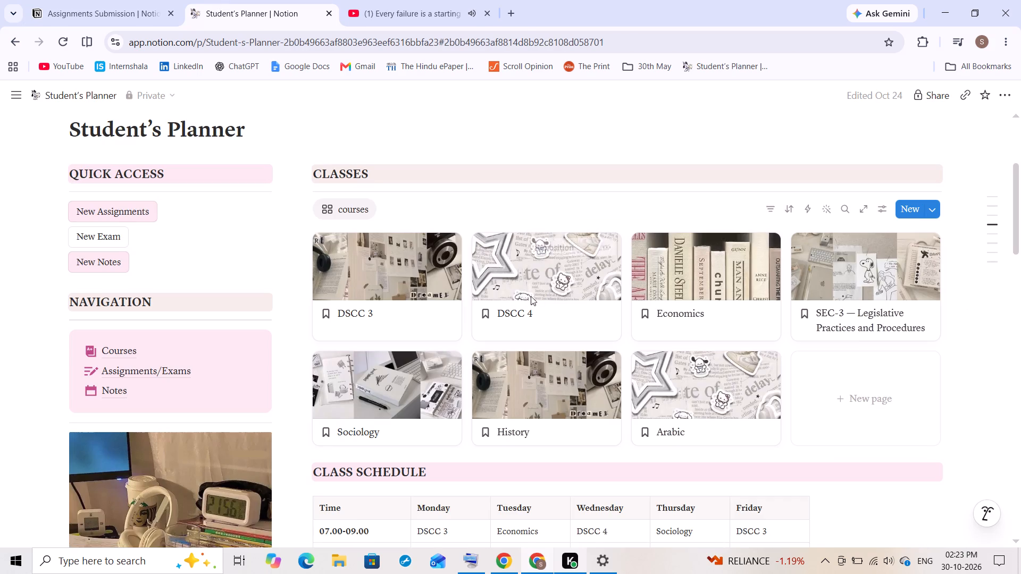
left_click(537, 305)
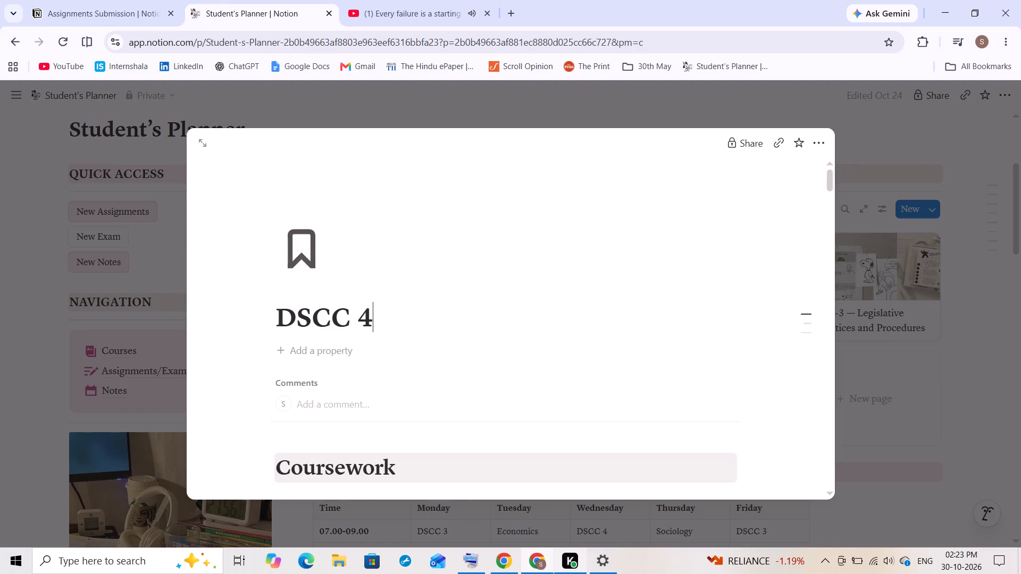
left_click(777, 358)
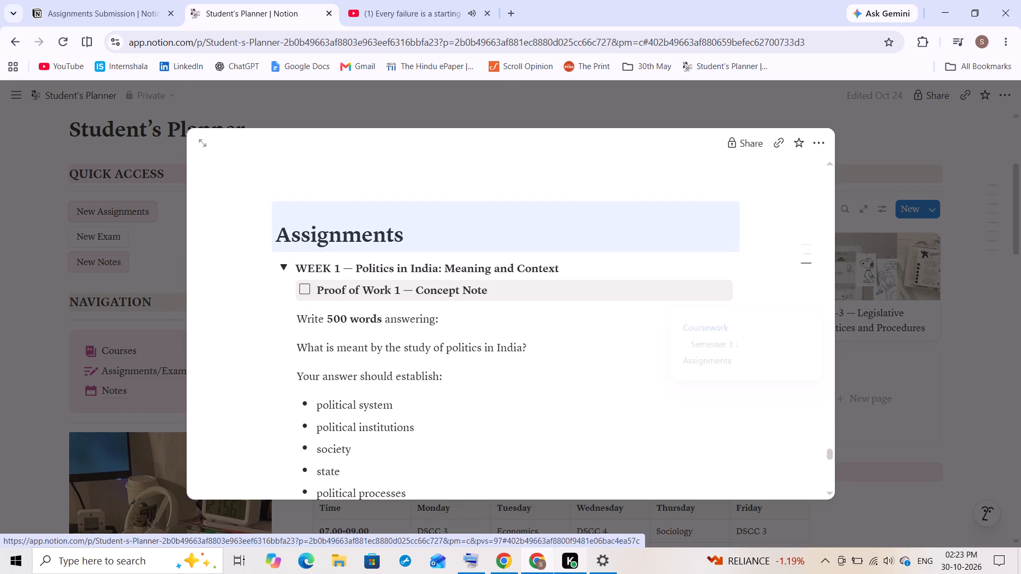
Copy the whole "WEEK 1 — Politics in India: Meaning and Context" toggle through its end-of-week standard and paste it below the DSCC 4 heading on Assignments Submission.
left_click_drag(297, 269, 340, 467)
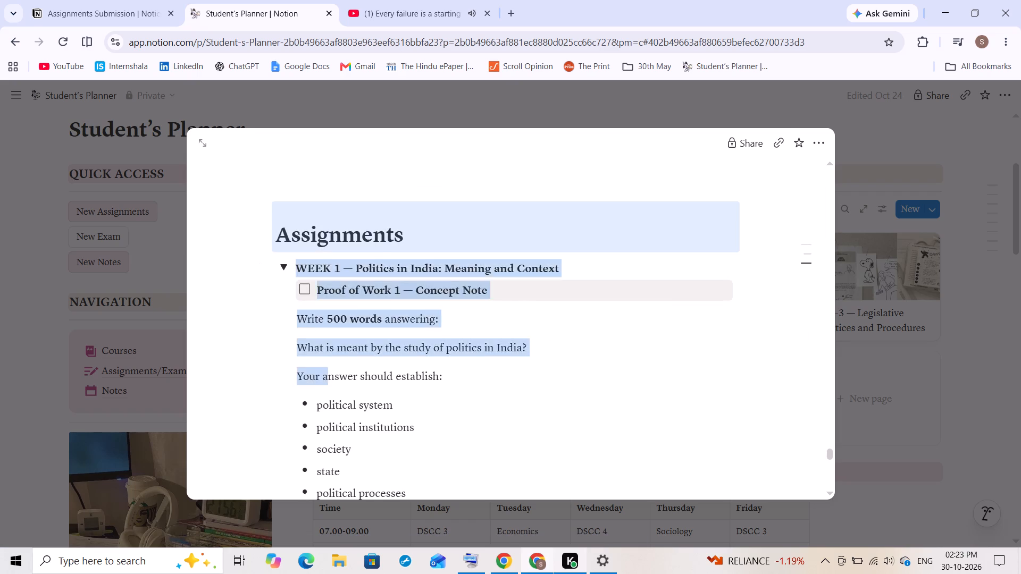
left_click_drag(340, 467, 432, 336)
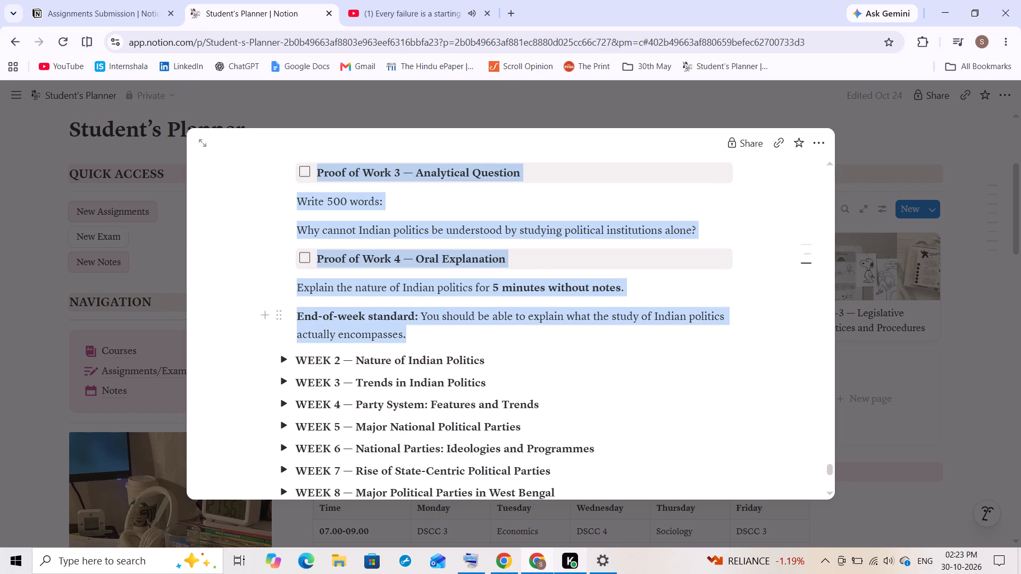
key("ctrl+c")
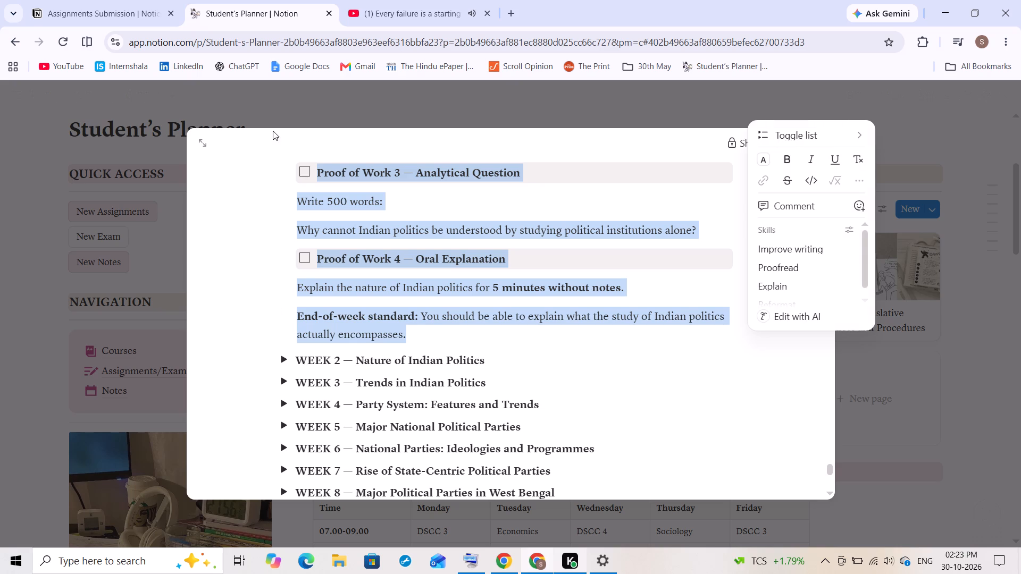
left_click(111, 0)
key("ctrl+v")
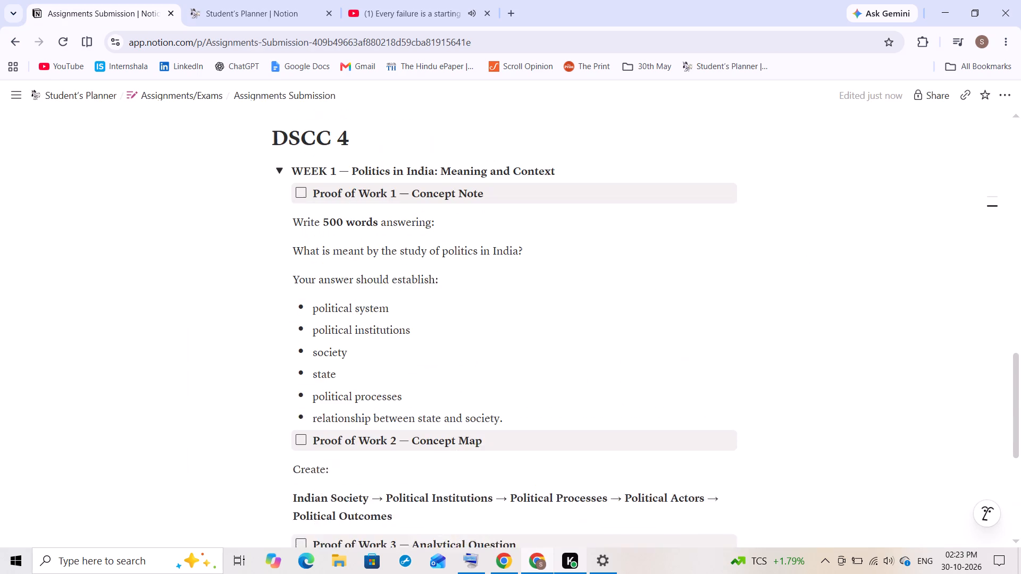
Turn the pasted "WEEK 1 — Politics in India: Meaning and Context" toggle list into a plain Text block.
left_click(256, 220)
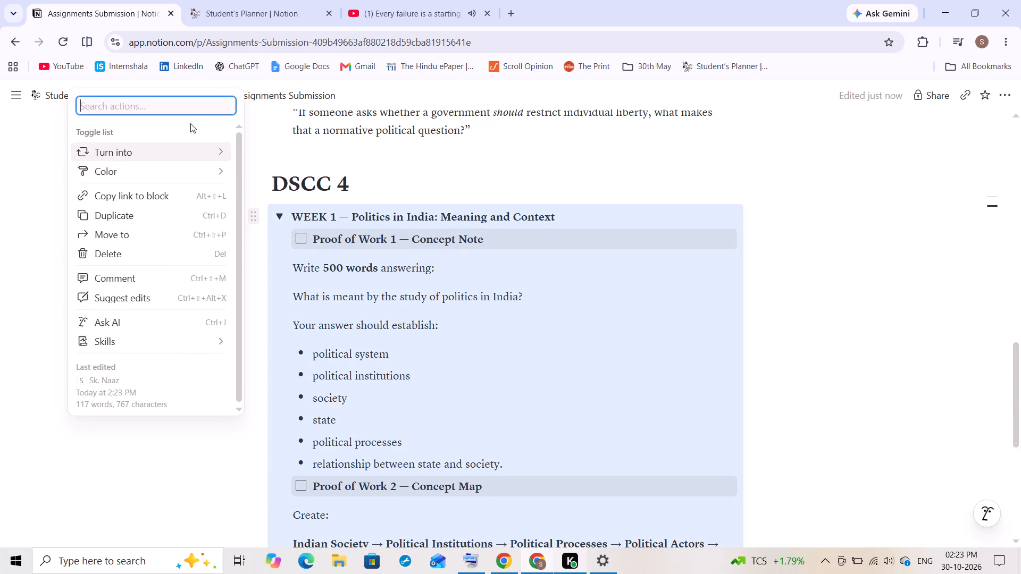
left_click(263, 105)
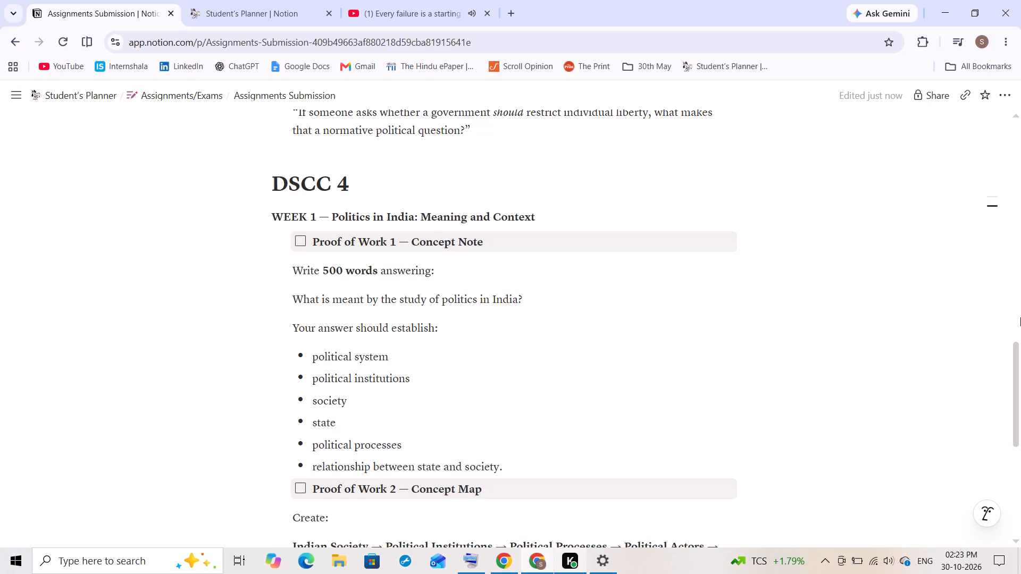
Add "Economics" as a Heading 1 below the DSCC 4 assignments, with the cursor on the empty line beneath it.
left_click_drag(1014, 359, 1020, 472)
left_click(383, 440)
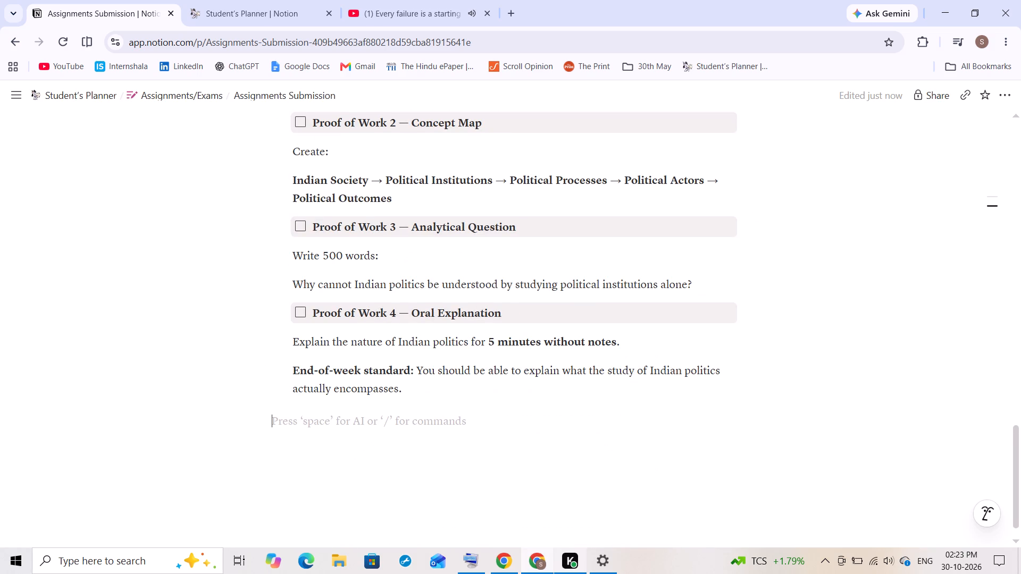
left_click(232, 0)
left_click(126, 300)
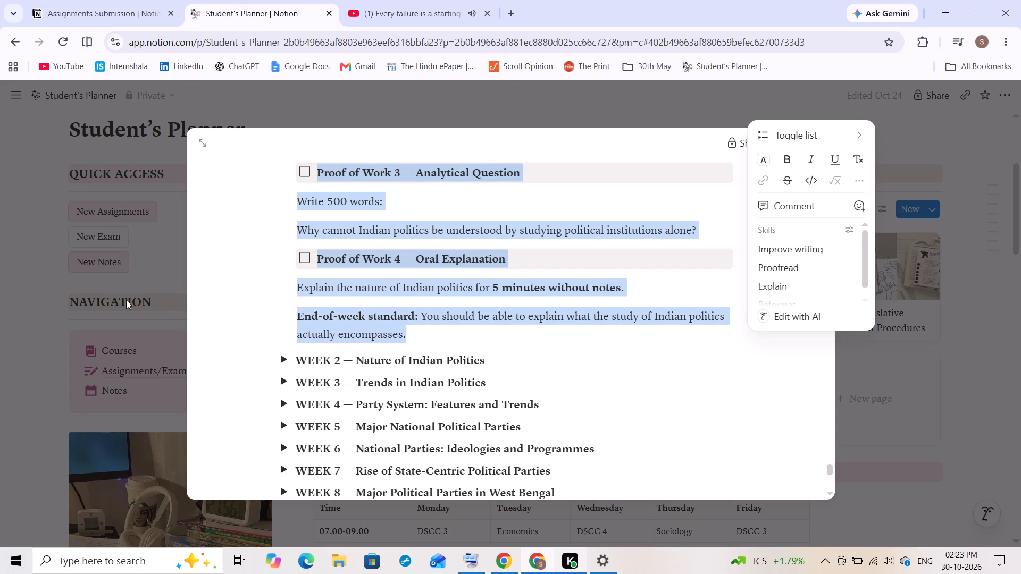
left_click(132, 0)
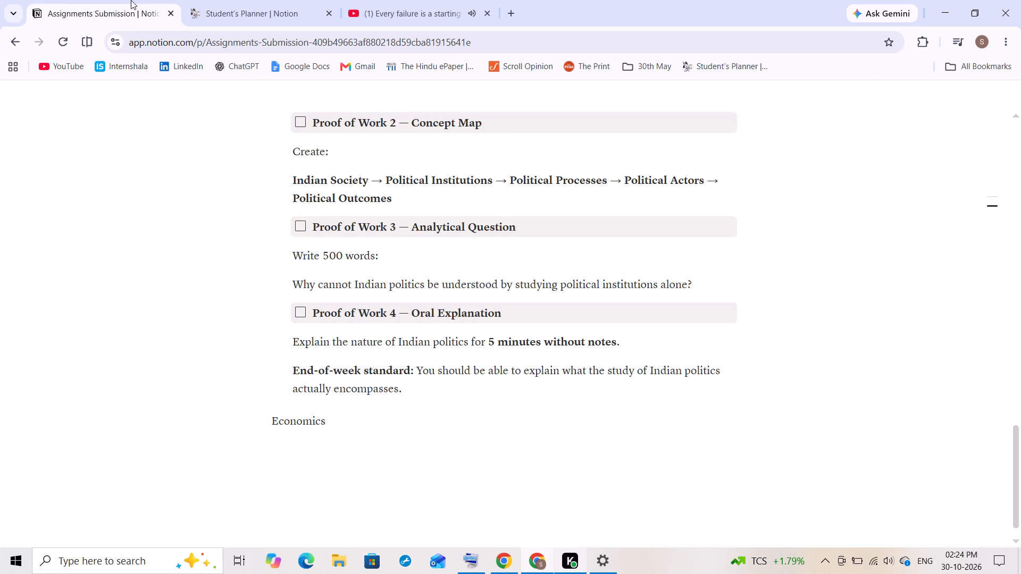
left_click(252, 426)
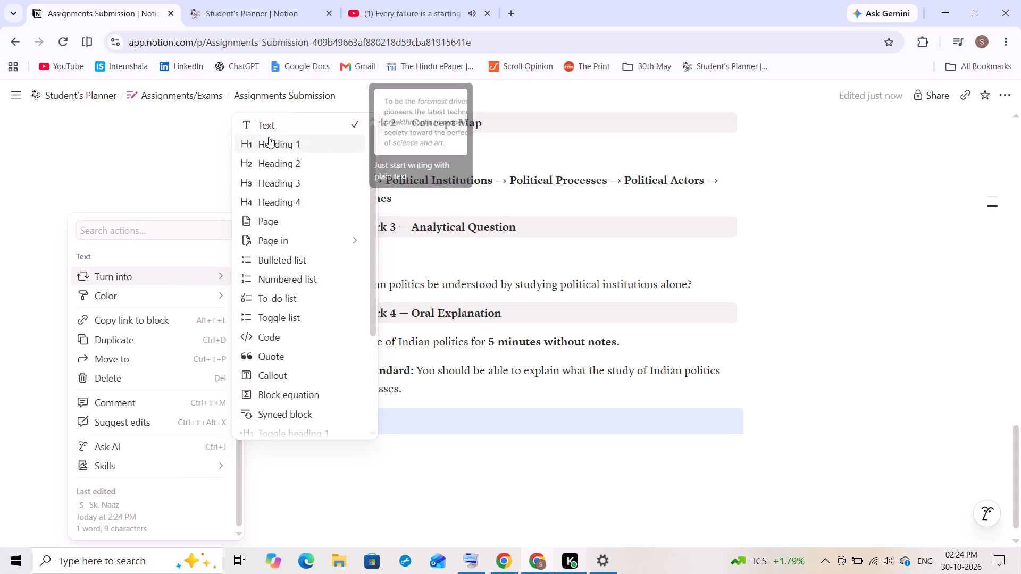
left_click(269, 138)
left_click(340, 481)
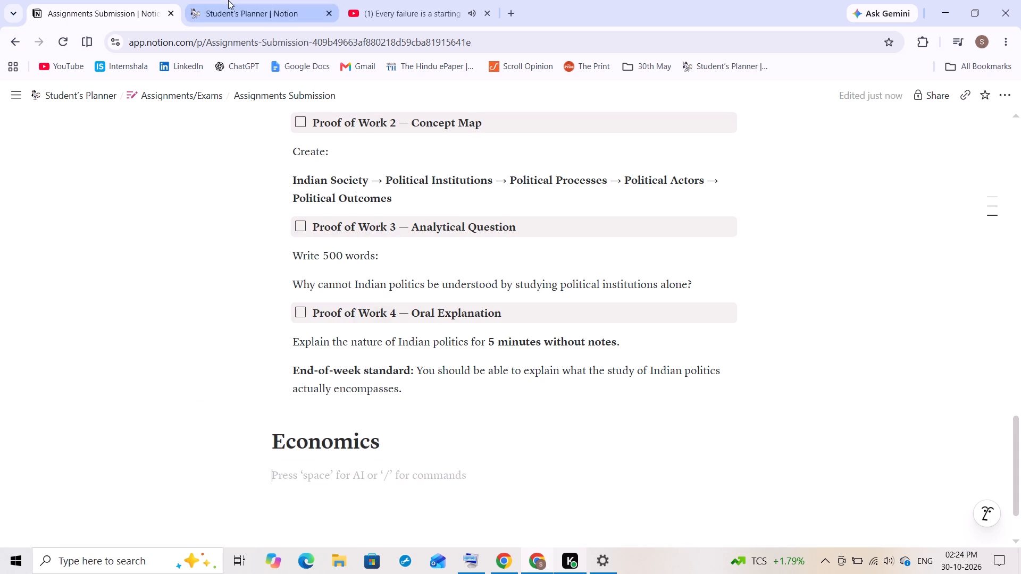
Open the Economics course page from the Student's Planner as a full page and go to its Tutorial section.
left_click(228, 0)
left_click(687, 295)
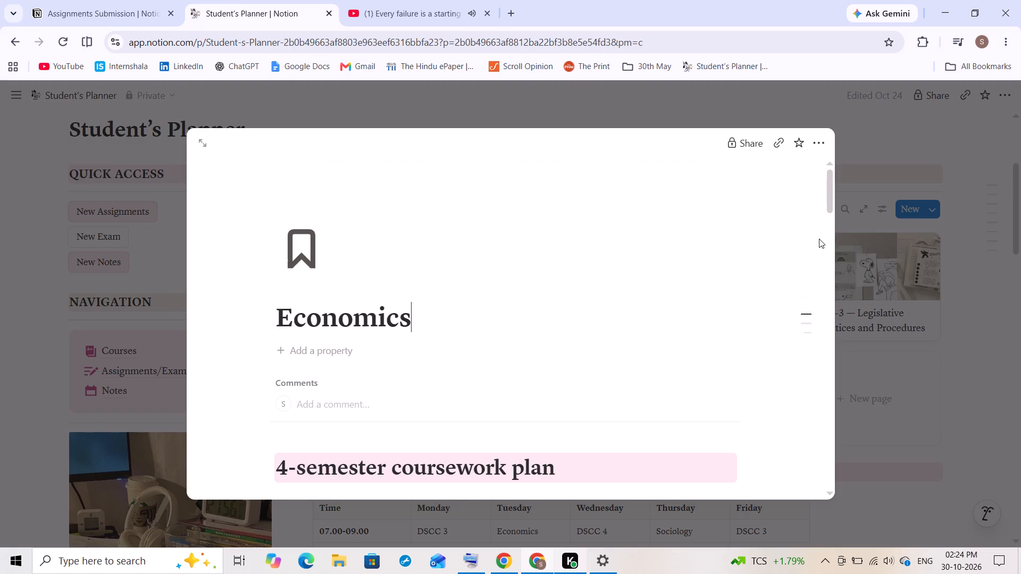
left_click_drag(833, 192, 832, 227)
left_click(832, 227)
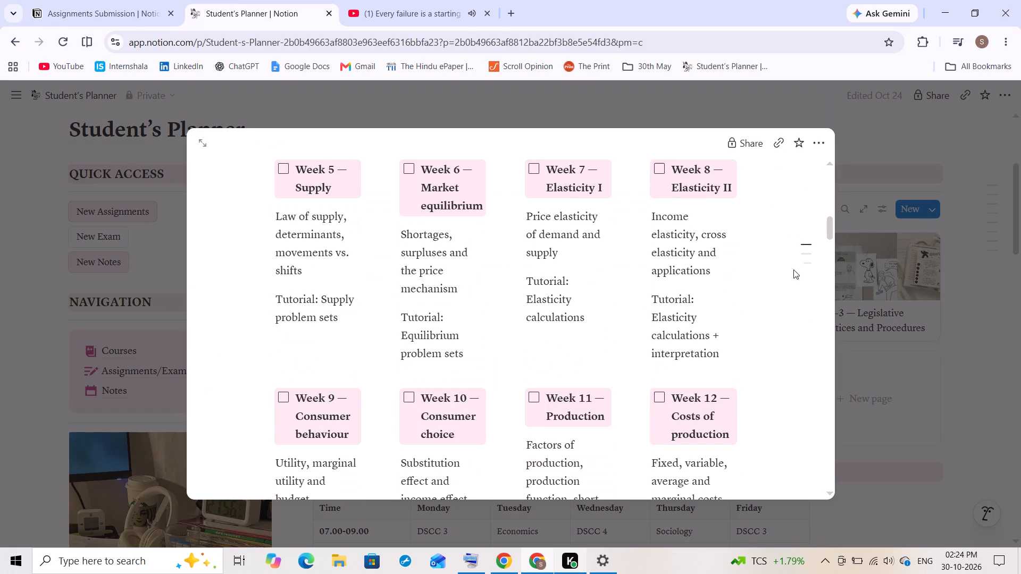
left_click(777, 284)
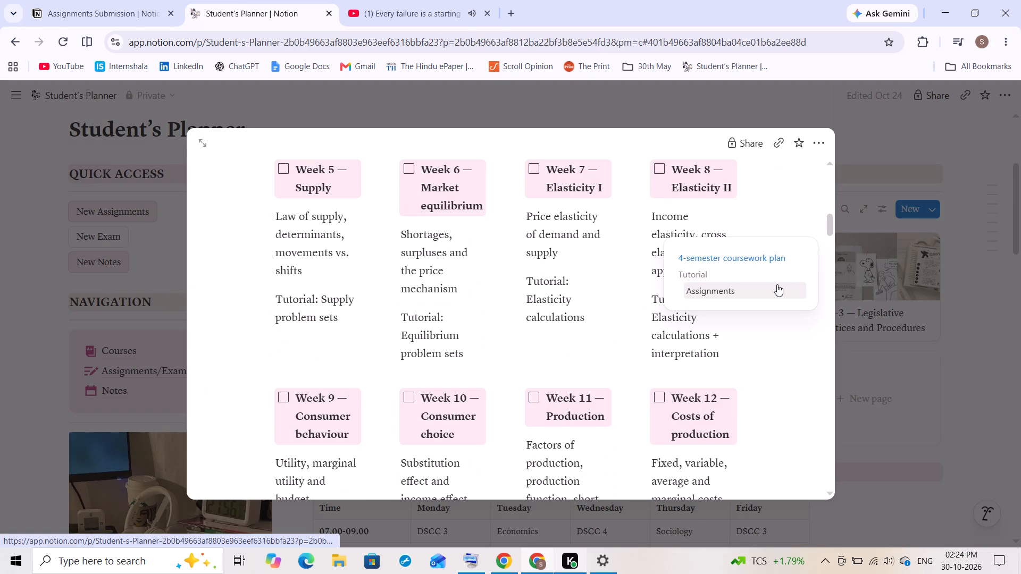
left_click(765, 271)
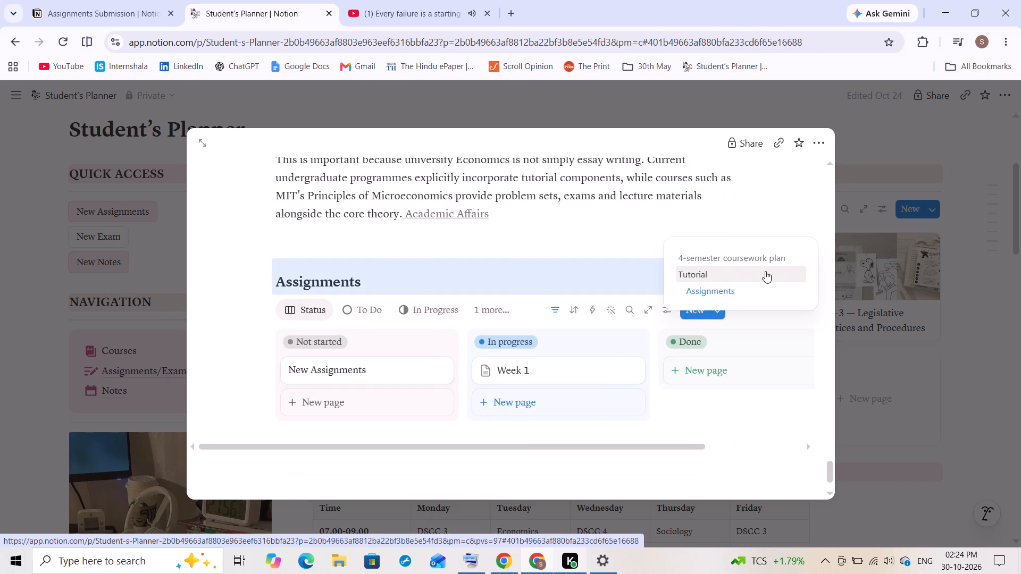
left_click(505, 359)
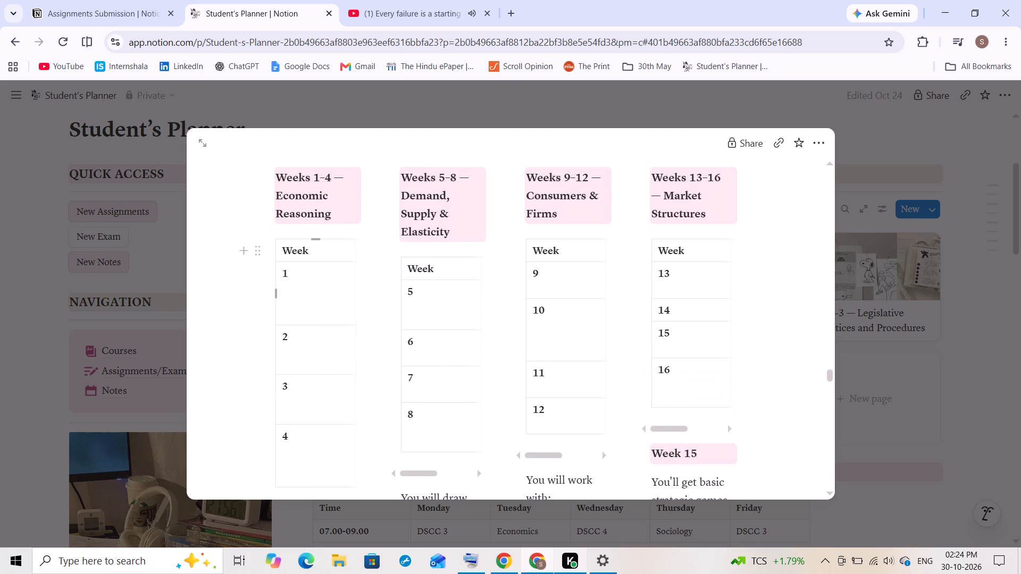
left_click(198, 140)
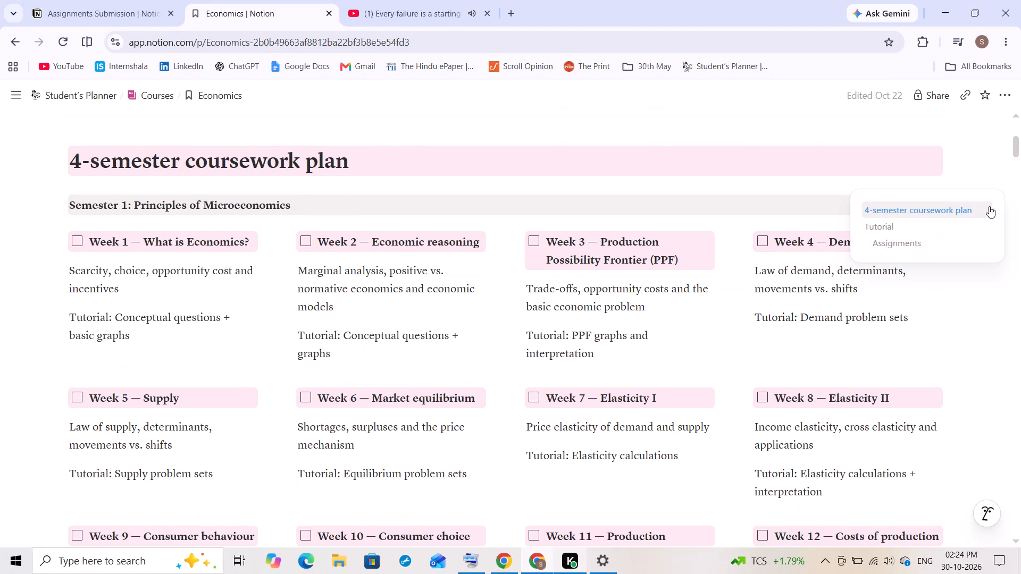
left_click(941, 226)
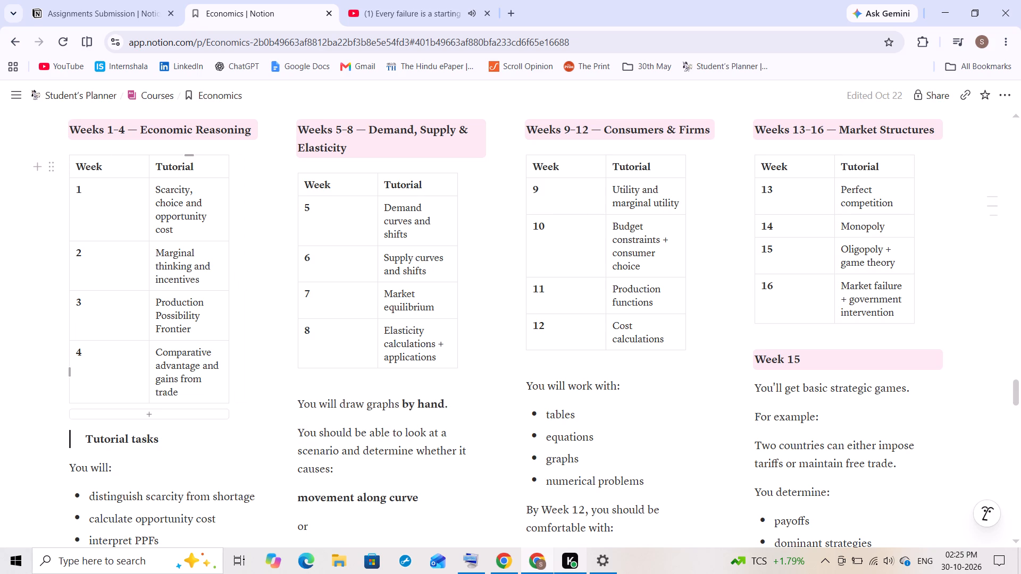
Copy the Weeks 1–4 "Tutorial tasks" and "Tutorial discussion" text from the Economics page and paste it below the Economics heading on Assignments Submission.
left_click_drag(191, 395, 125, 373)
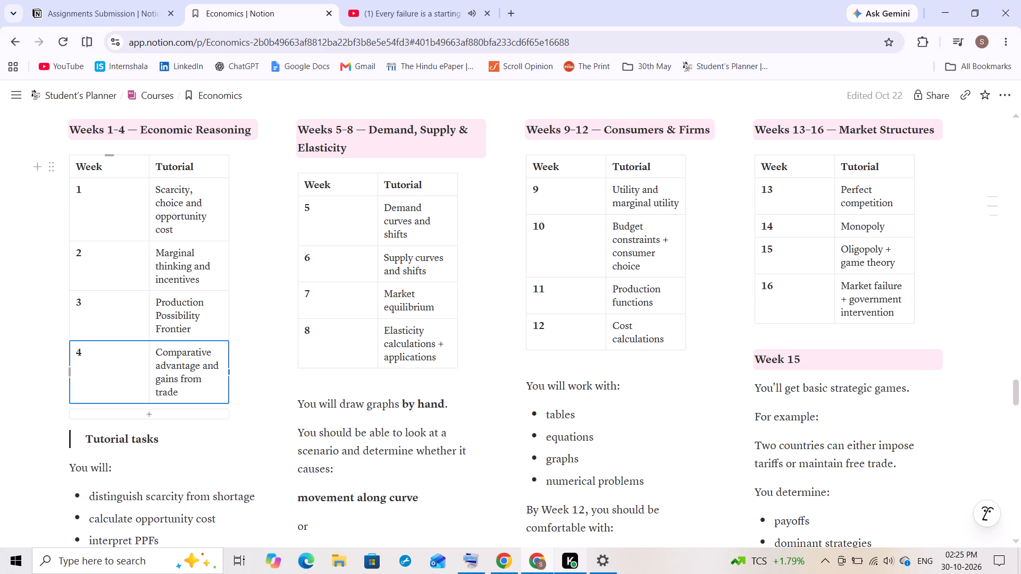
left_click_drag(125, 373, 163, 389)
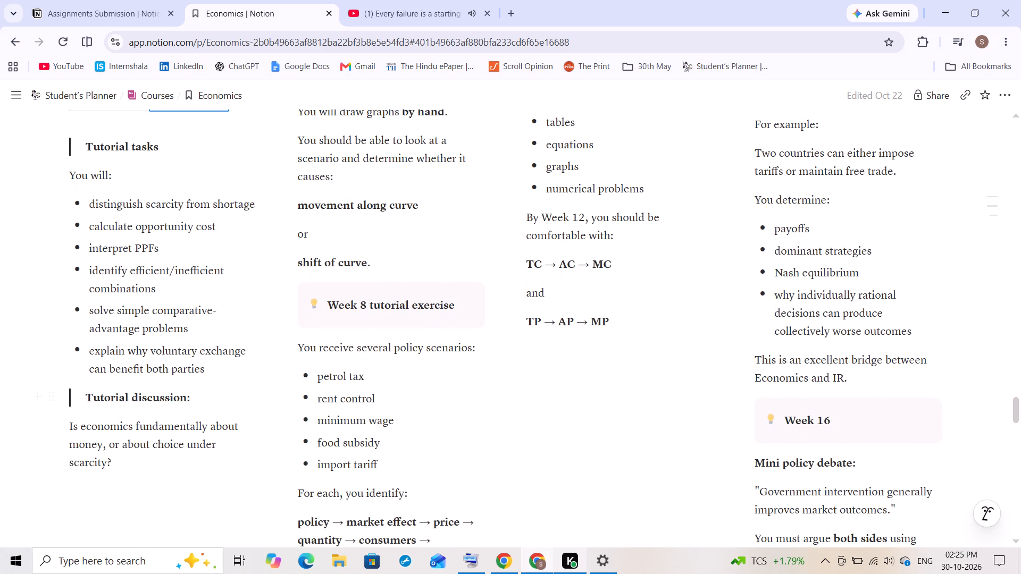
left_click(121, 473)
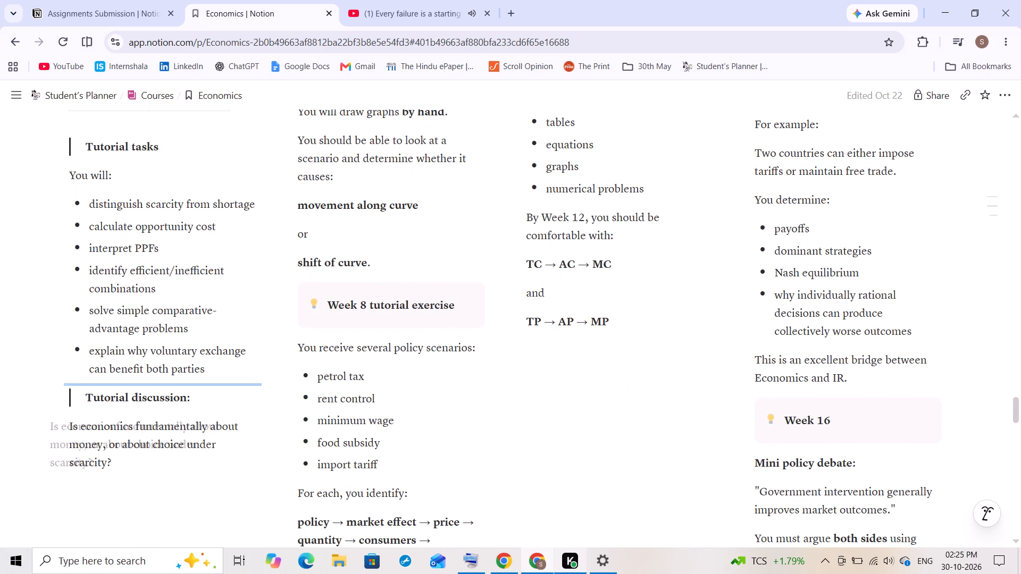
left_click(119, 465)
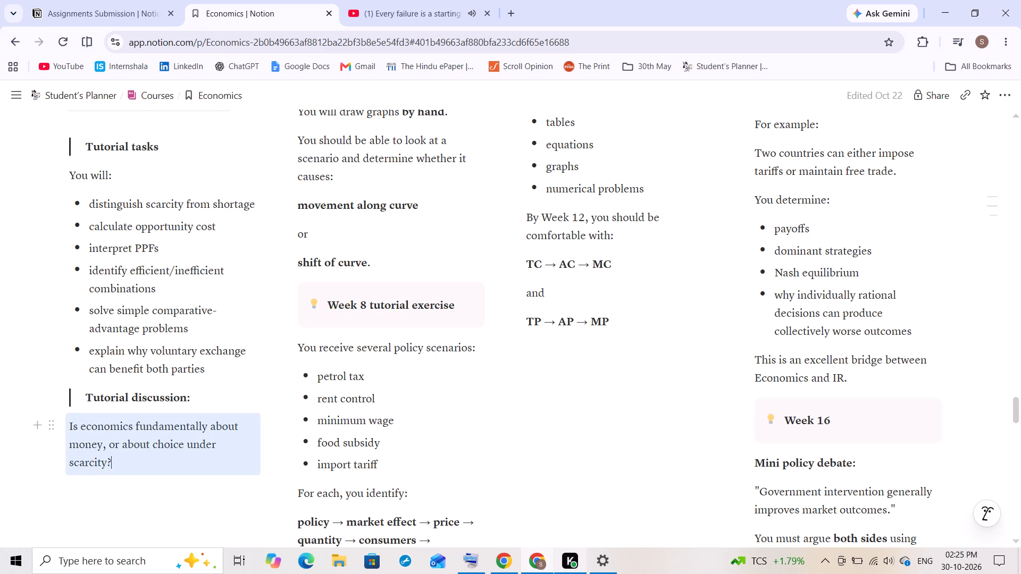
left_click_drag(110, 463, 92, 239)
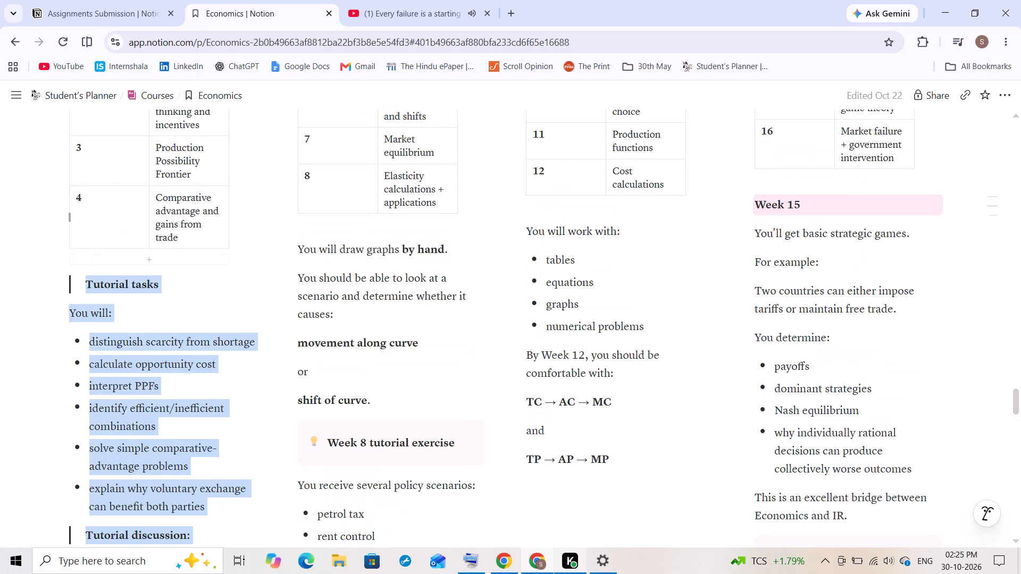
left_click_drag(92, 239, 79, 197)
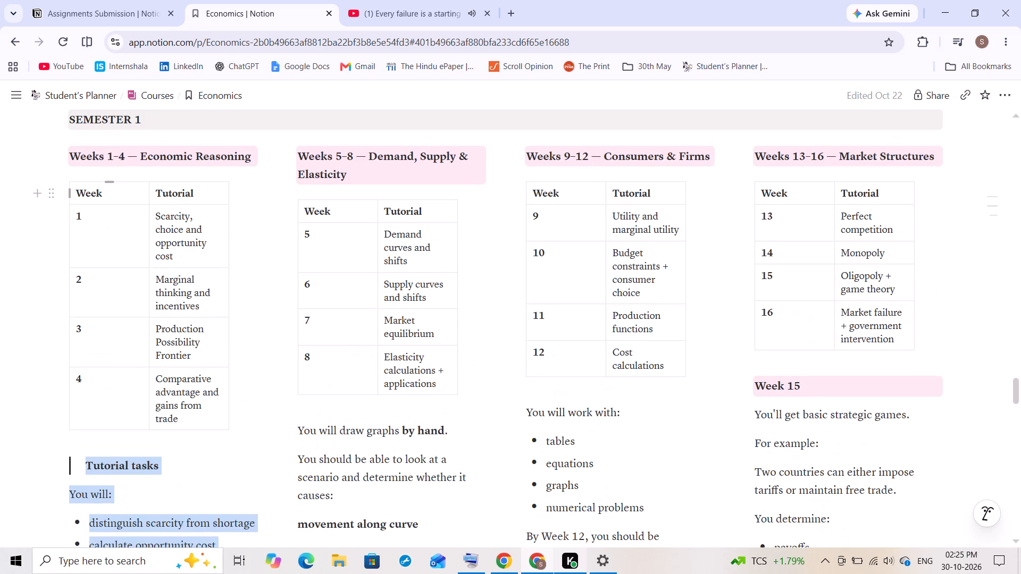
left_click_drag(79, 197, 84, 470)
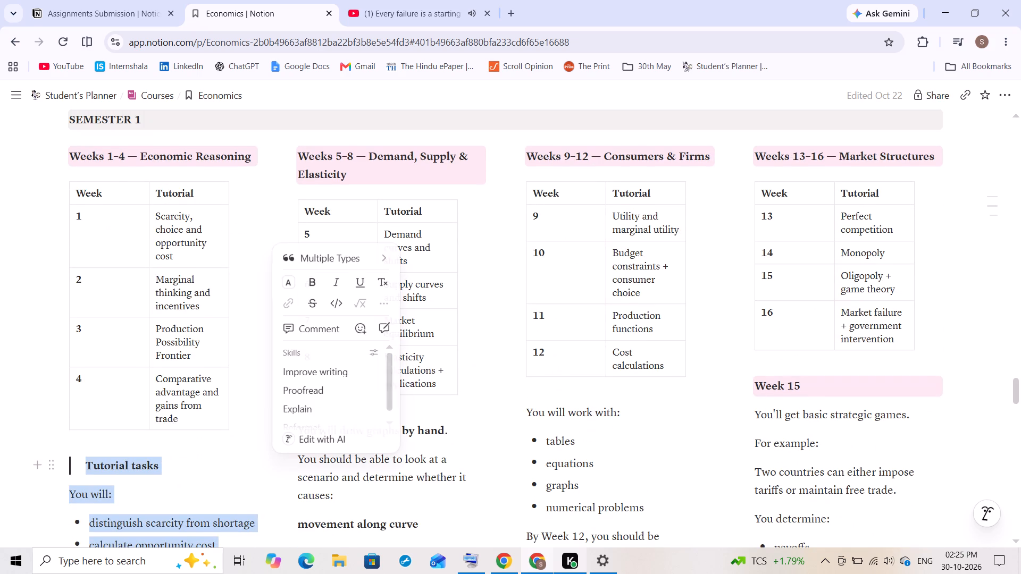
key("ctrl+c")
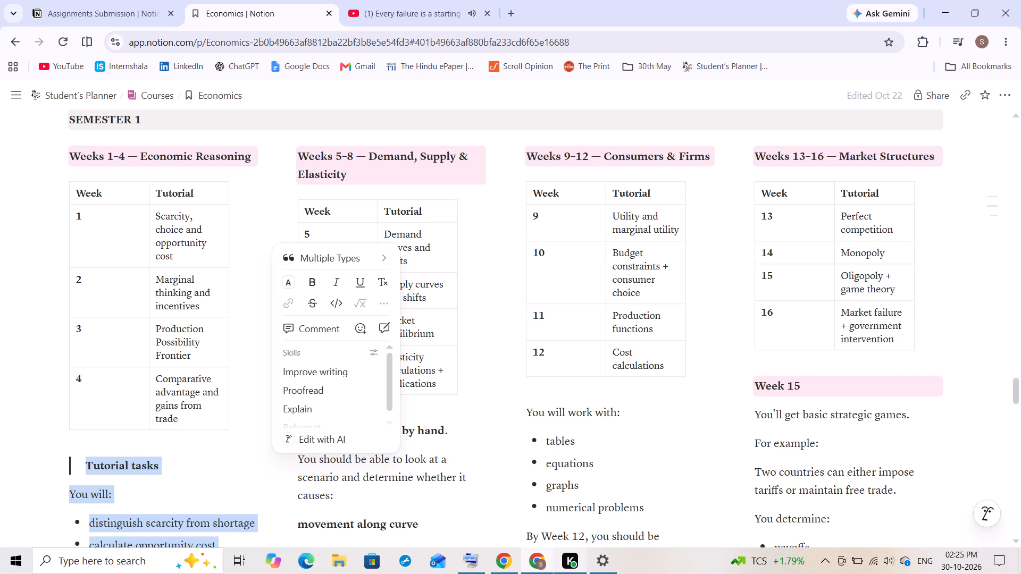
left_click(69, 0)
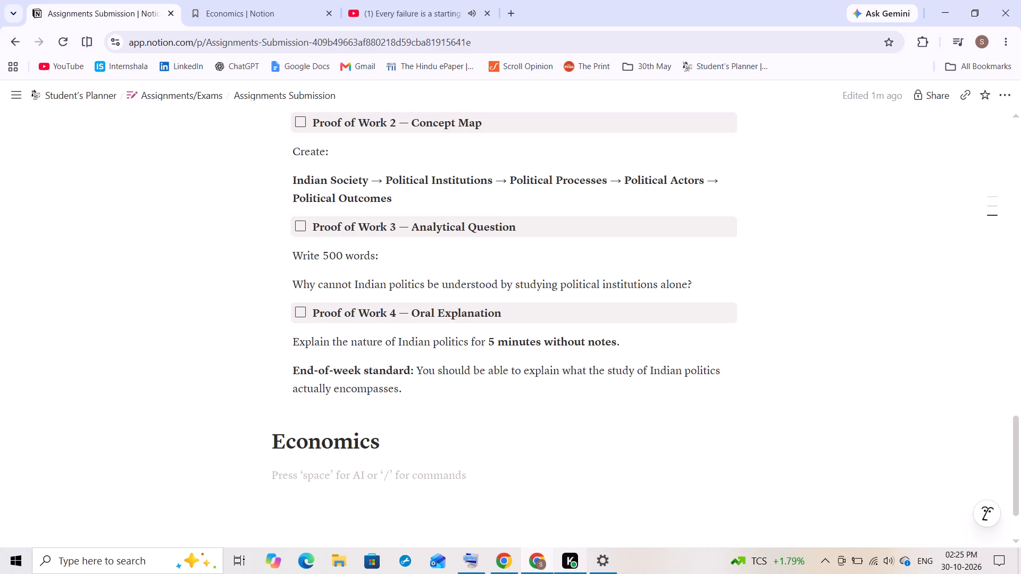
key("ctrl+v")
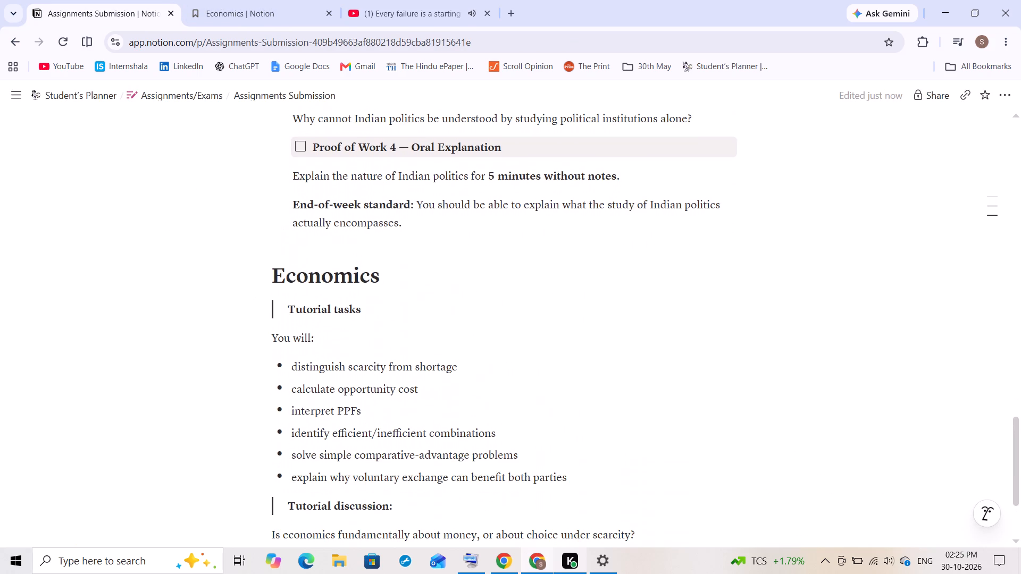
Copy Part A — Concept Check through Part D — Tutorial Discussion from the Economics page, paste it above "Tutorial tasks", and remove its final full stop.
left_click(239, 0)
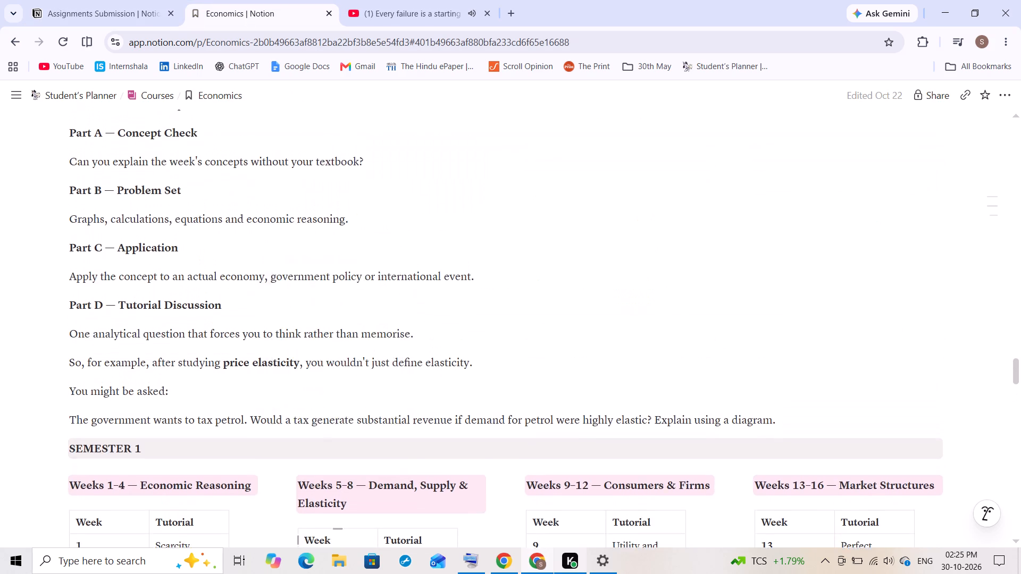
left_click(388, 233)
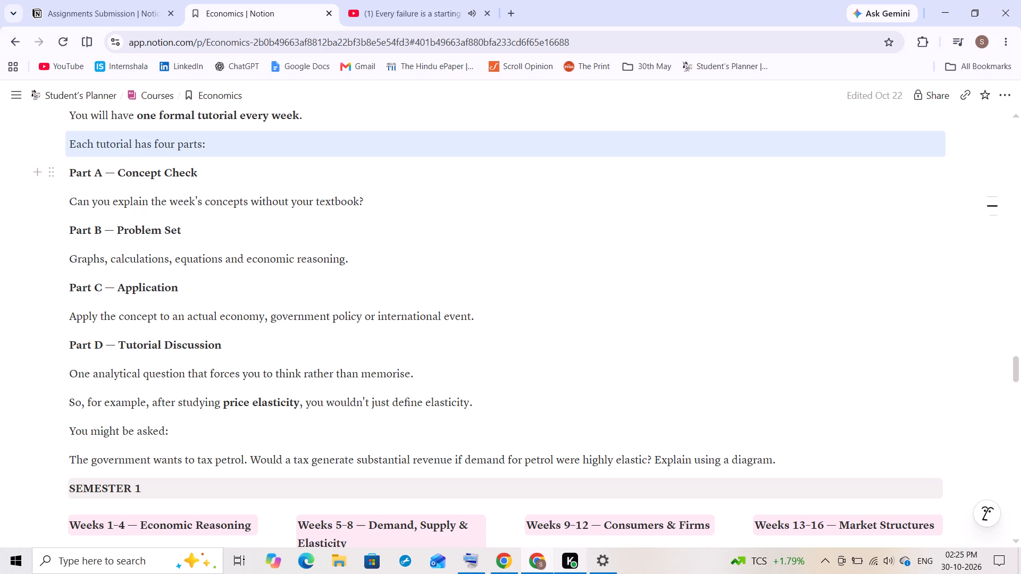
left_click_drag(70, 169, 396, 378)
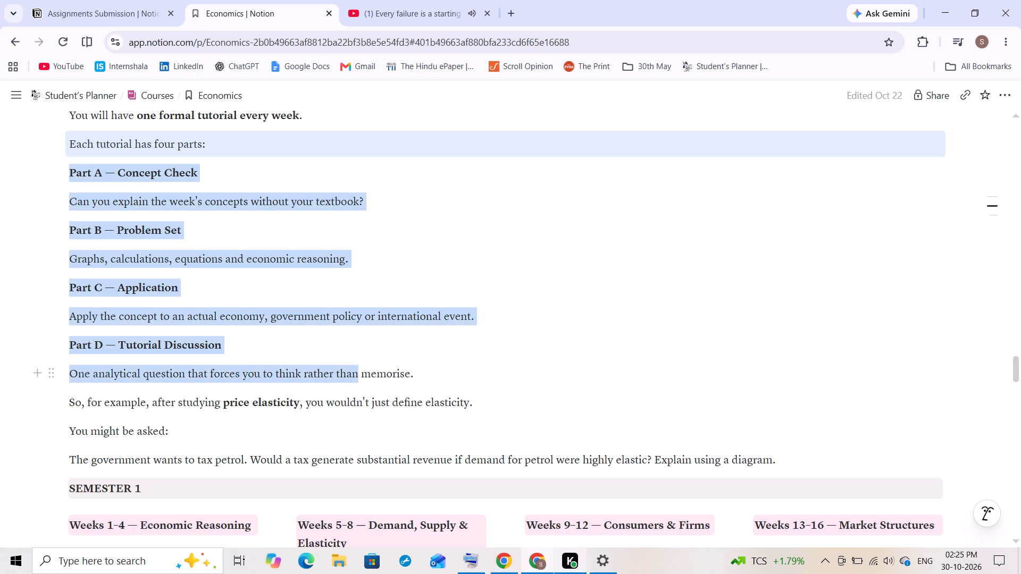
left_click_drag(396, 378, 417, 377)
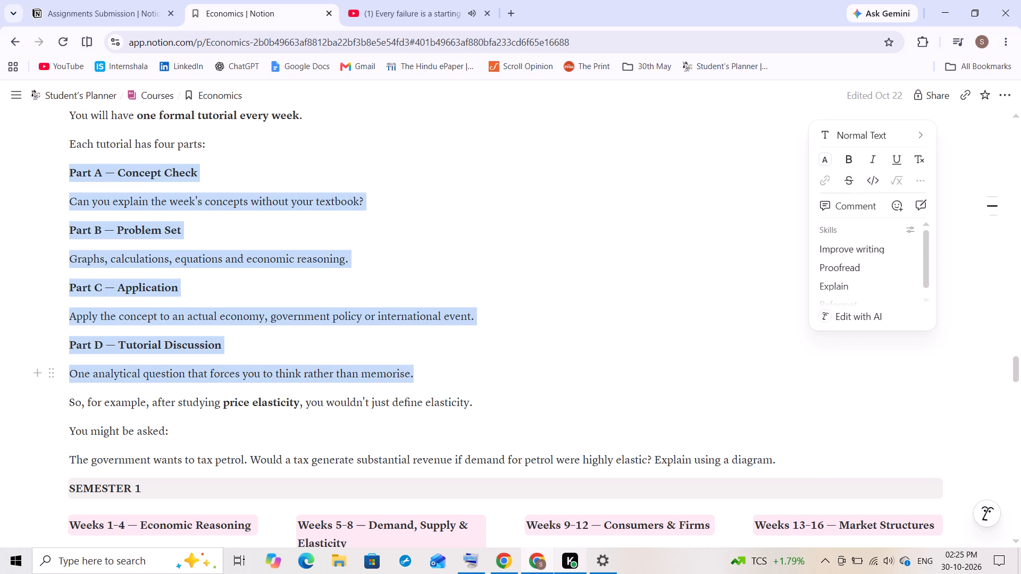
key("ctrl+c")
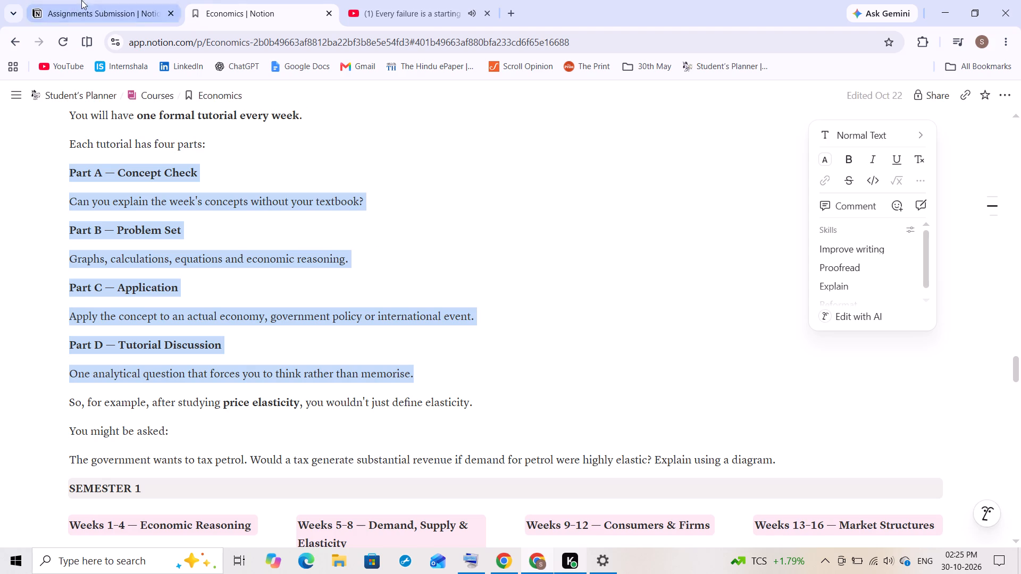
left_click(58, 0)
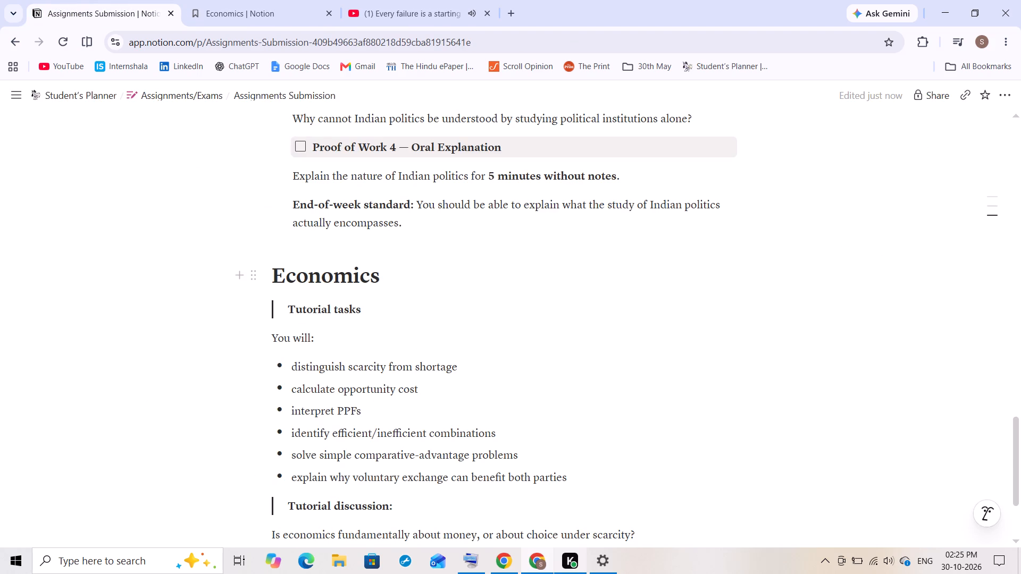
left_click(407, 276)
key("Return")
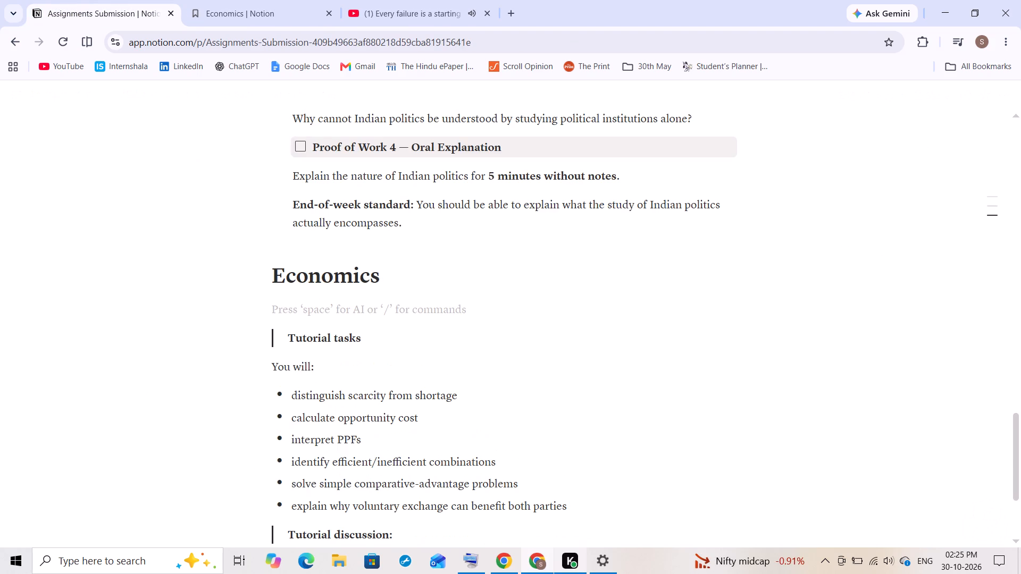
key("ctrl+v")
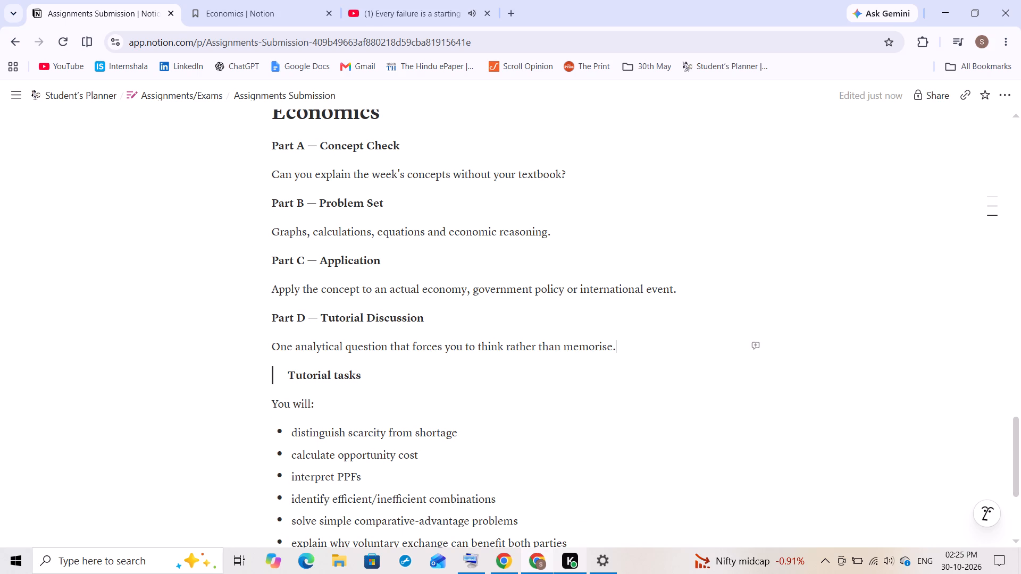
key("BackSpace")
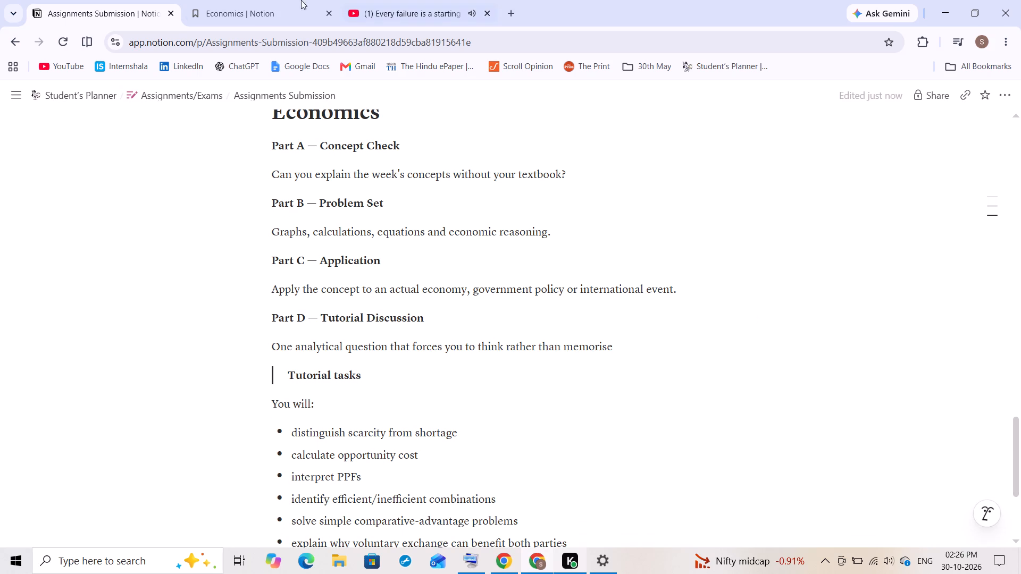
left_click_drag(616, 346, 449, 313)
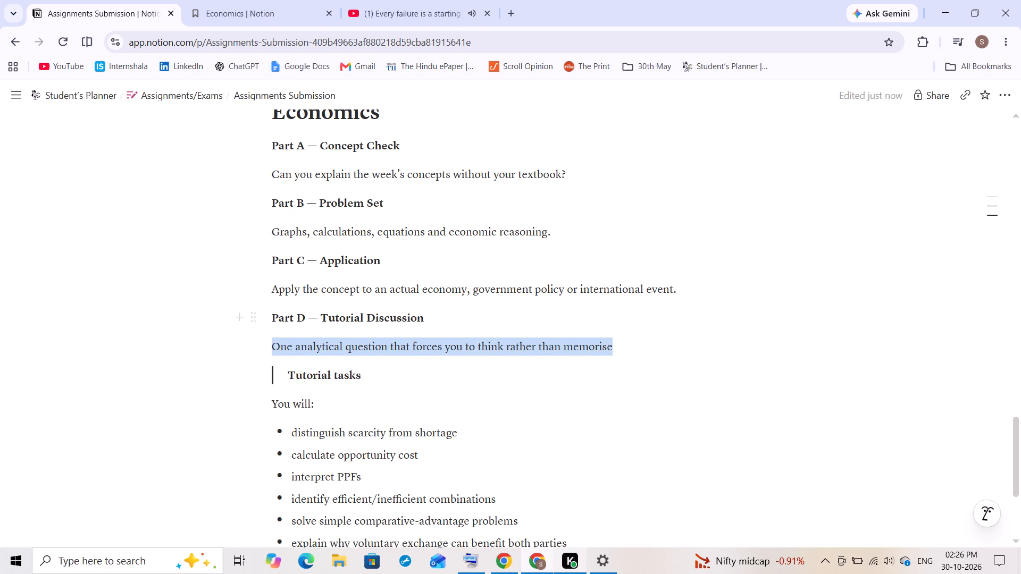
left_click_drag(449, 313, 265, 153)
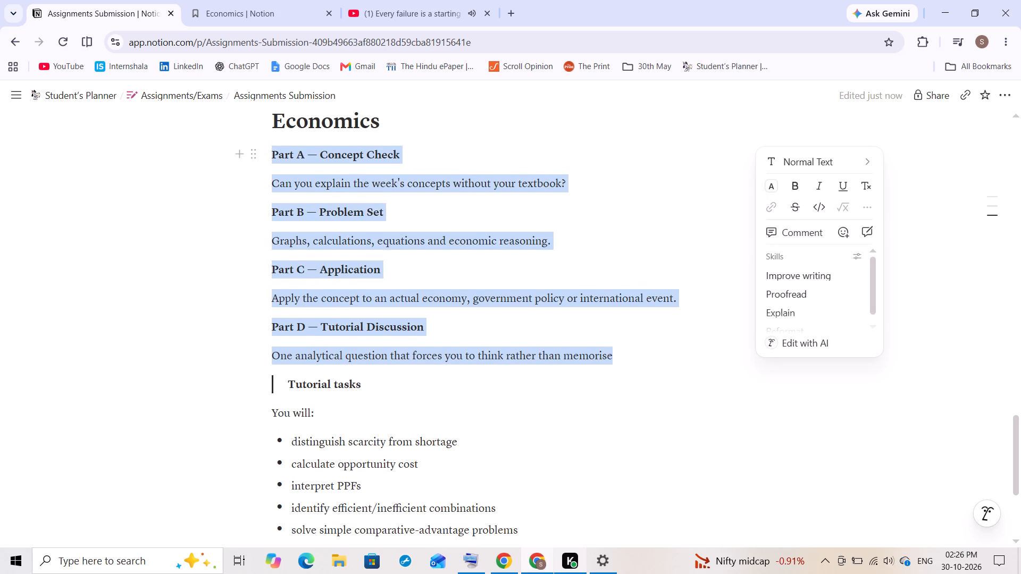
key("ctrl+c")
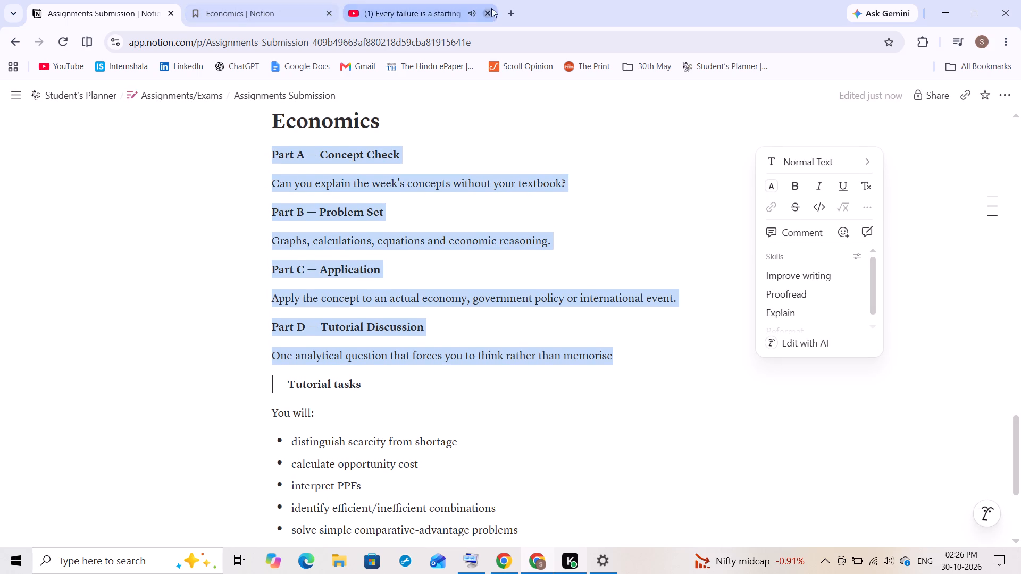
left_click(509, 10)
left_click(268, 63)
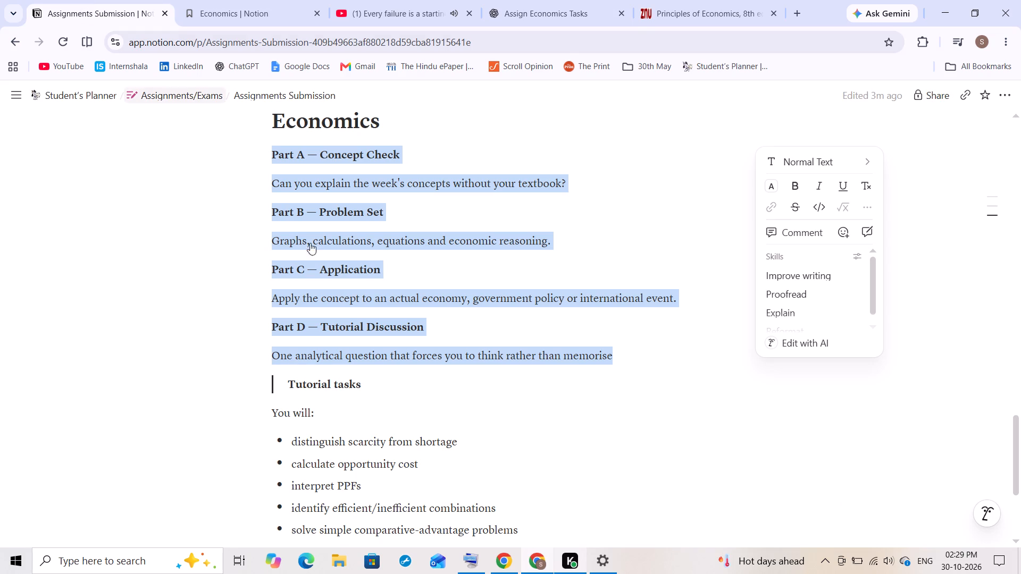
left_click(395, 426)
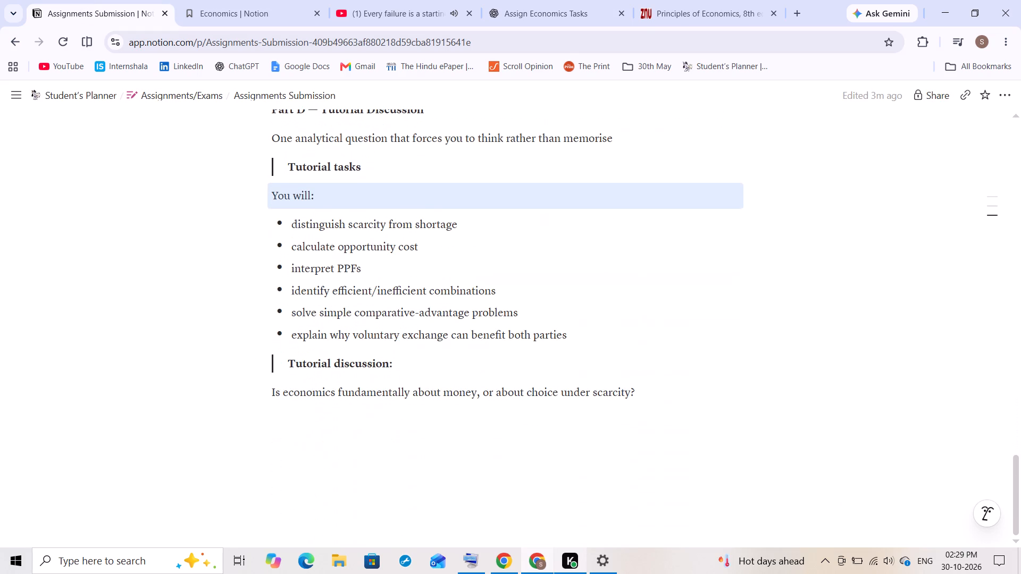
left_click(298, 417)
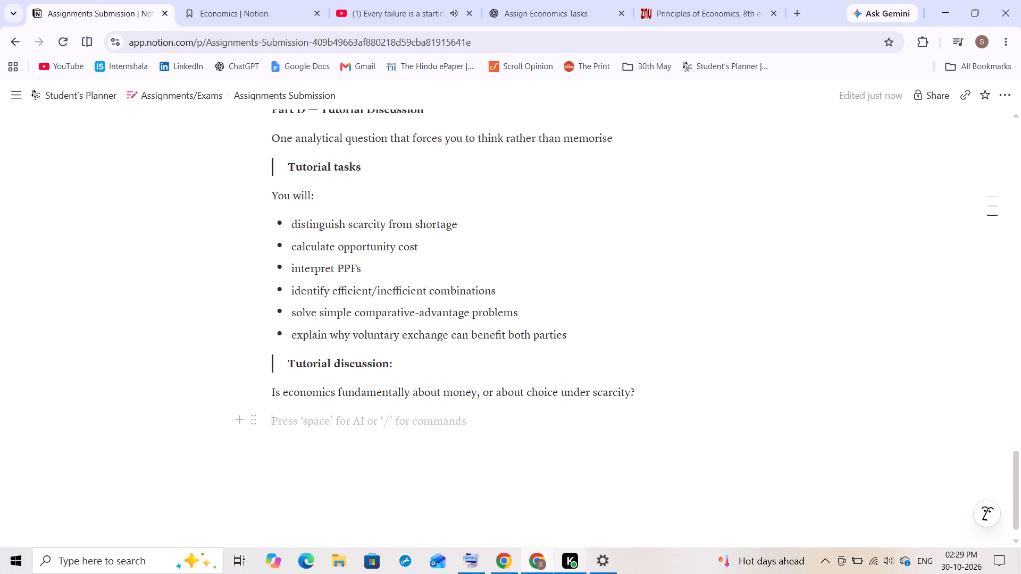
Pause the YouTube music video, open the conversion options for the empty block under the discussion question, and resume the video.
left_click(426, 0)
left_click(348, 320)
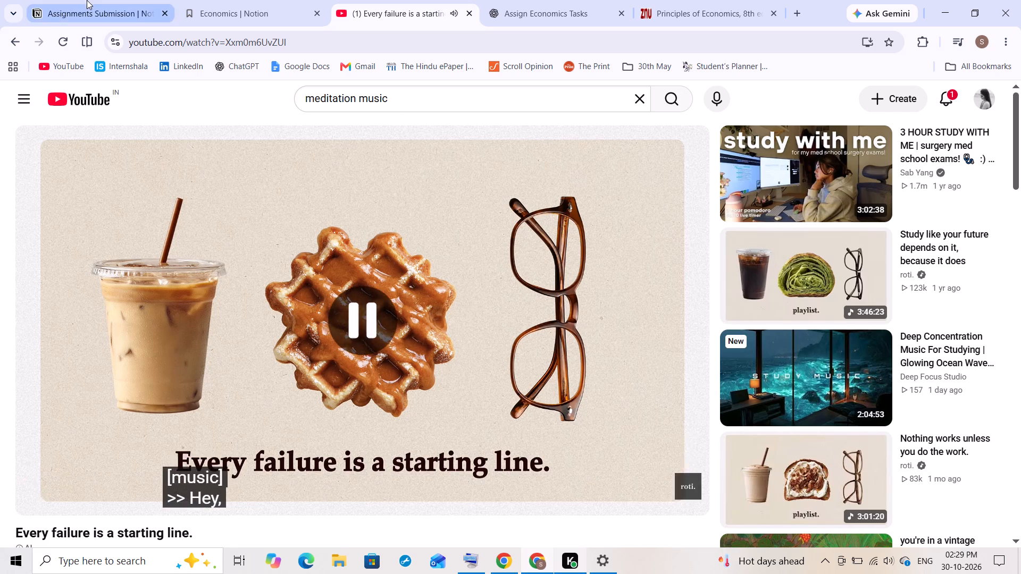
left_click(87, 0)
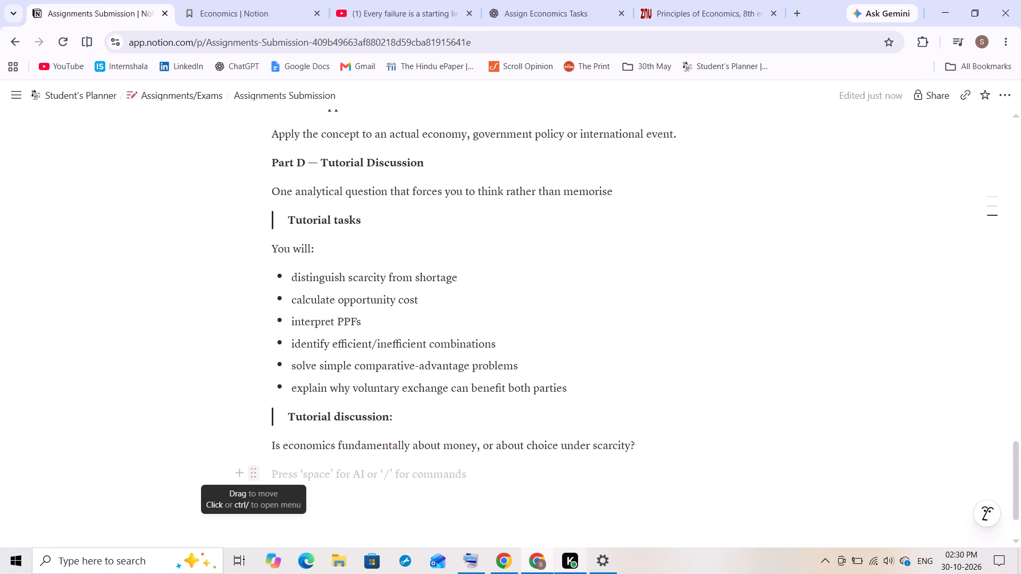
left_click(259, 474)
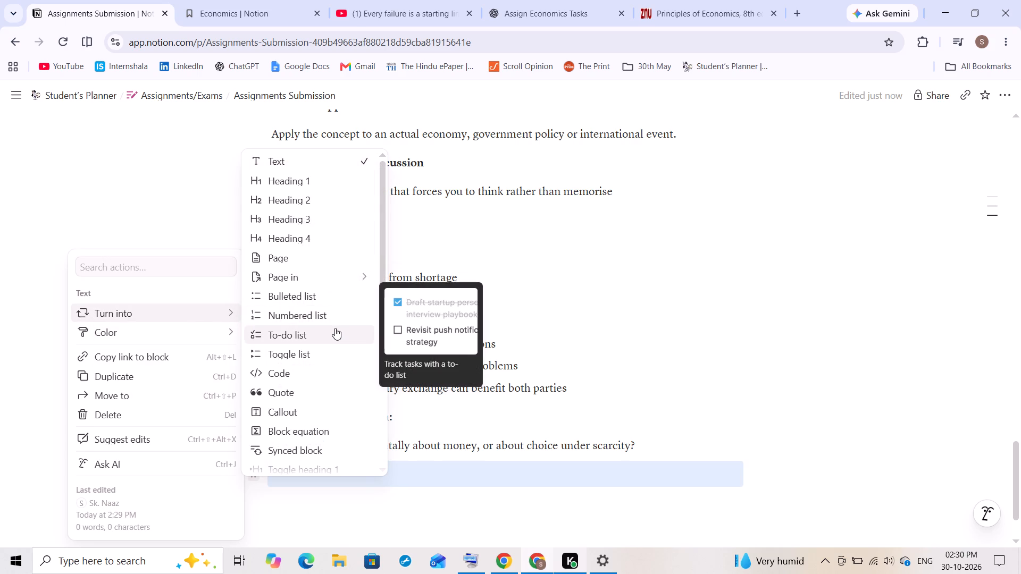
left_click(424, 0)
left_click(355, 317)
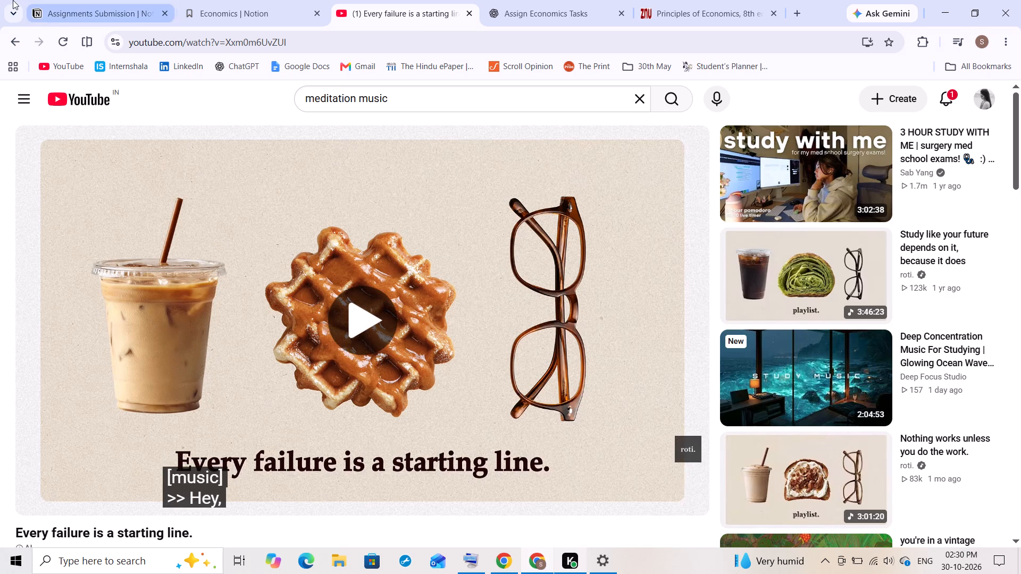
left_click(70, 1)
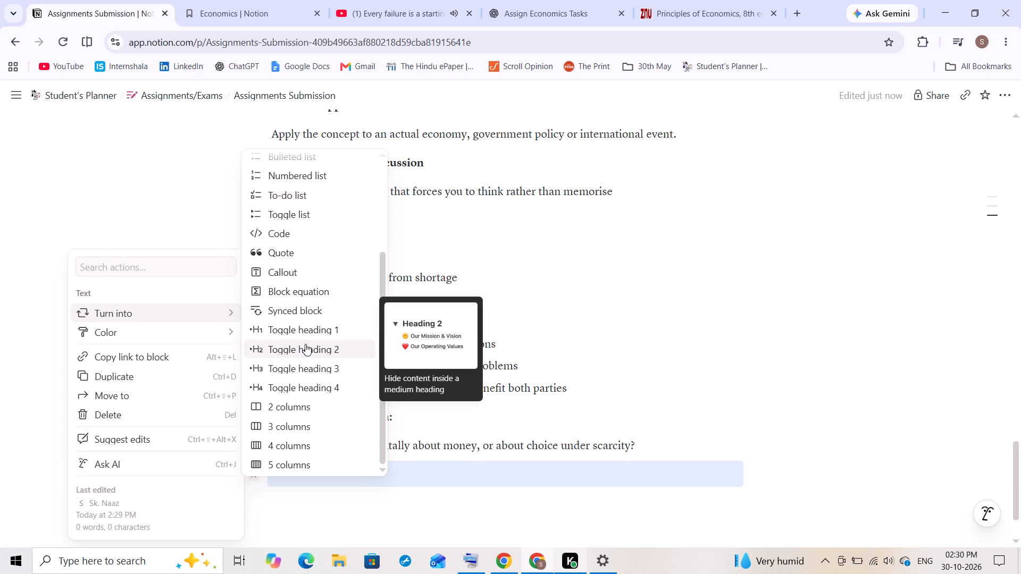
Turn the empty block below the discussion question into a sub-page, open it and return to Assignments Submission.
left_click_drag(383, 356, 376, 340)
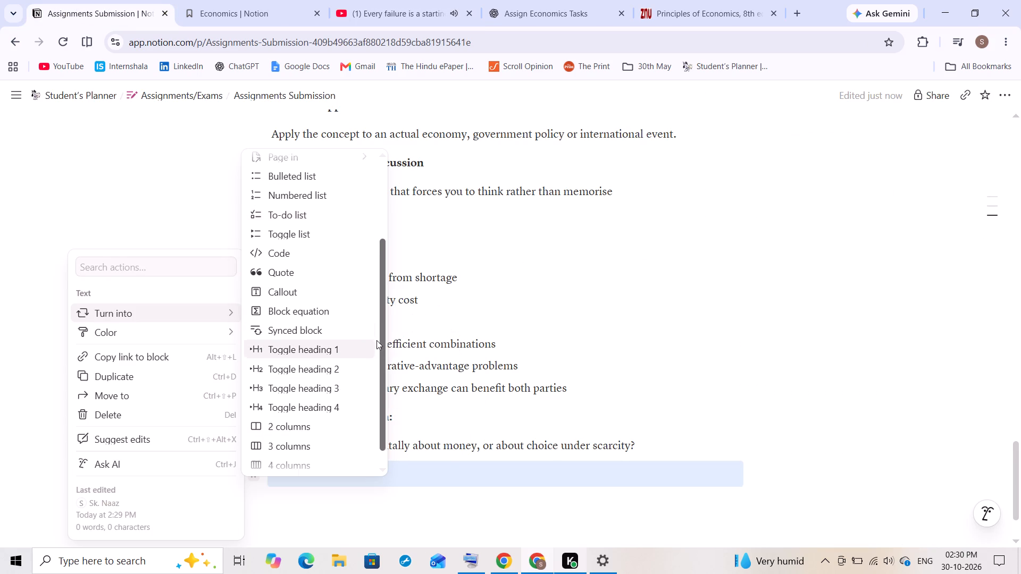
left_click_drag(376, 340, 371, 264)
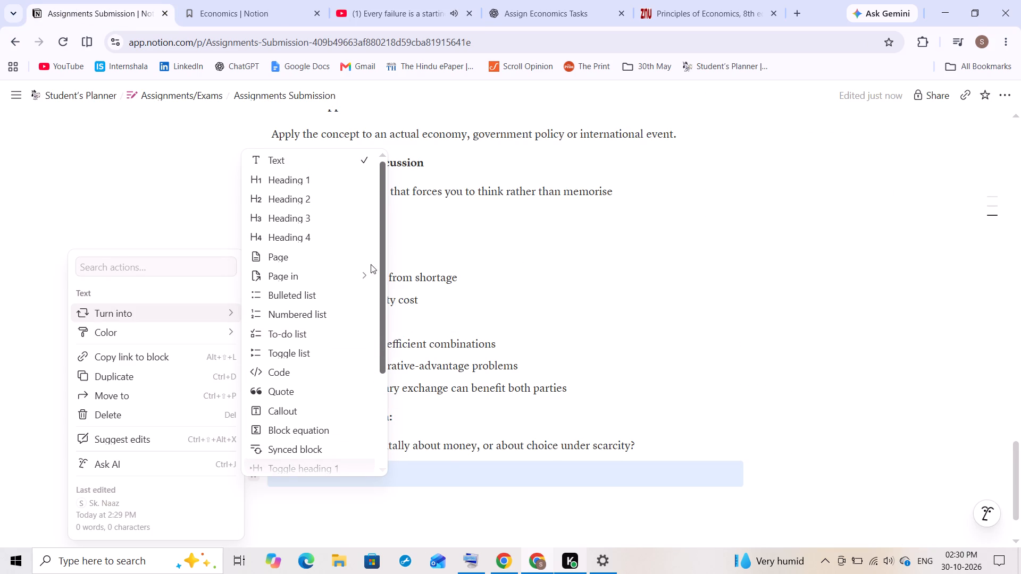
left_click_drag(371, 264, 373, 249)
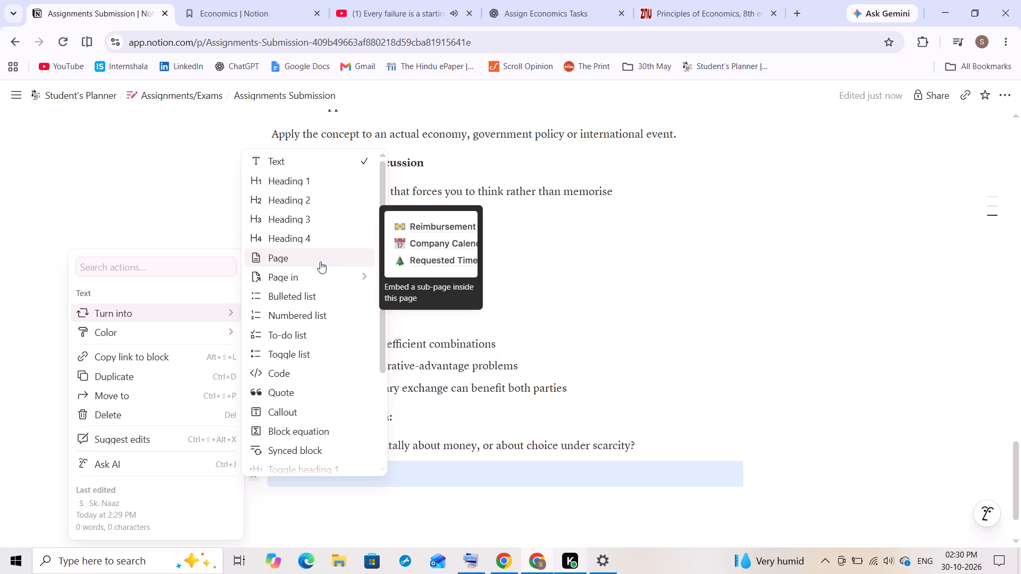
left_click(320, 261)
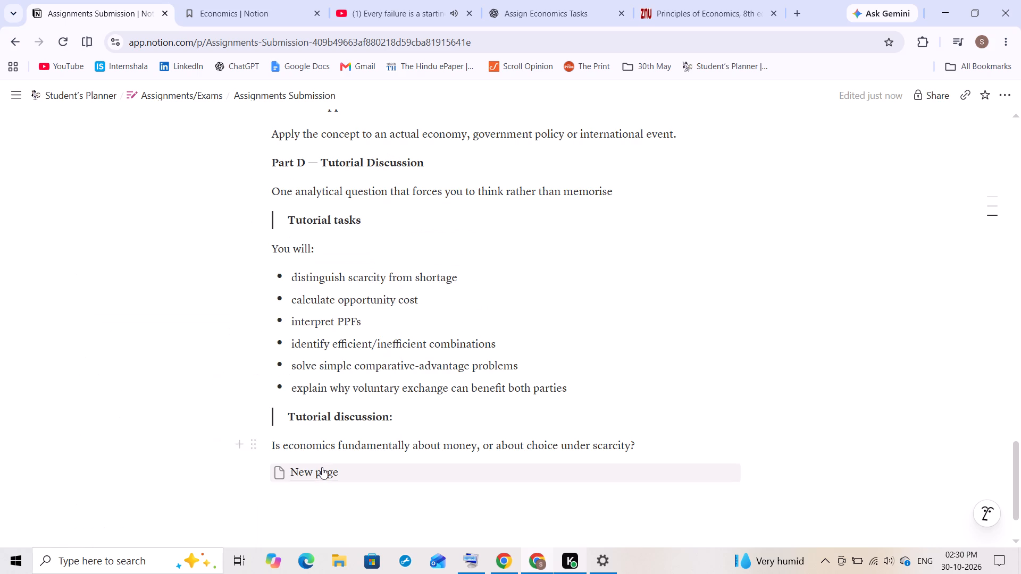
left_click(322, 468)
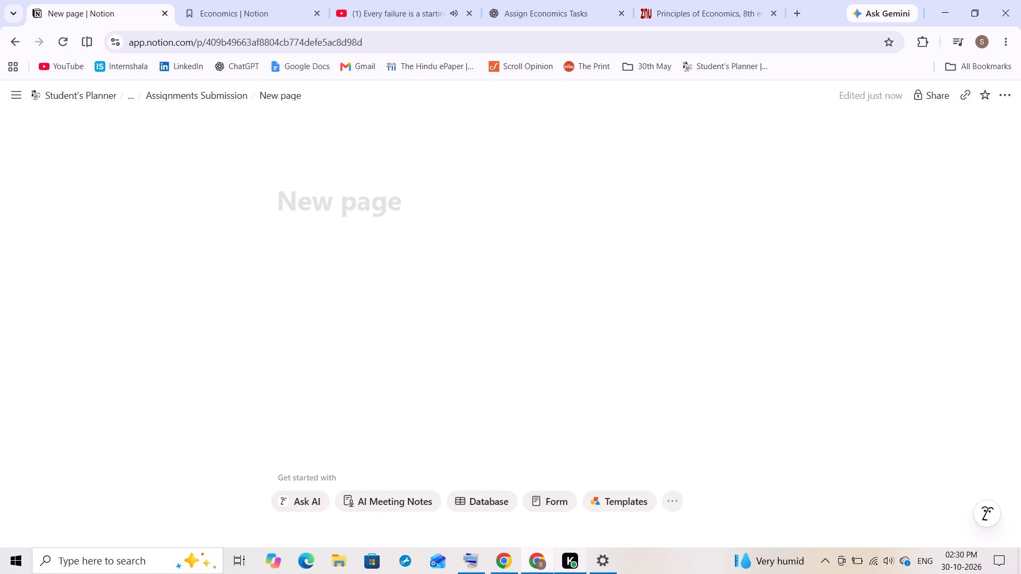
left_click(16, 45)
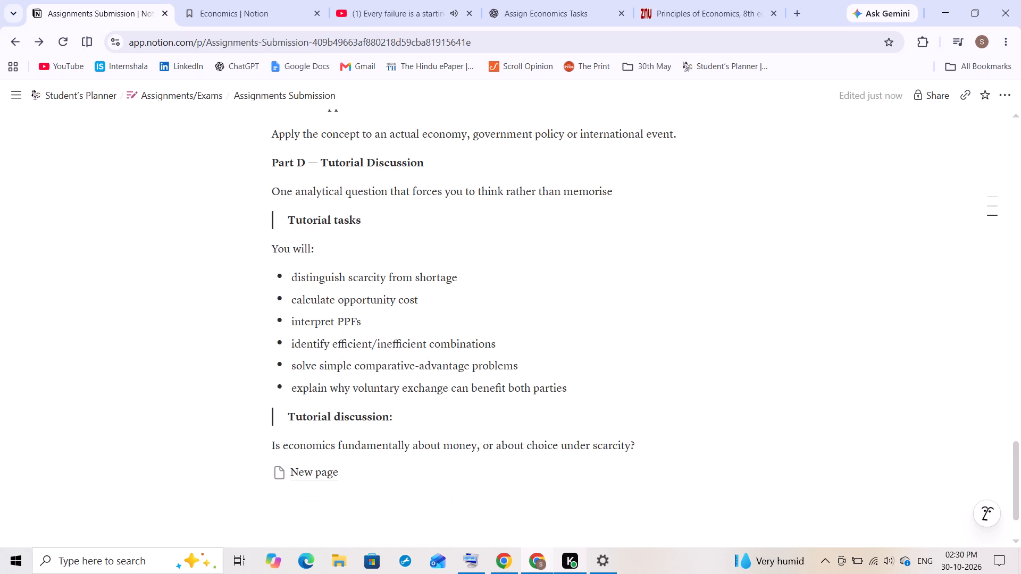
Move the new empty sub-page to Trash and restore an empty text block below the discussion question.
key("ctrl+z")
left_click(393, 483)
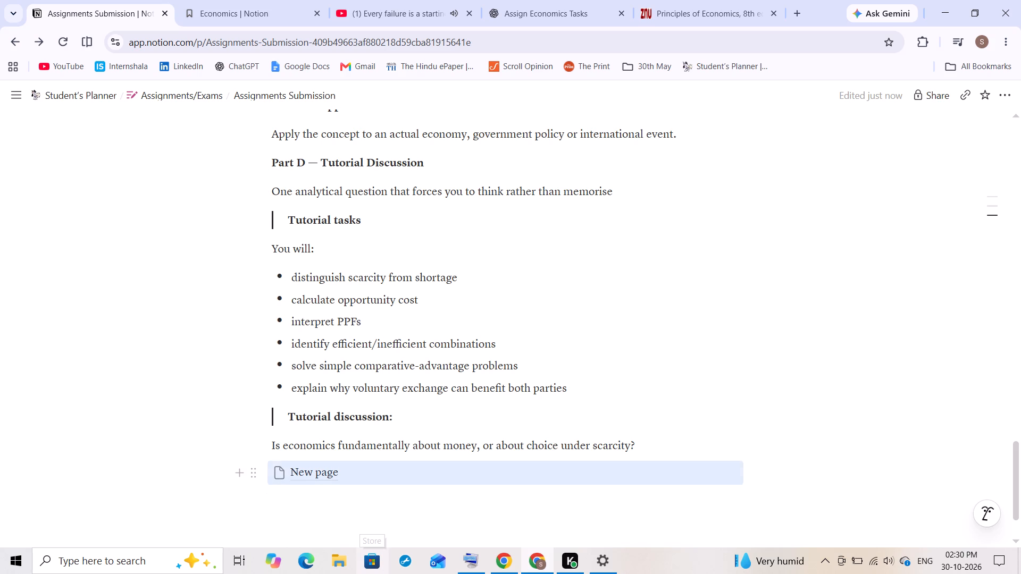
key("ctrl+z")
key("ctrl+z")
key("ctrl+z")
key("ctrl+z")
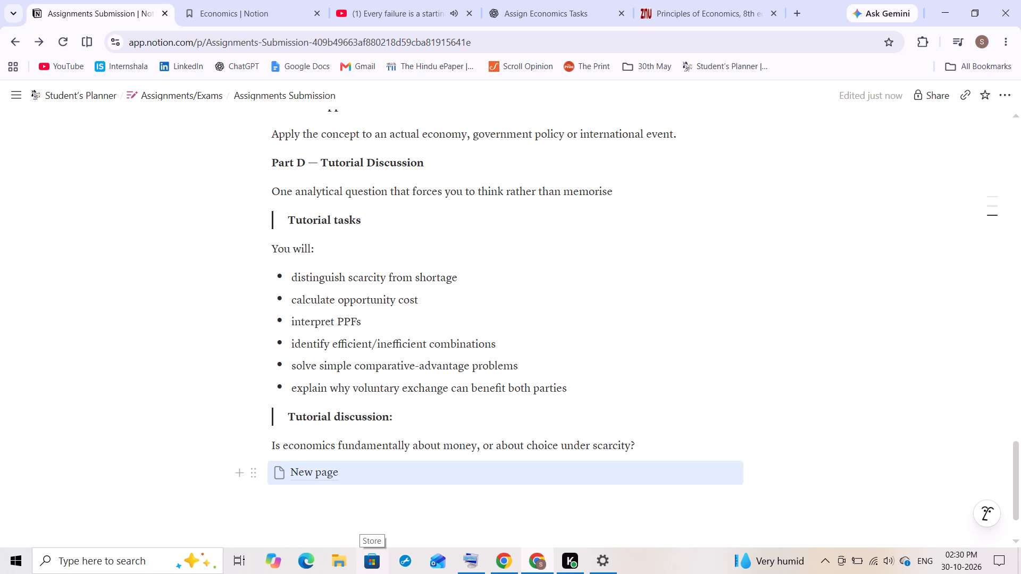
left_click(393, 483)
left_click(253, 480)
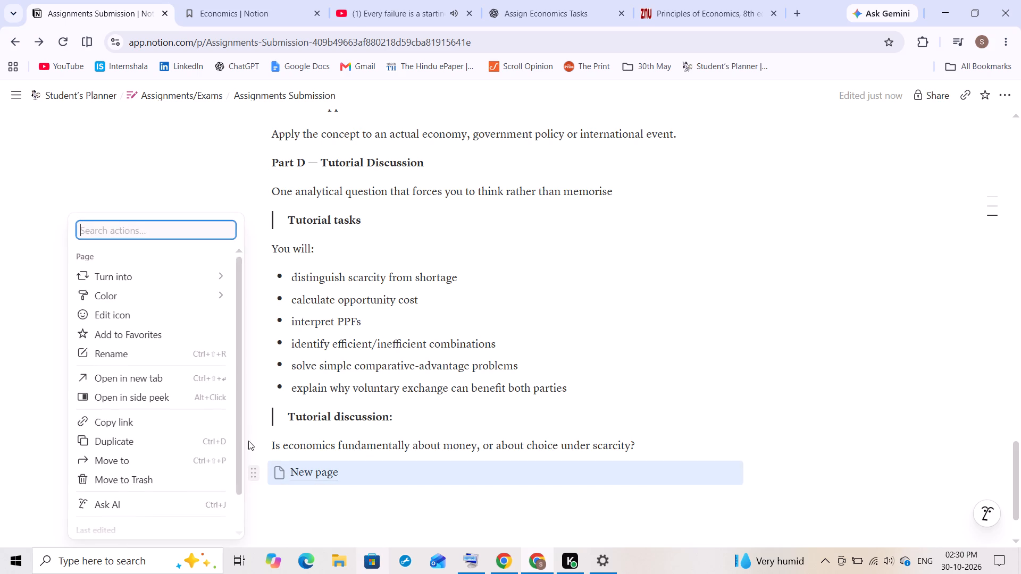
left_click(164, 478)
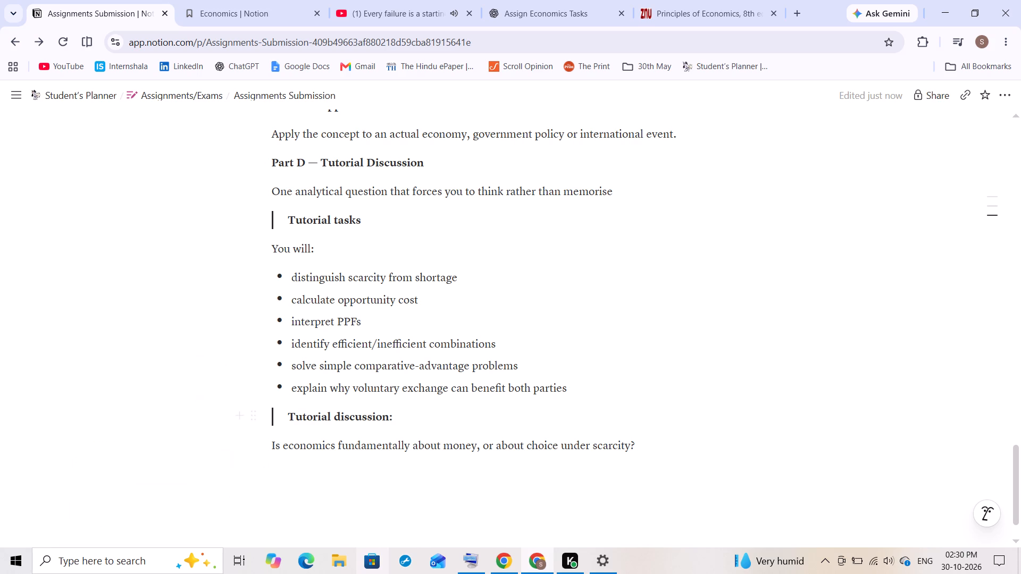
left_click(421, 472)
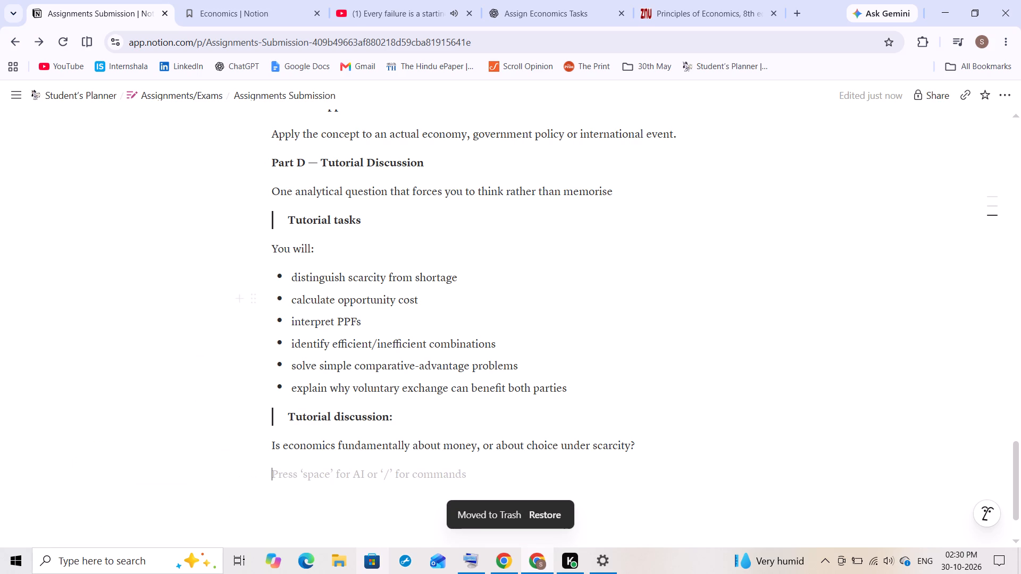
In the other Notion tab, leave the Economics page and open the "SEC-3 — Legislative Practices and Procedures" class page from Student's Planner.
left_click(240, 0)
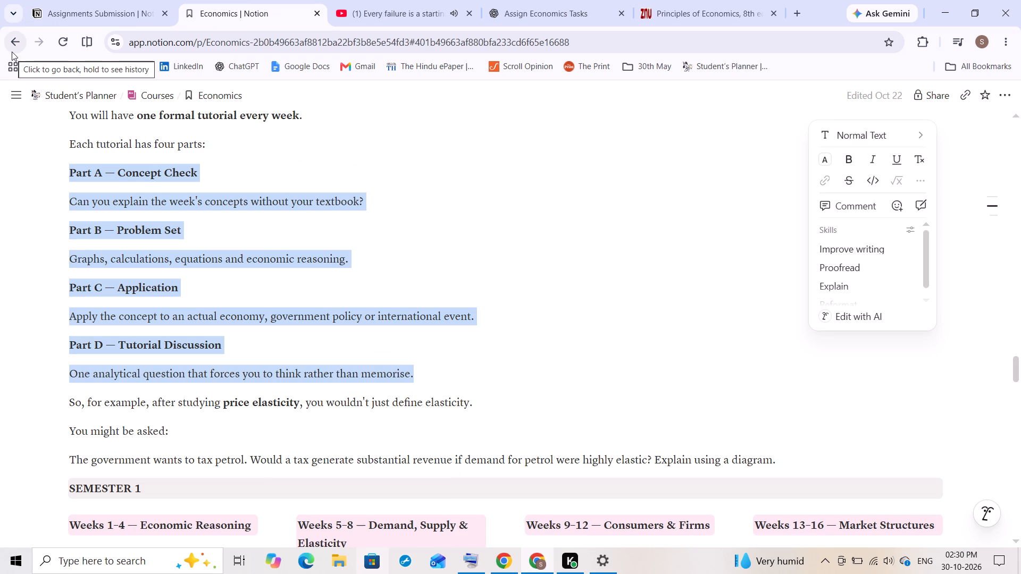
left_click(12, 52)
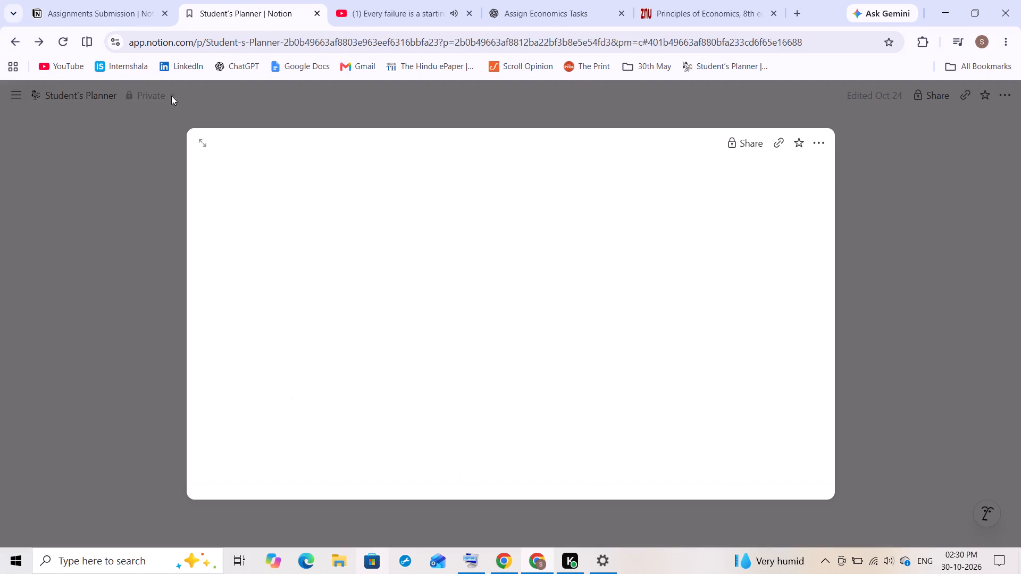
left_click(160, 134)
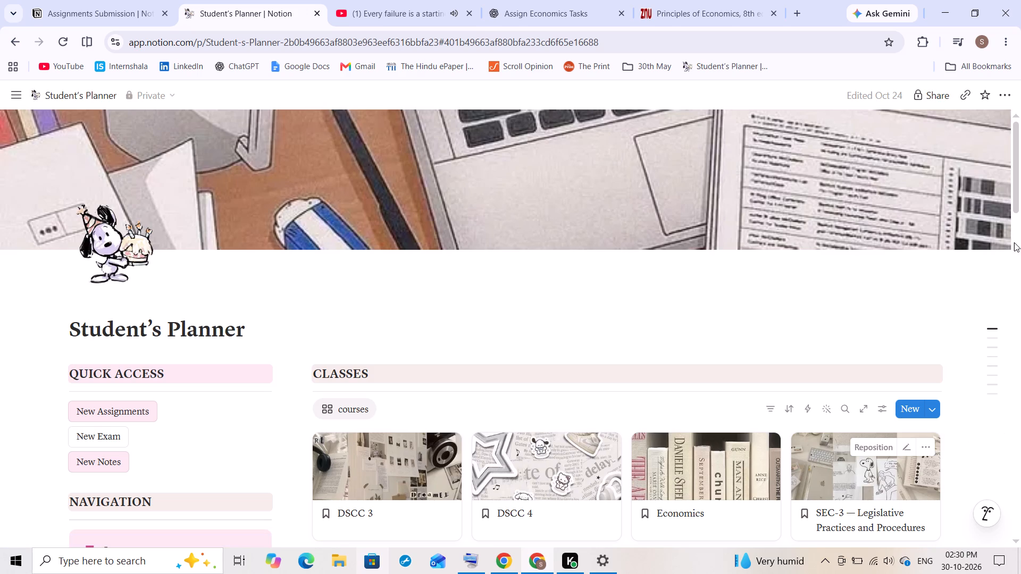
left_click_drag(1014, 200, 1020, 242)
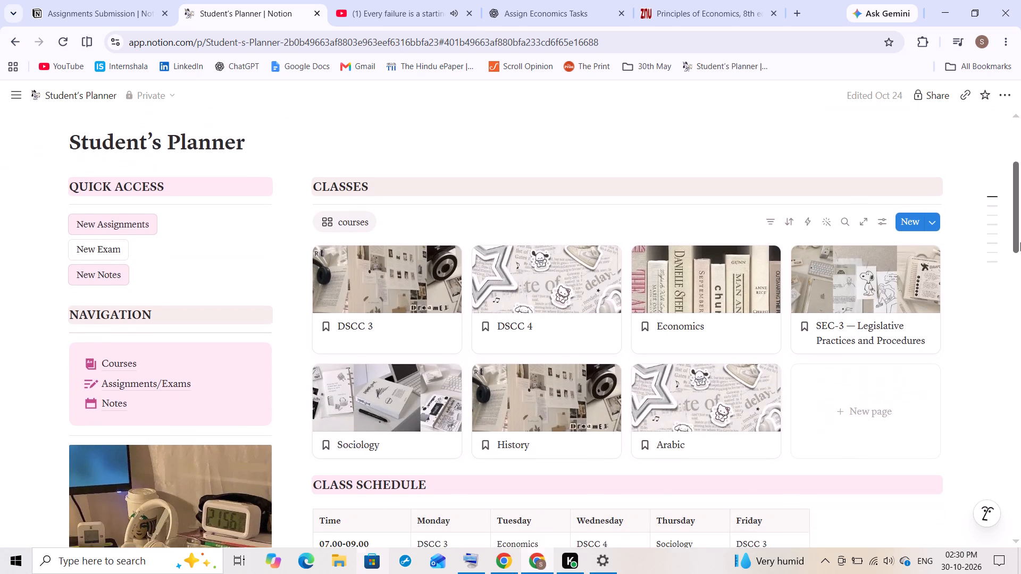
left_click_drag(1020, 242, 1020, 246)
left_click(853, 273)
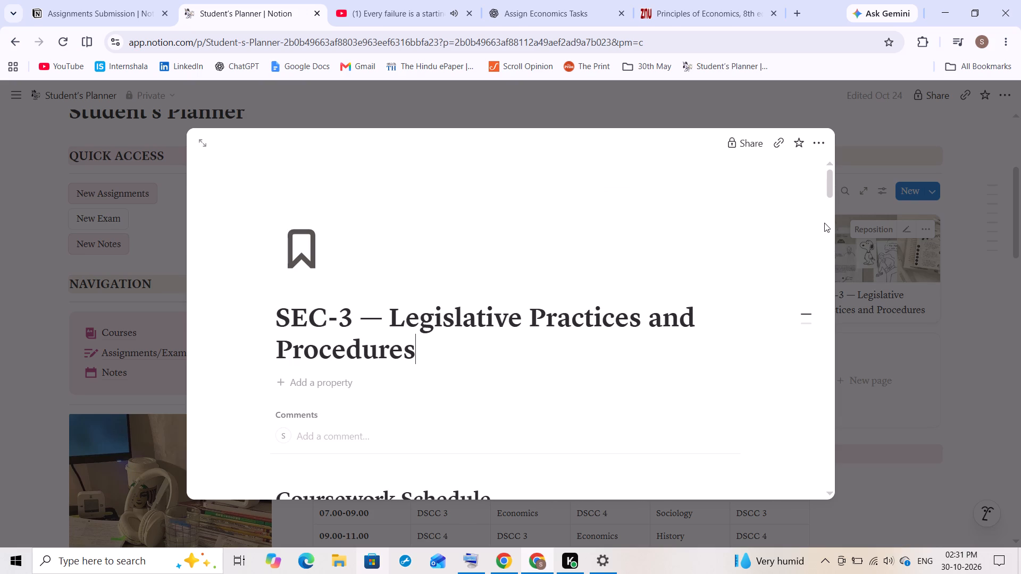
left_click(831, 183)
In the SEC-3 page's Assignments section, expand Week 1 and copy its content from Proof of Work 1 through the end-of-week standard.
left_click_drag(831, 183, 844, 233)
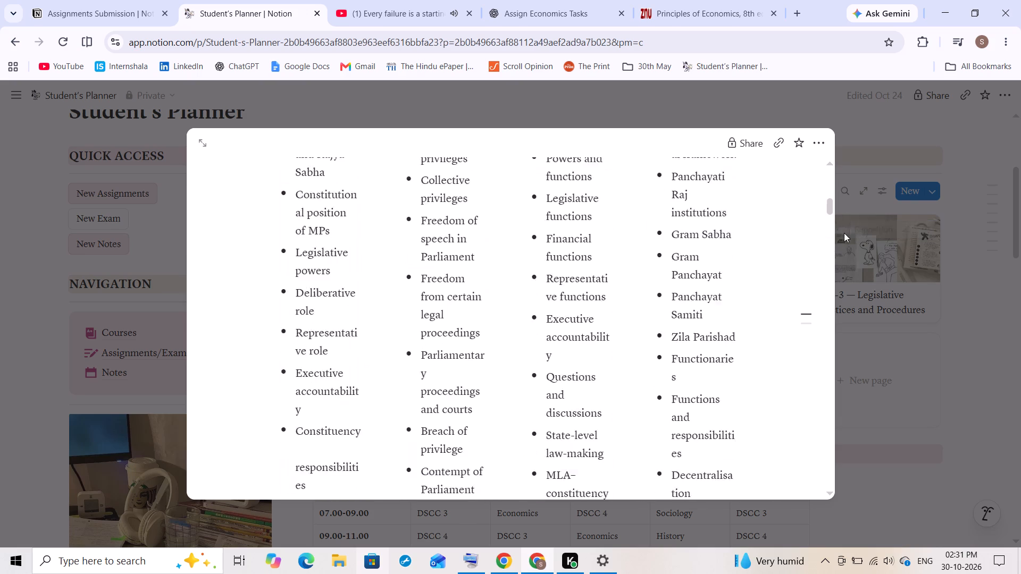
left_click_drag(844, 233, 834, 283)
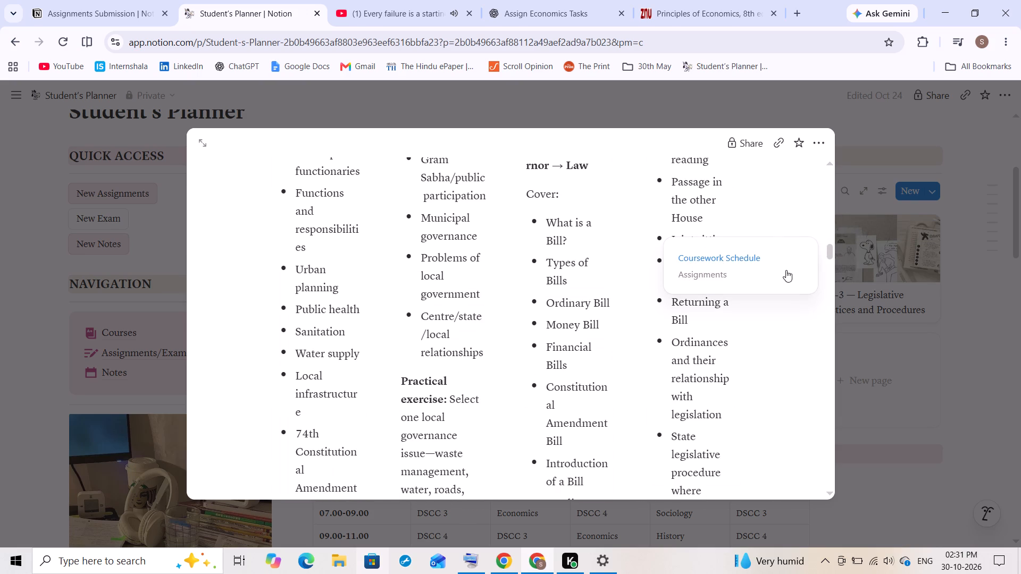
left_click(771, 276)
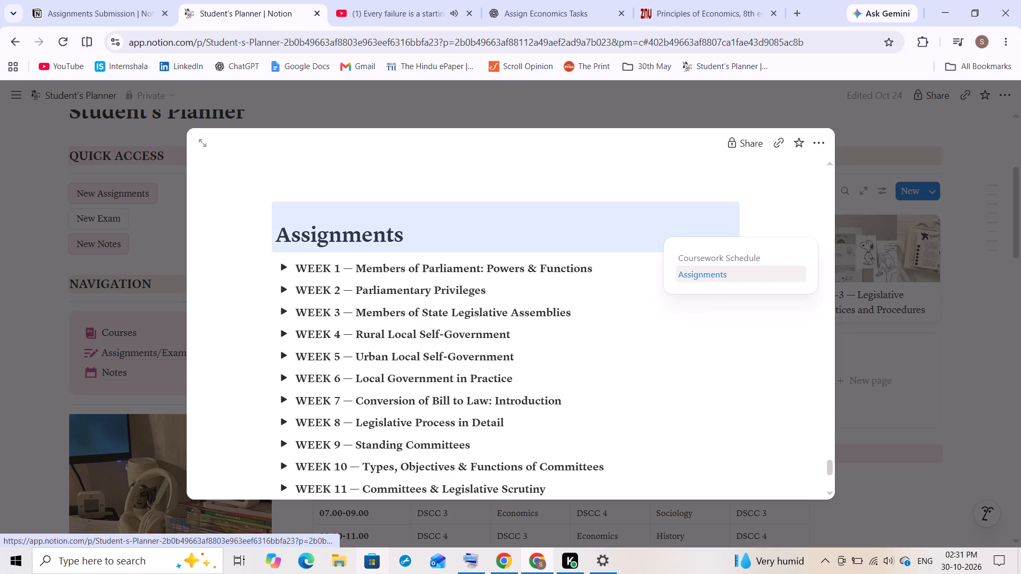
left_click(474, 271)
left_click(284, 267)
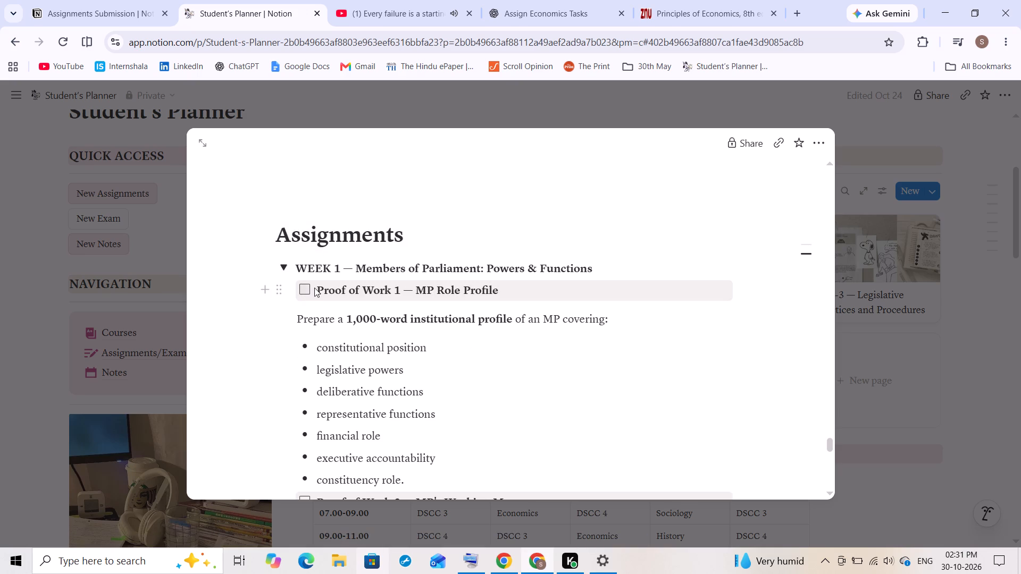
left_click_drag(319, 288, 361, 485)
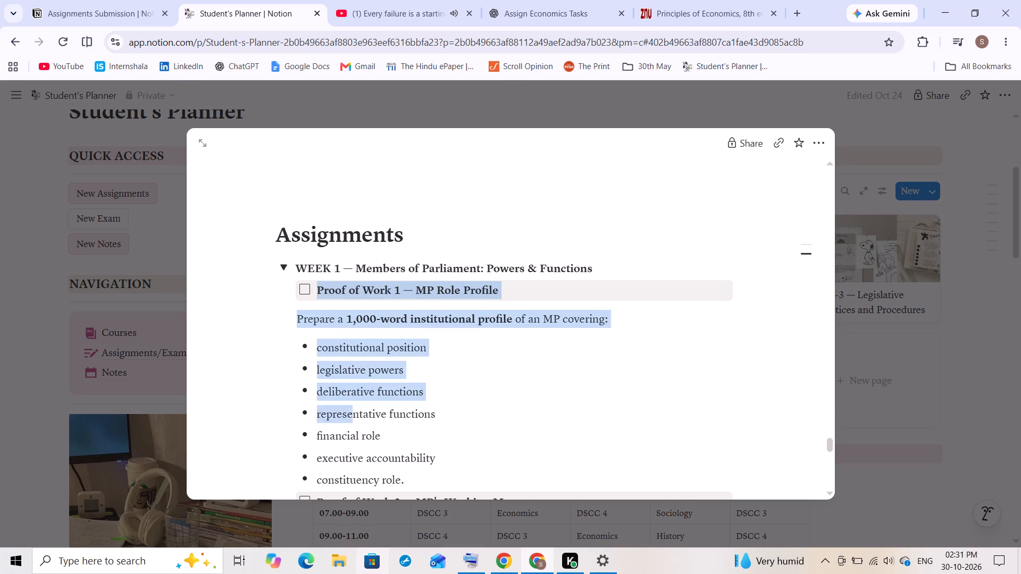
left_click_drag(361, 485, 490, 147)
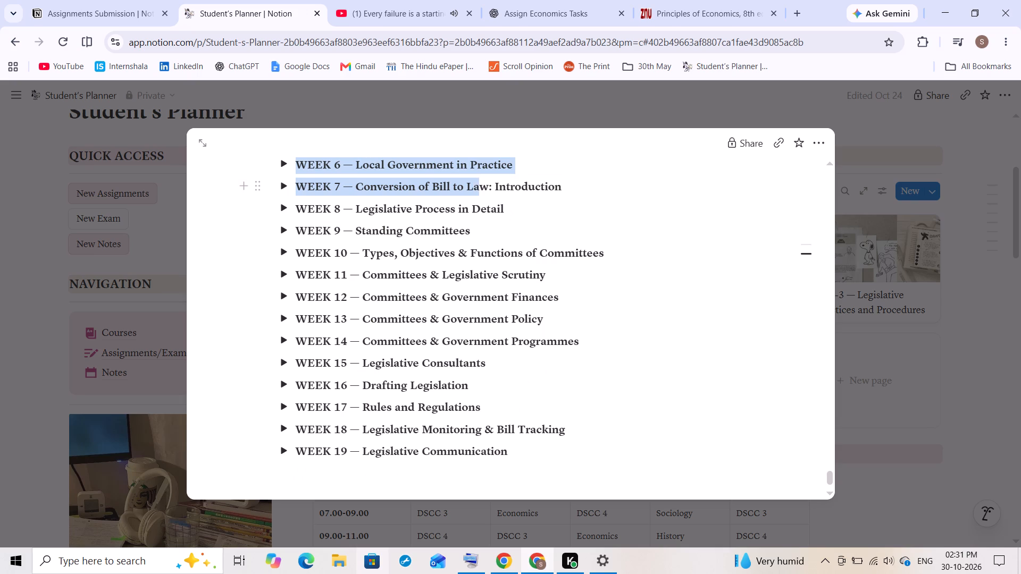
left_click_drag(490, 147, 487, 229)
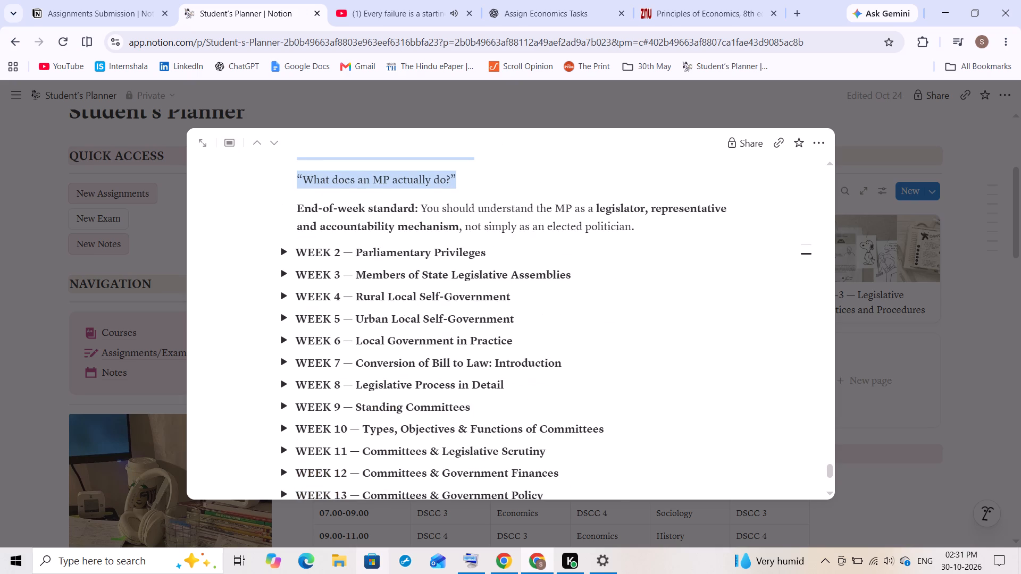
left_click_drag(487, 229, 634, 248)
key("ctrl+c")
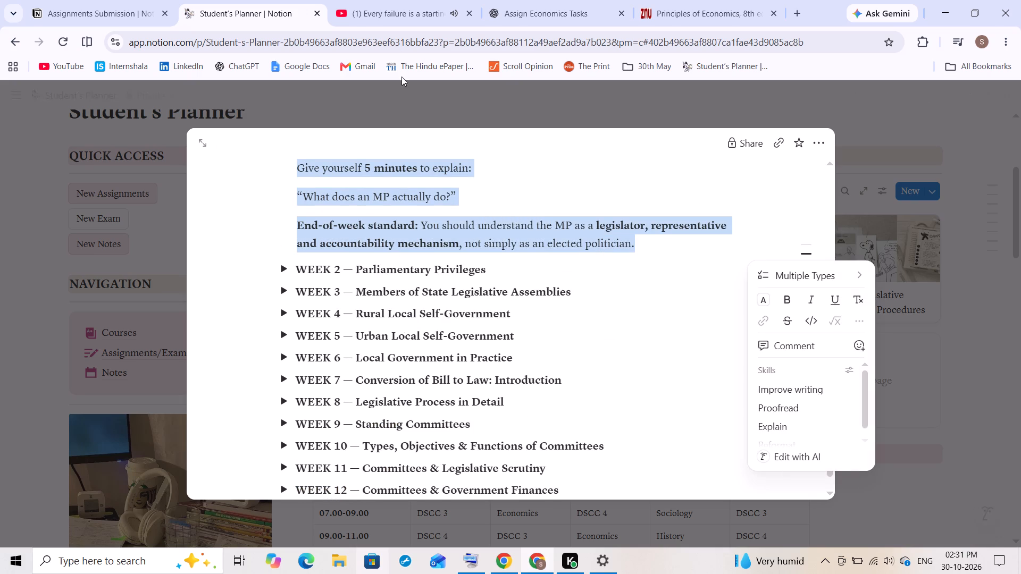
Paste the copied SEC-3 Week 1 assignments into Assignments Submission below the Economics tutorial discussion question, leaving an empty block above them.
left_click(60, 1)
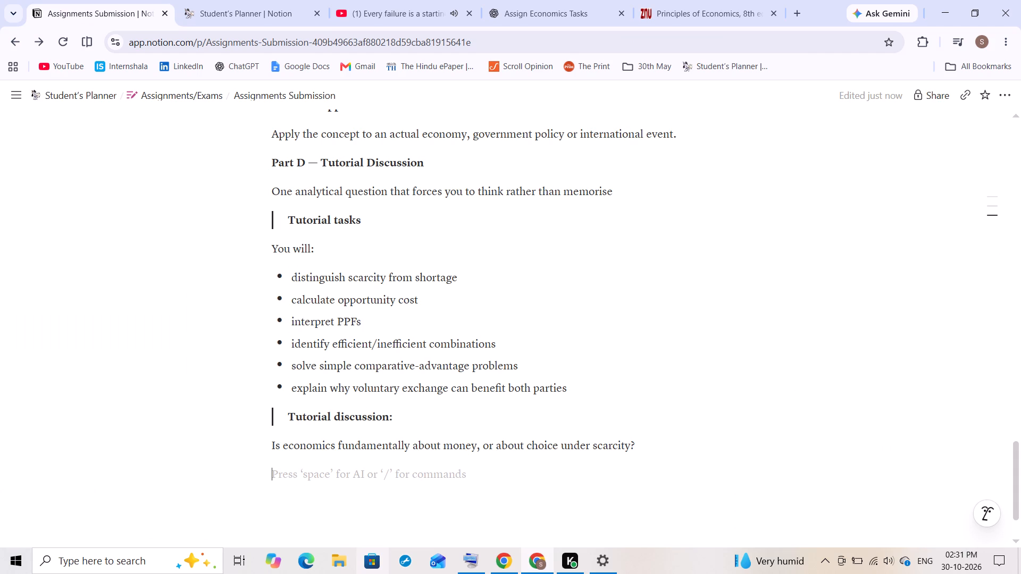
key("Return")
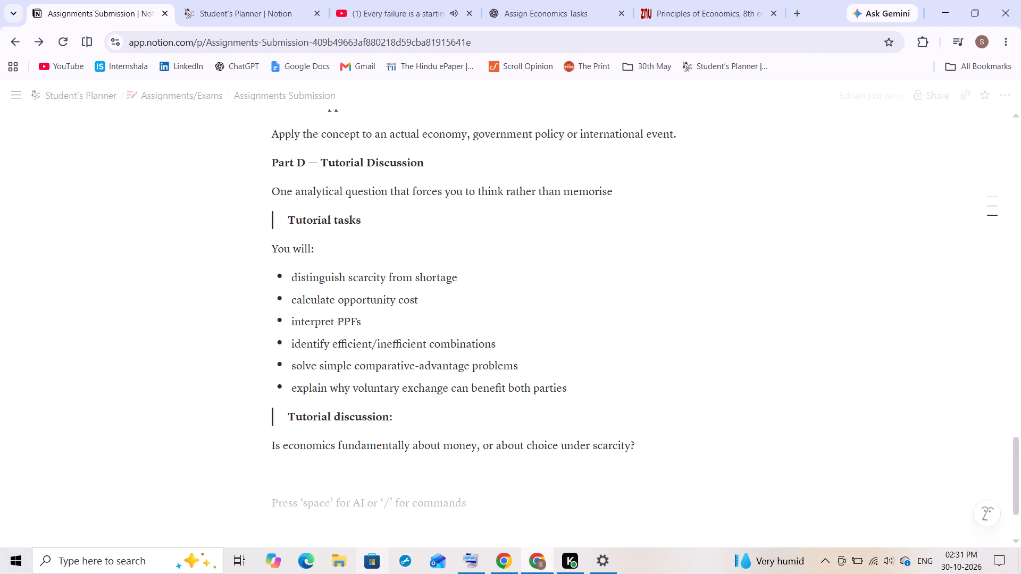
key("ctrl+v")
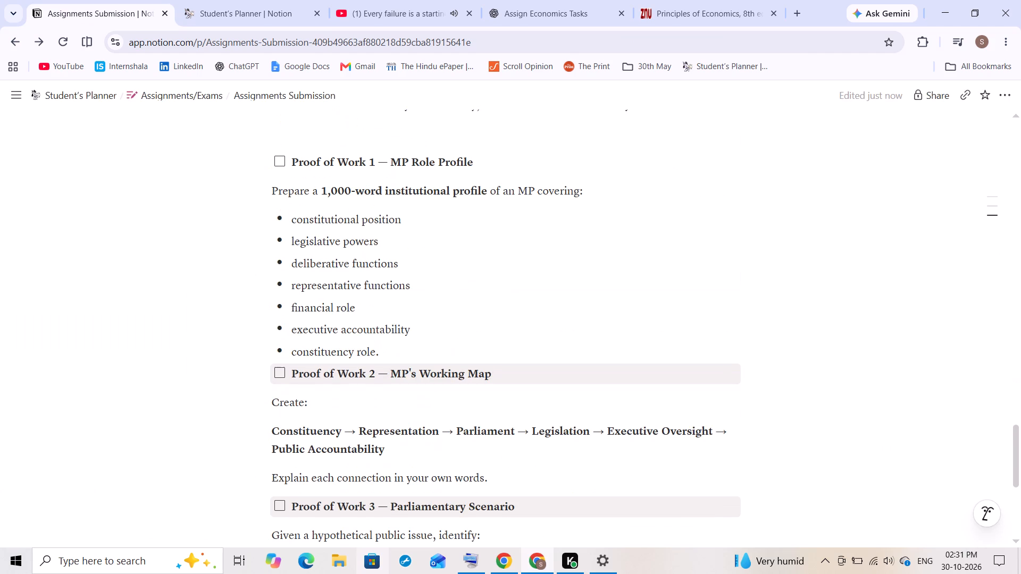
Add the title "SEC 3" above the pasted Proof of Work 1 and turn it into a Heading 1.
left_click(289, 240)
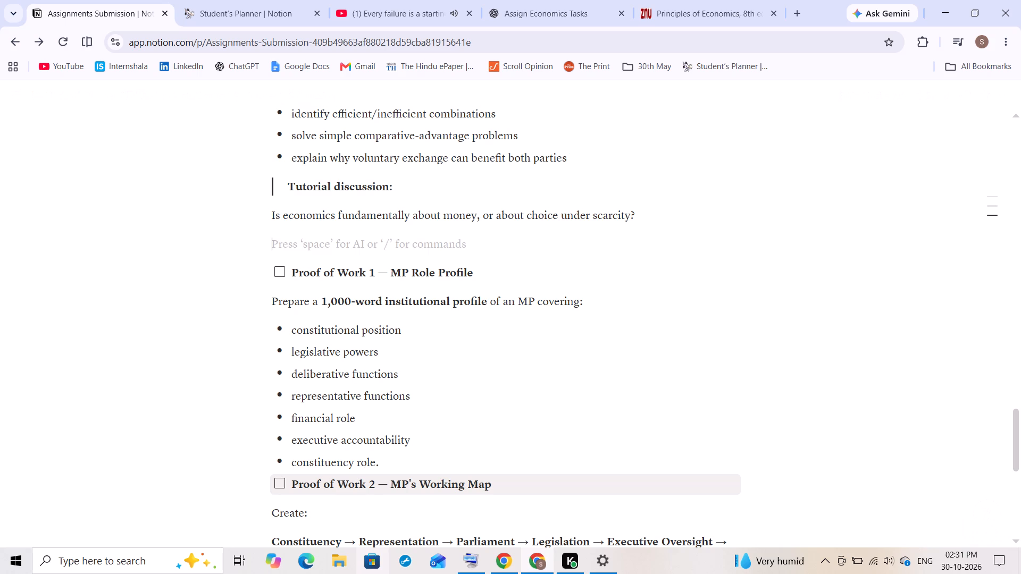
type("SEC 3")
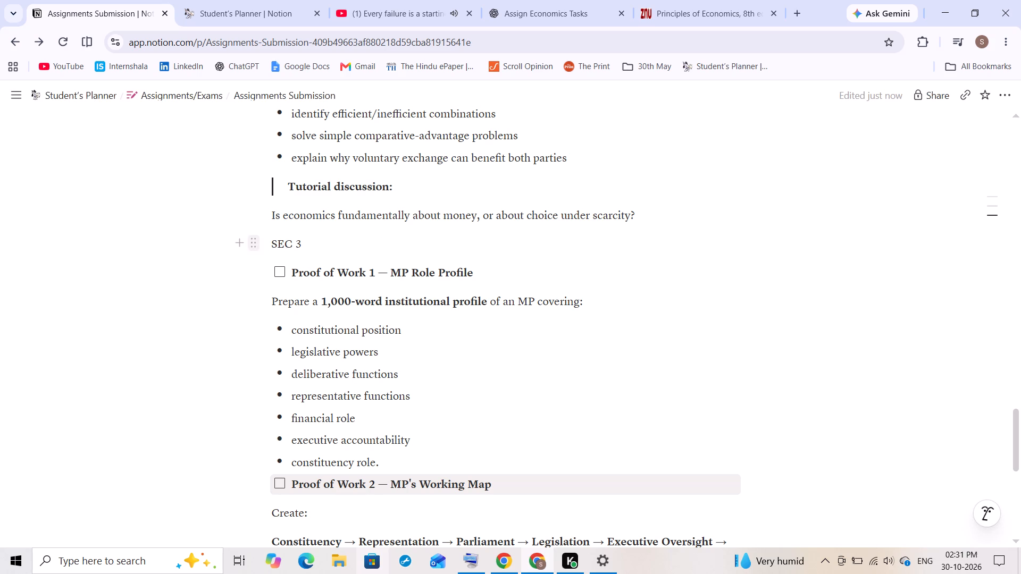
left_click(252, 242)
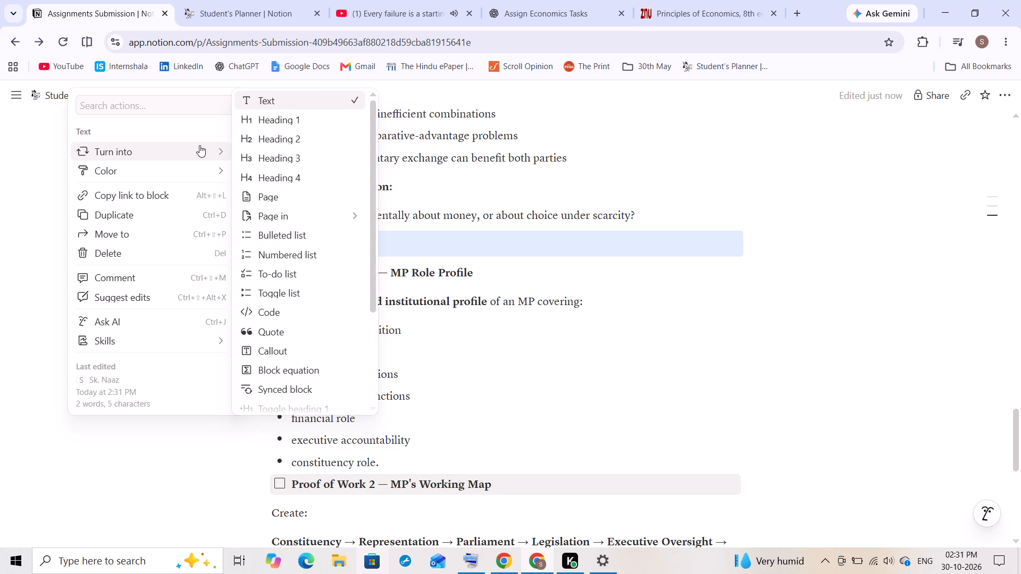
left_click(302, 120)
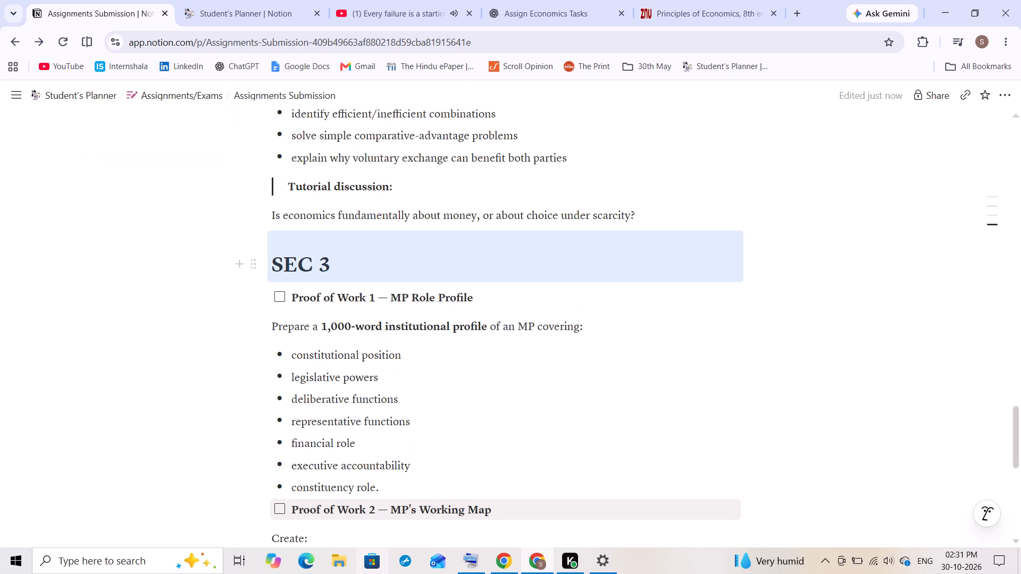
left_click(361, 254)
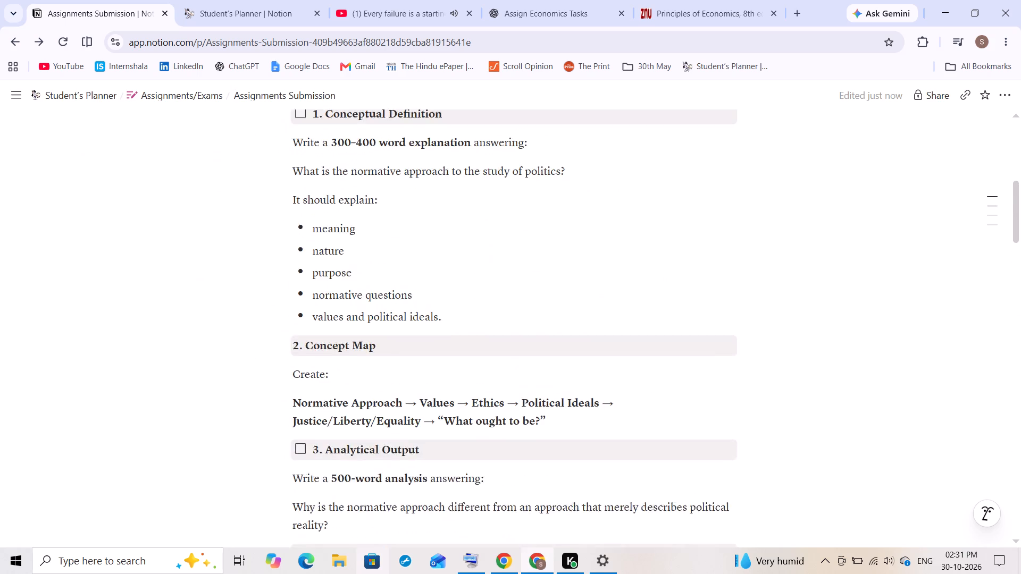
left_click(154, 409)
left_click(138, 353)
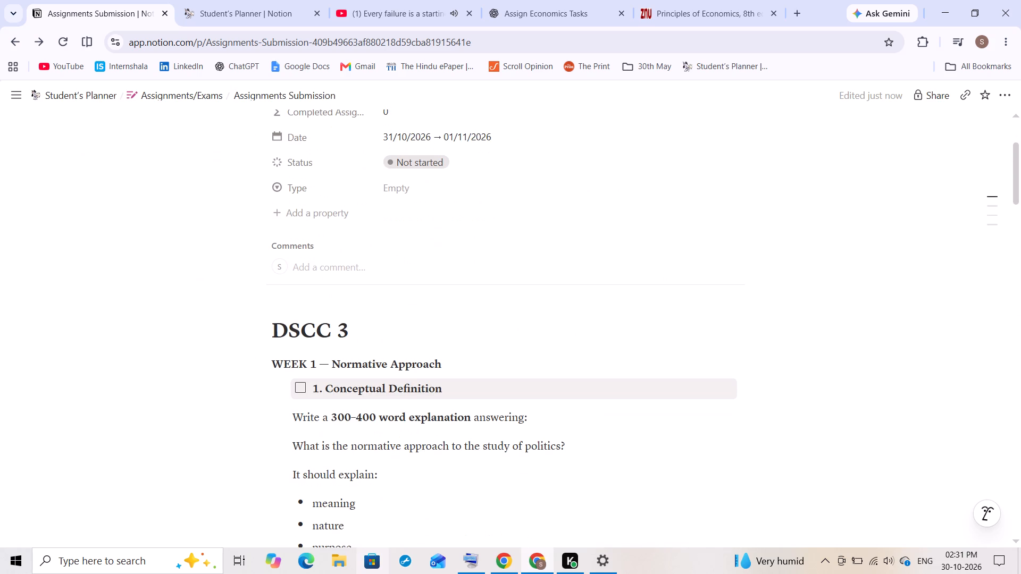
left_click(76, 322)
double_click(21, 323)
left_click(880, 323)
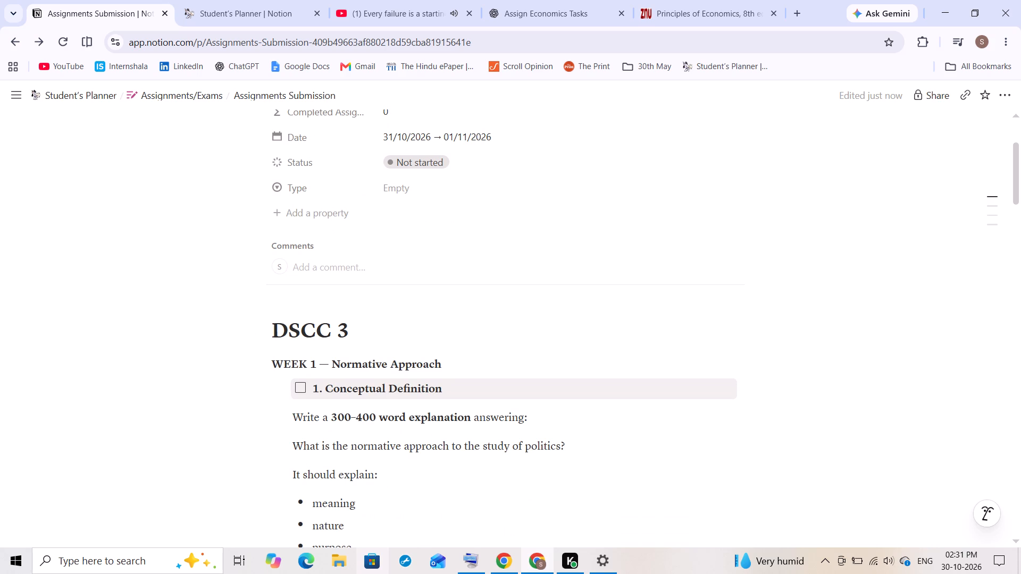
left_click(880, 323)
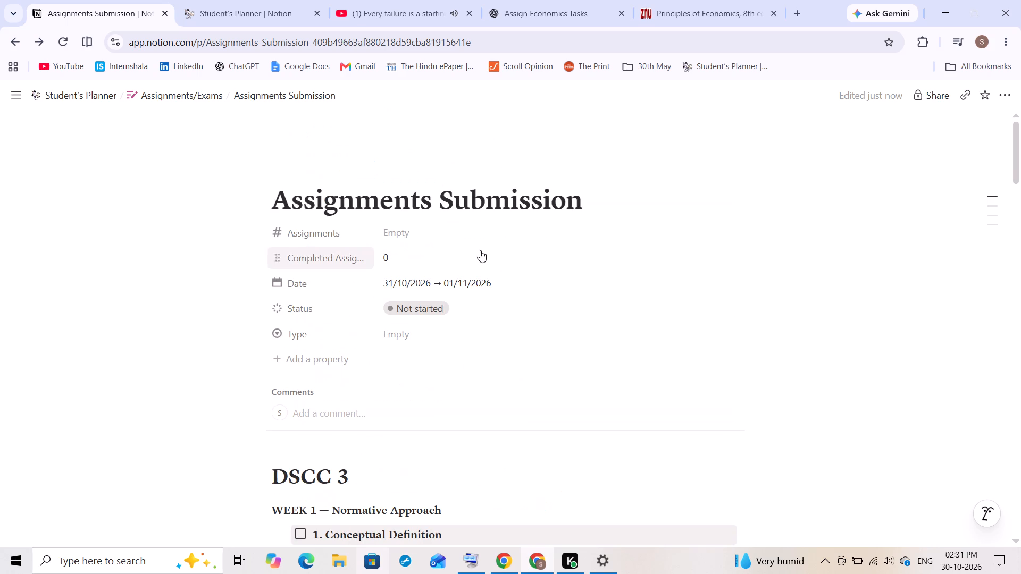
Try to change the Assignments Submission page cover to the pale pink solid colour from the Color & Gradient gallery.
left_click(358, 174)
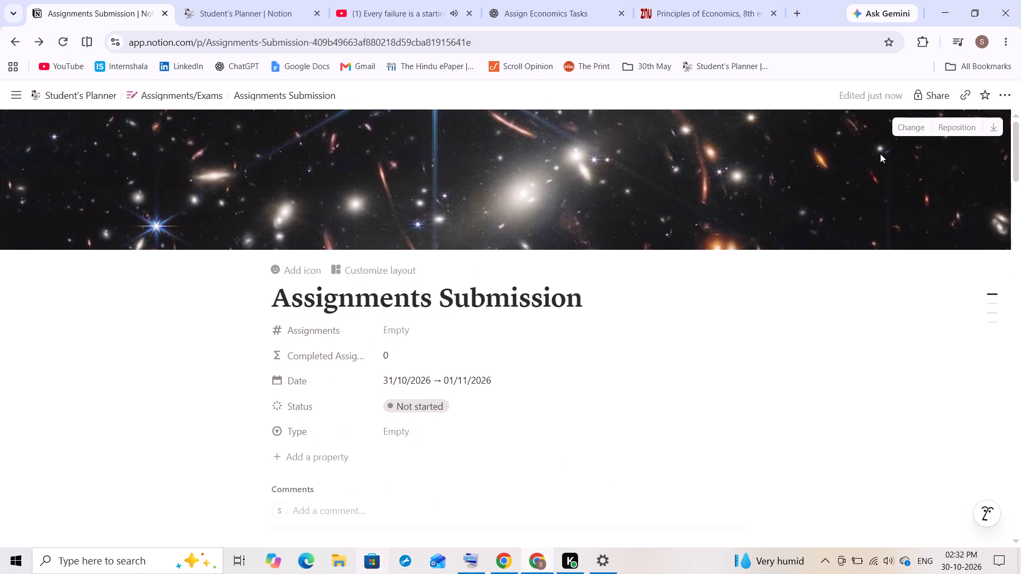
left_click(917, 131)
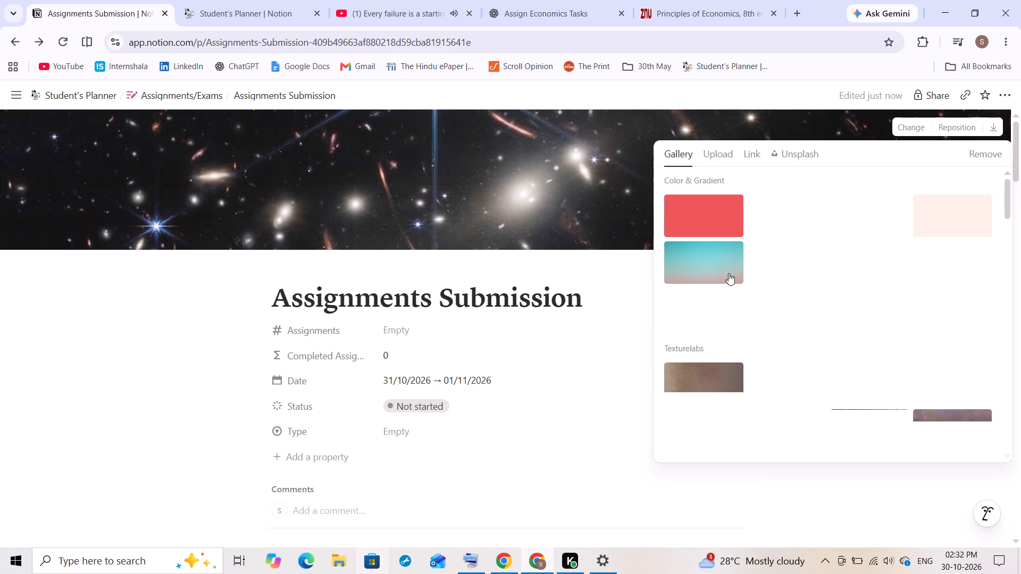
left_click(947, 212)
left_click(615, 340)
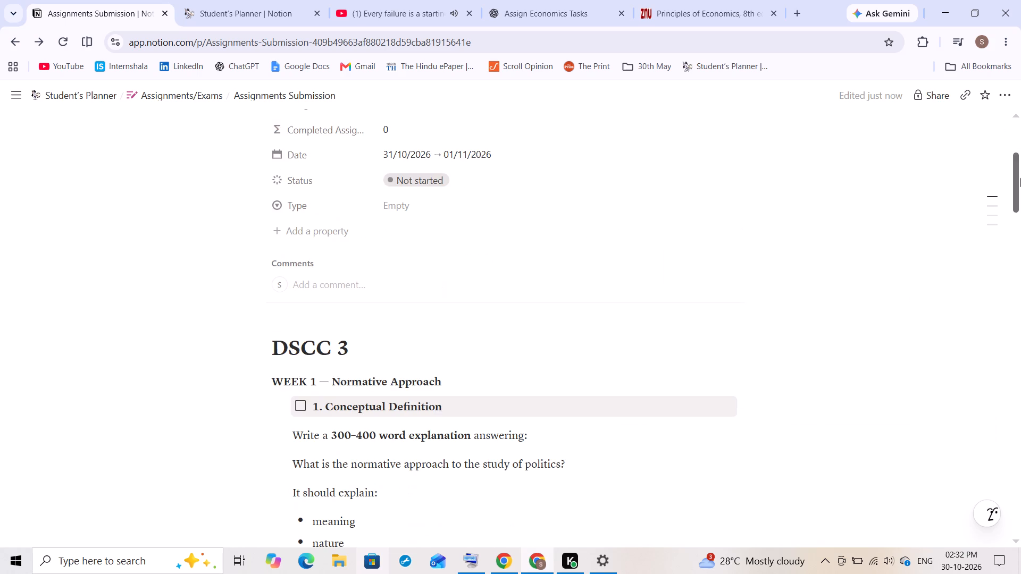
Add an empty text block at the end of Assignments Submission, below the SEC 3 end-of-week standard.
left_click_drag(1020, 180, 1017, 371)
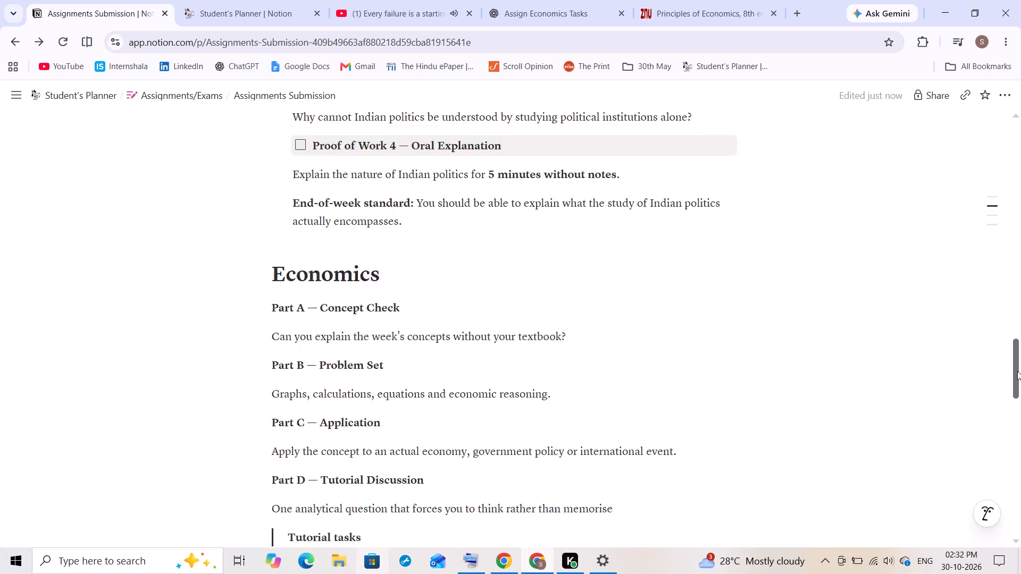
left_click_drag(1017, 371, 1020, 521)
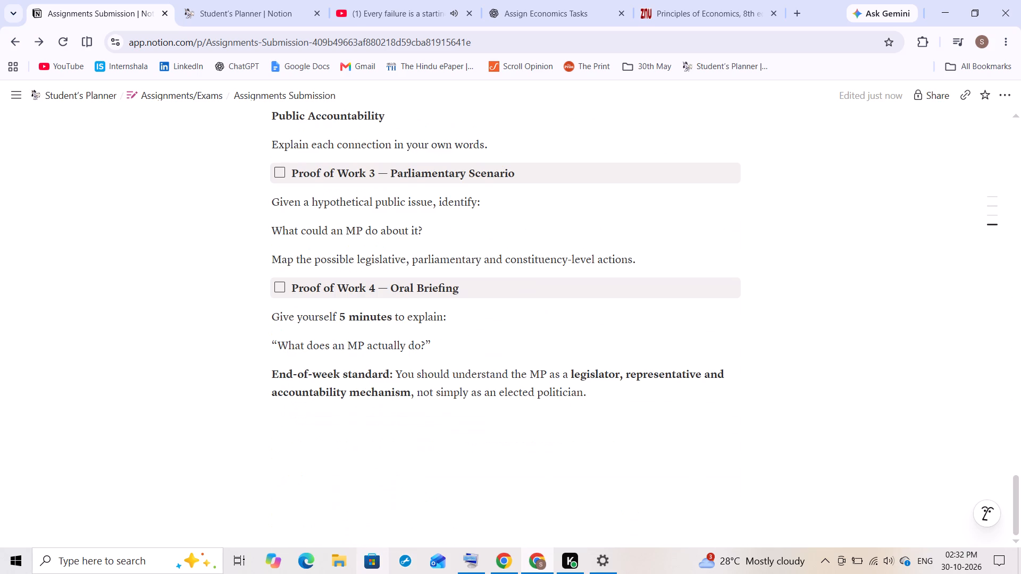
left_click(374, 429)
left_click(333, 429)
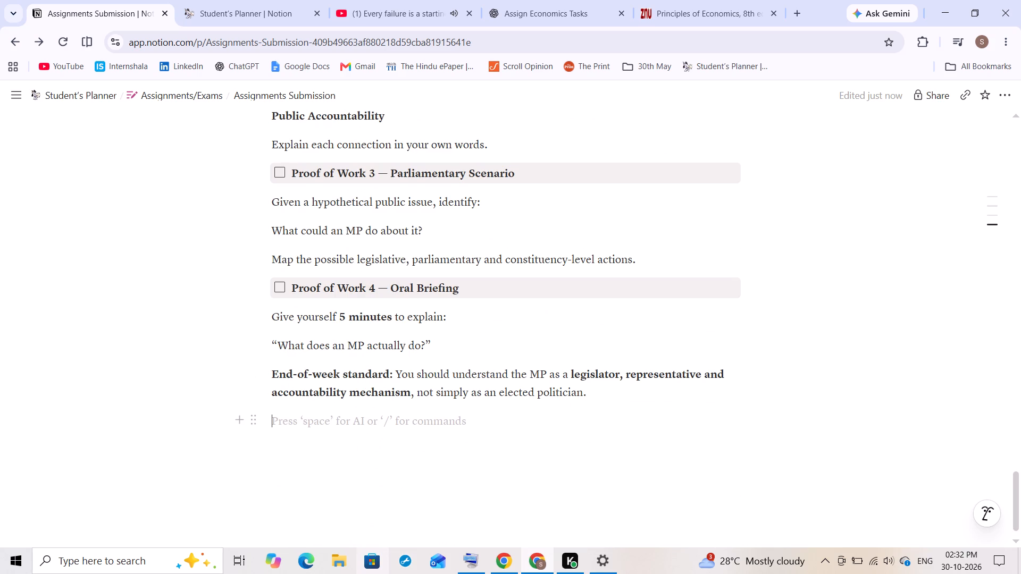
In the Student's Planner tab, leave the SEC-3 page and open the Sociology class page.
left_click(290, 0)
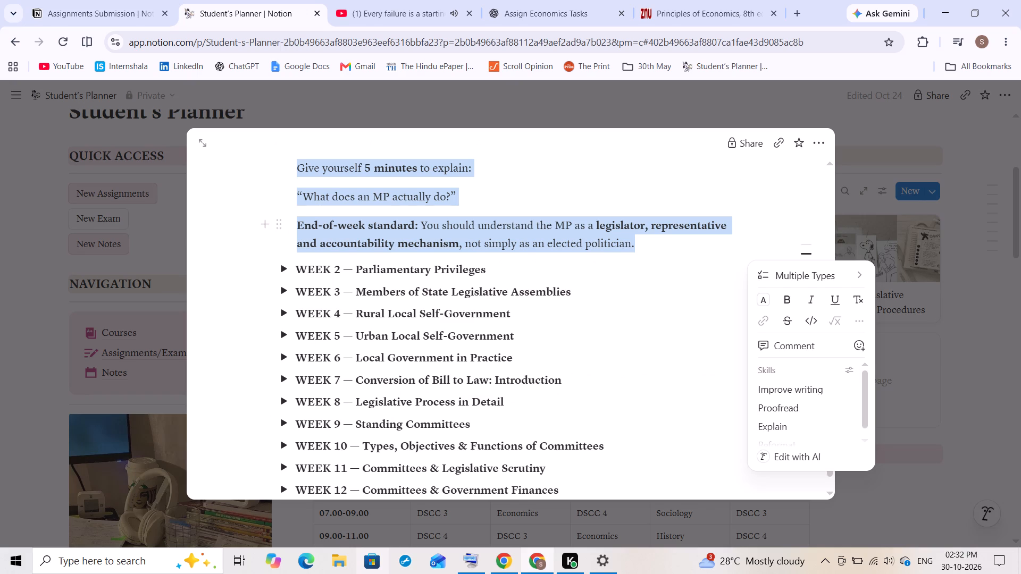
left_click(928, 241)
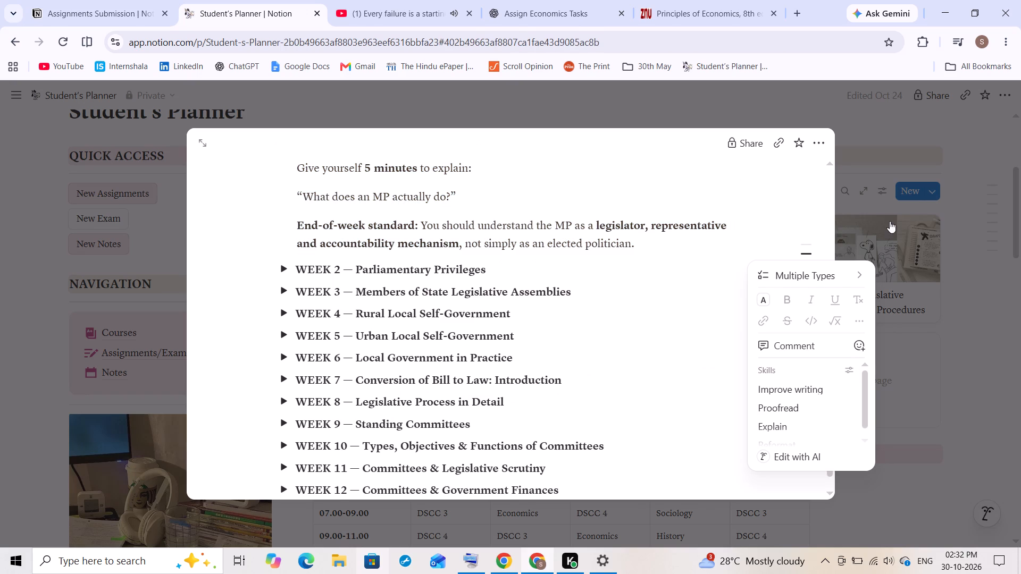
left_click(380, 334)
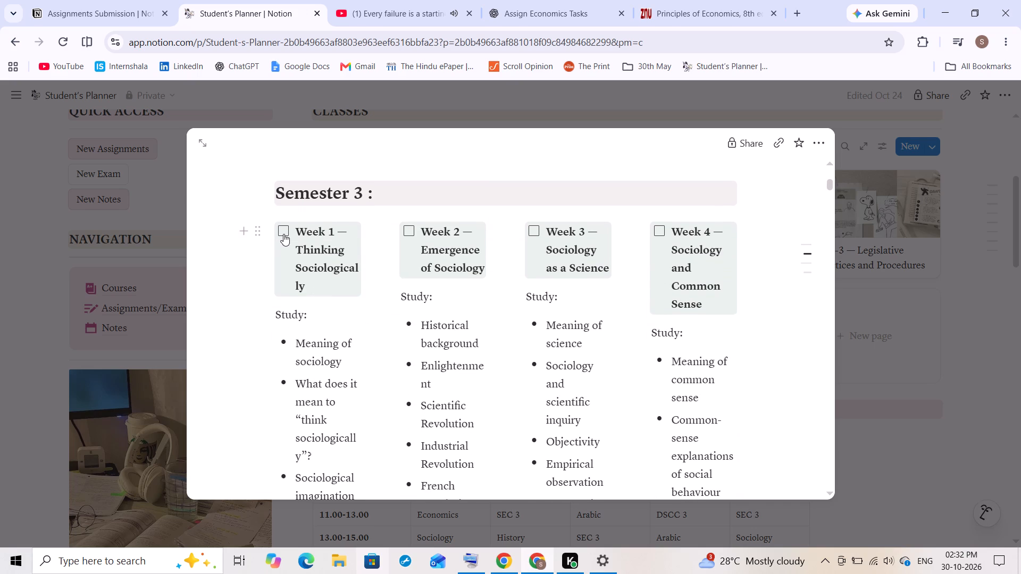
Tick the "Week 1 — Thinking Sociologically" checkbox in the Semester 3 coursework schedule.
left_click(283, 234)
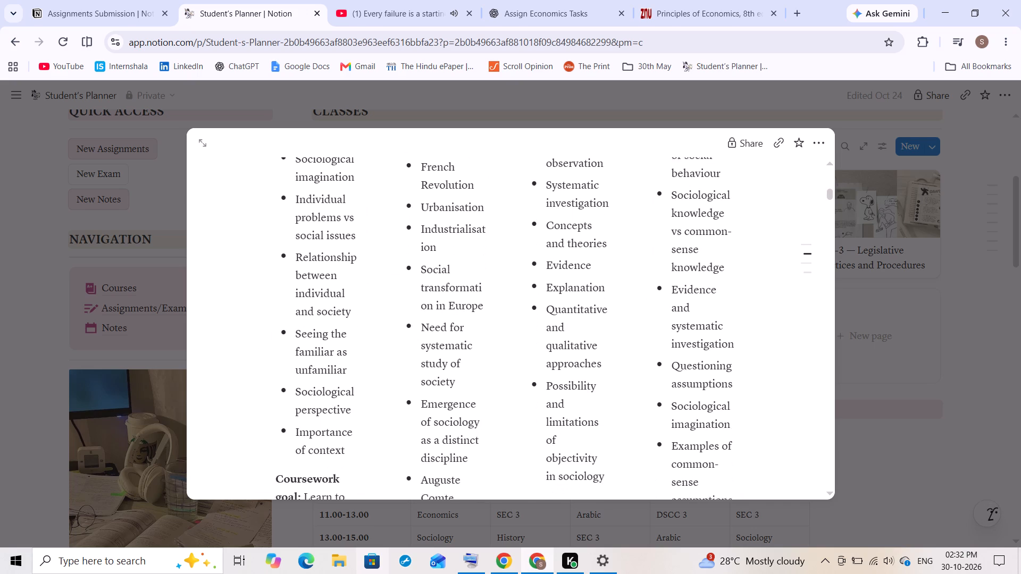
Copy Sociology's Semester 3 Week 1 assignments, from Proof of Work through the Tutorial output, to the end of Assignments Submission.
left_click(751, 298)
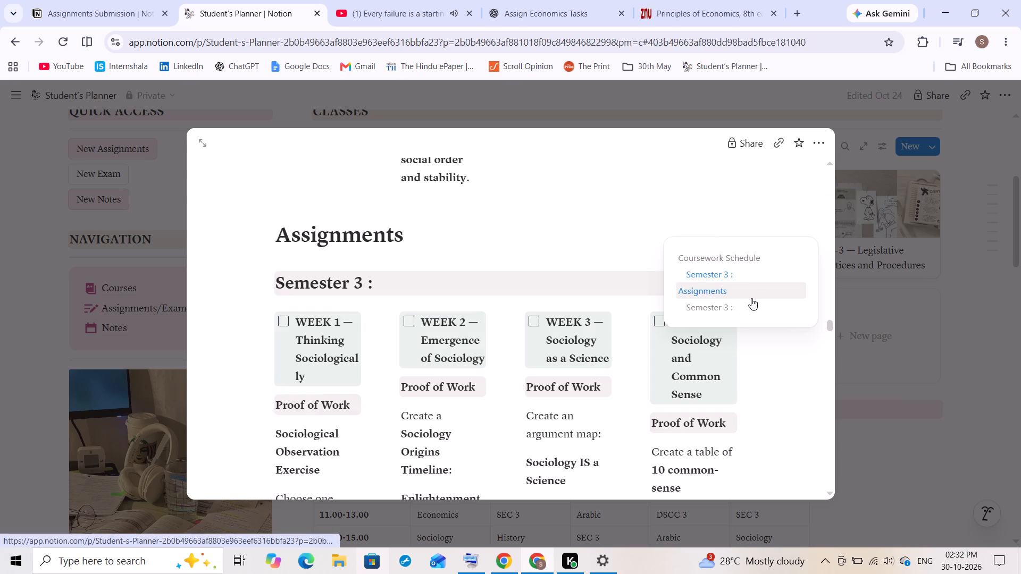
left_click(763, 312)
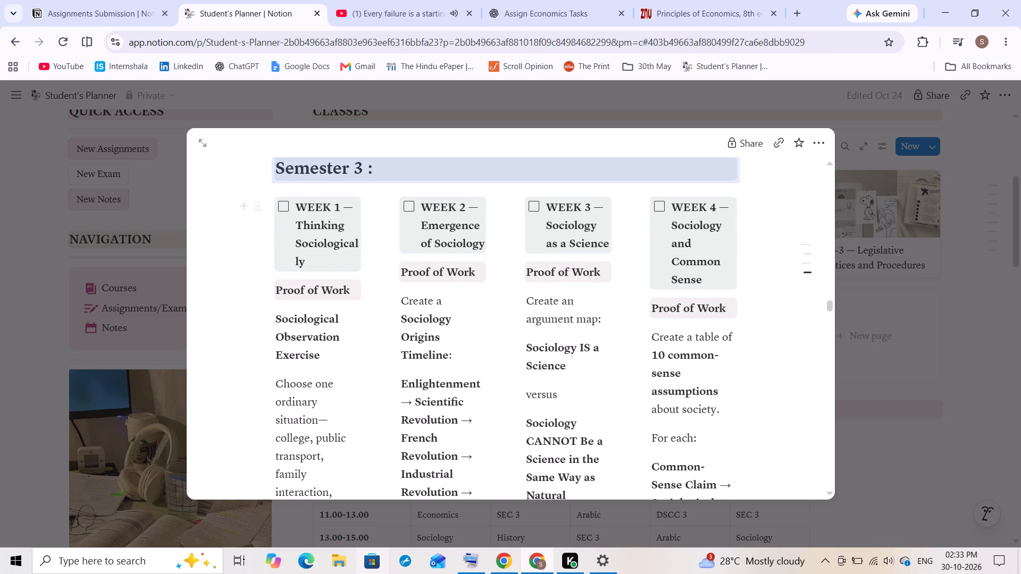
left_click_drag(275, 285, 288, 338)
left_click_drag(288, 338, 299, 376)
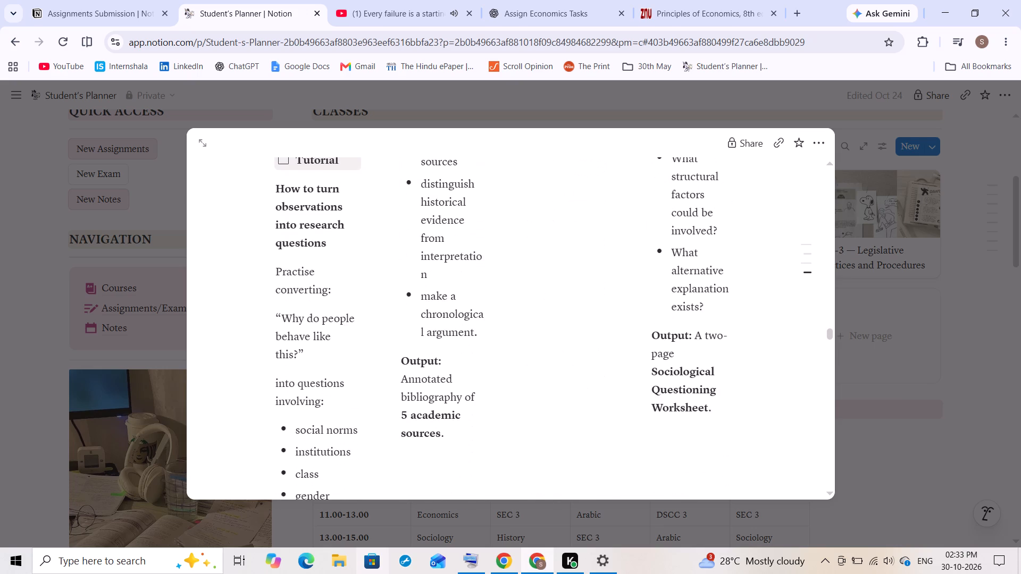
left_click_drag(299, 376, 308, 385)
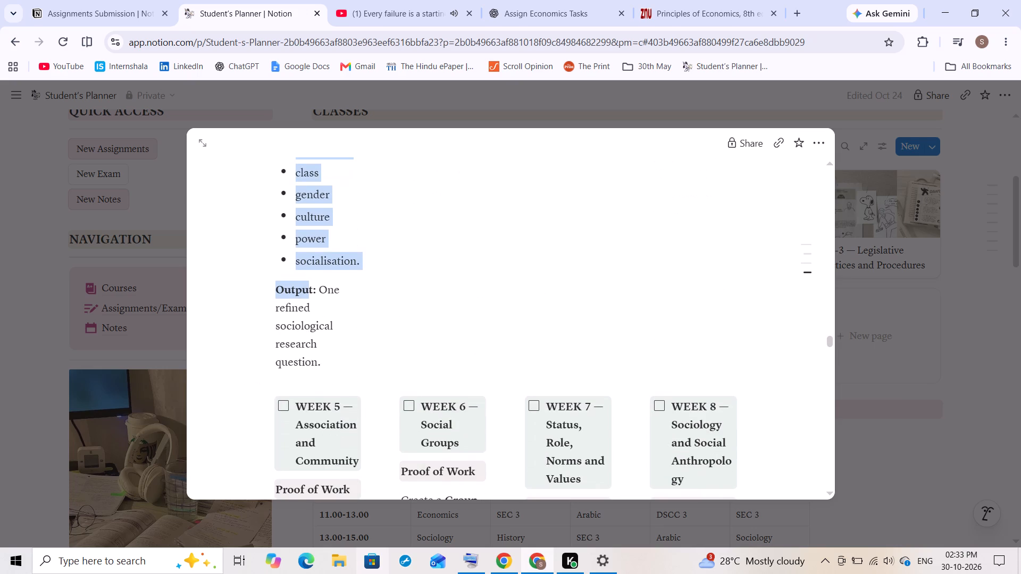
left_click_drag(308, 385, 317, 361)
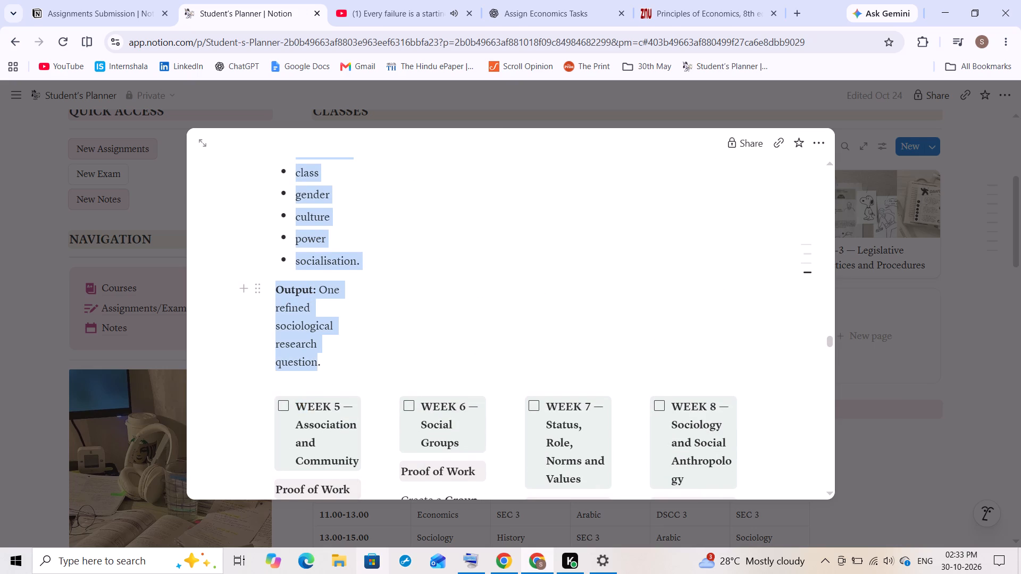
key("ctrl+c")
left_click(125, 0)
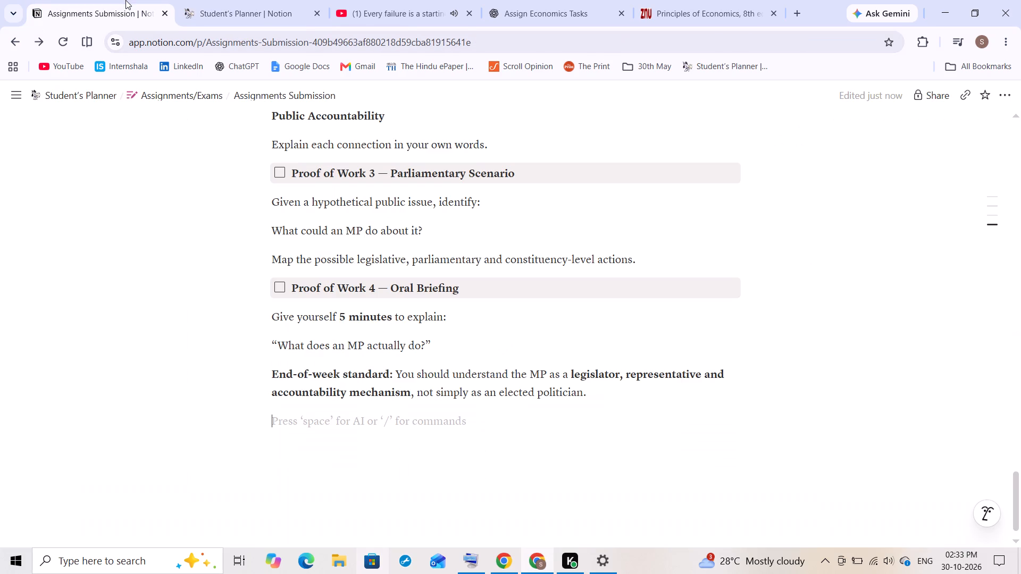
key("Return")
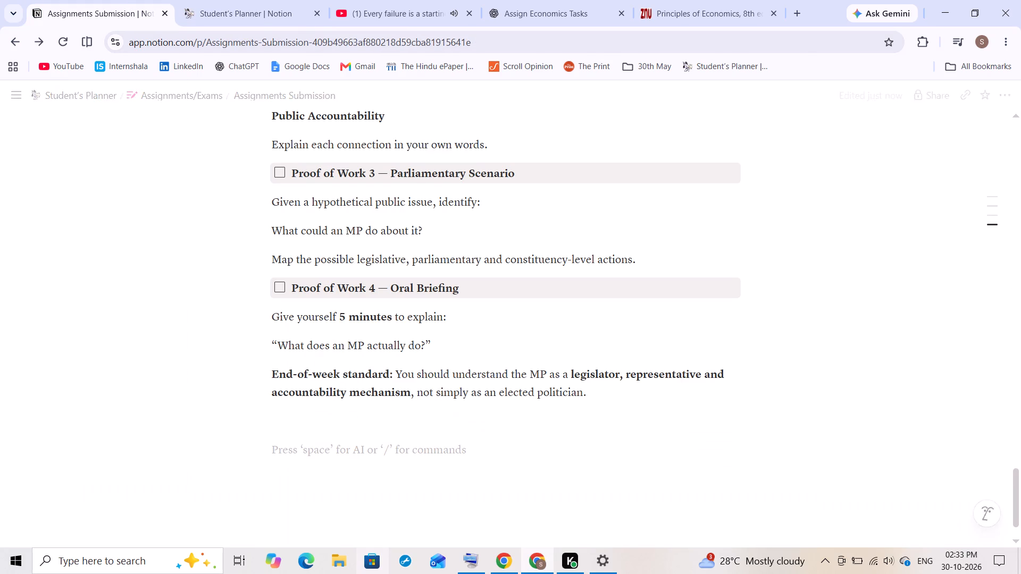
key("ctrl+v")
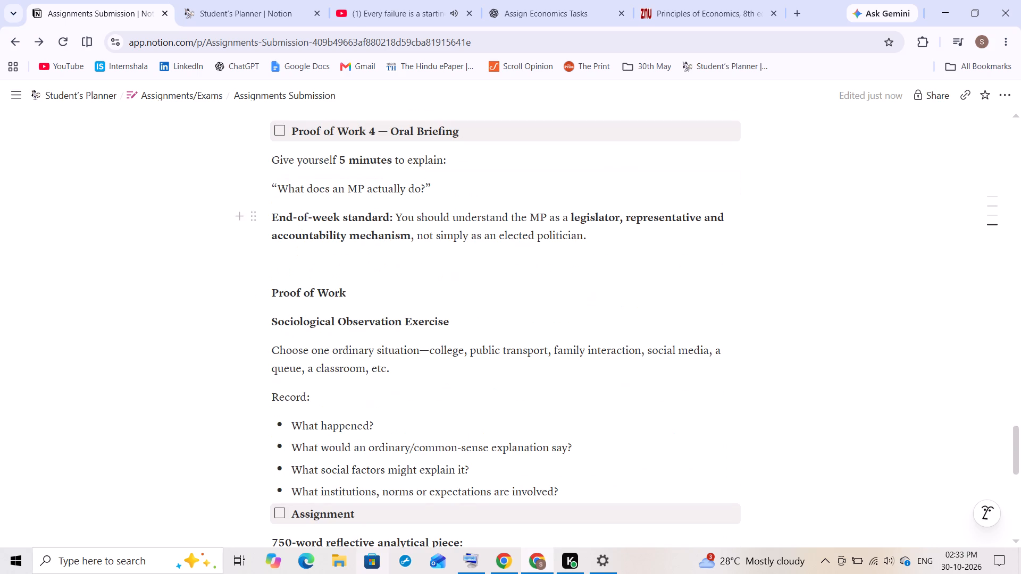
Turn the empty block above the pasted Sociology assignments into a Heading 1 reading "Sociology".
left_click(327, 260)
left_click(250, 267)
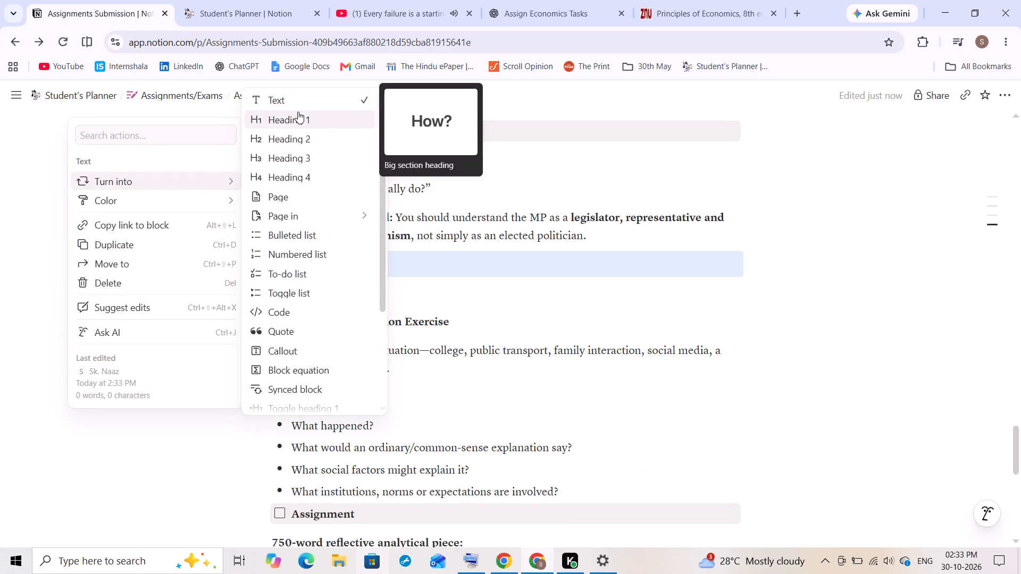
left_click(298, 112)
key("s")
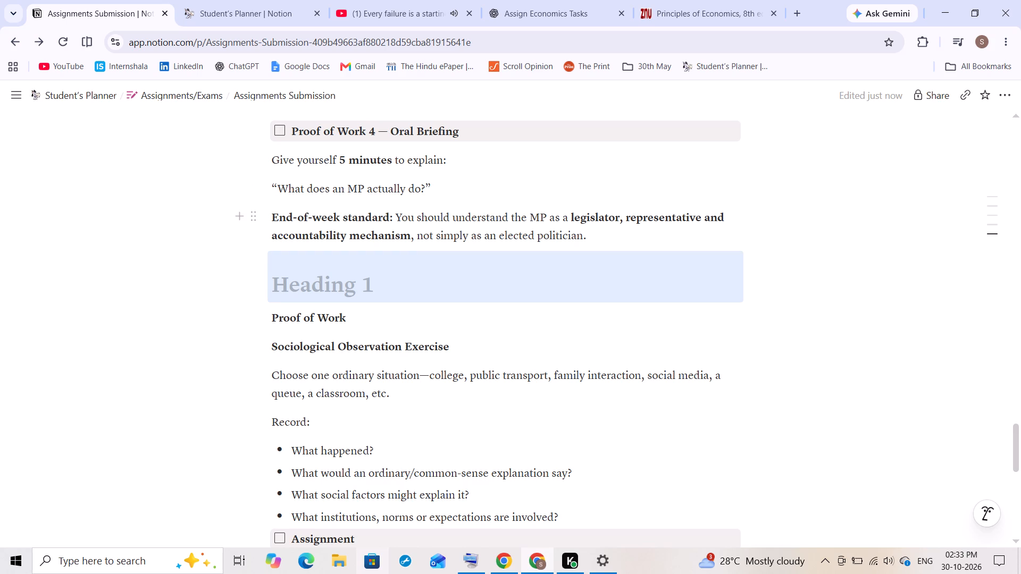
left_click(400, 286)
key("s")
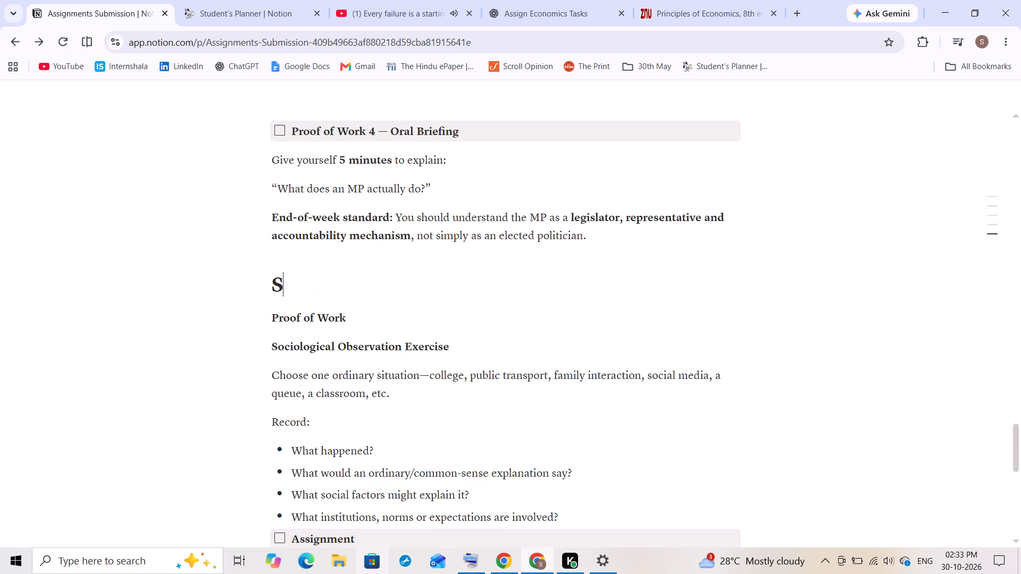
type("ociology")
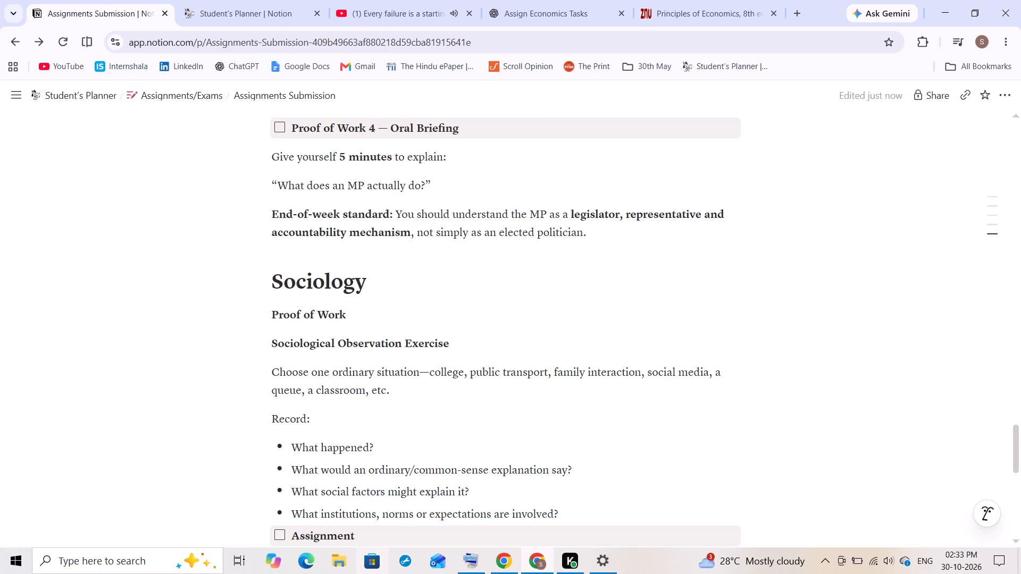
Add an empty text block at the end of Assignments Submission, below the Sociology tutorial output.
left_click(481, 428)
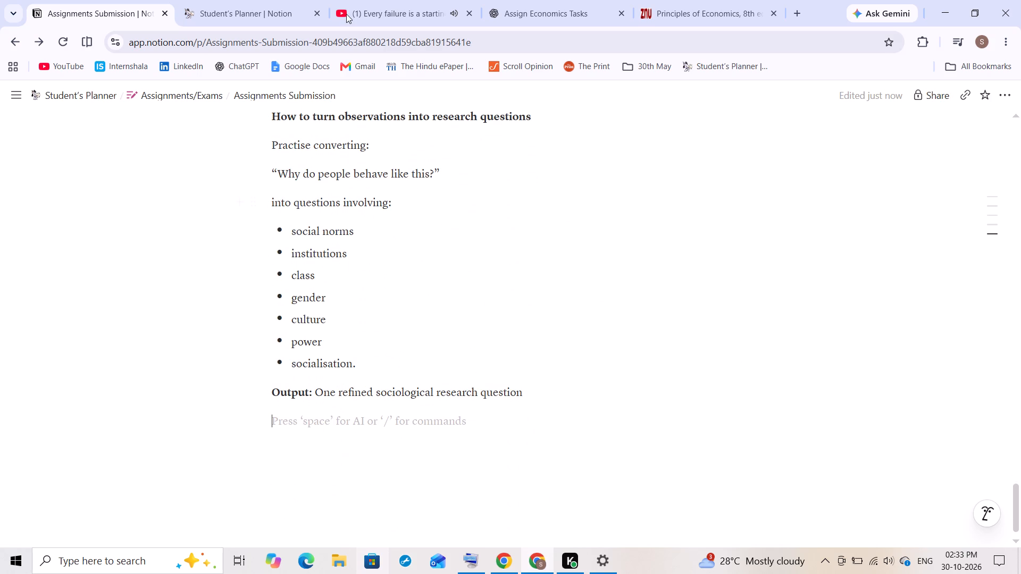
Return to the Student's Planner tab and close the Principles of Economics browser tab.
left_click(283, 0)
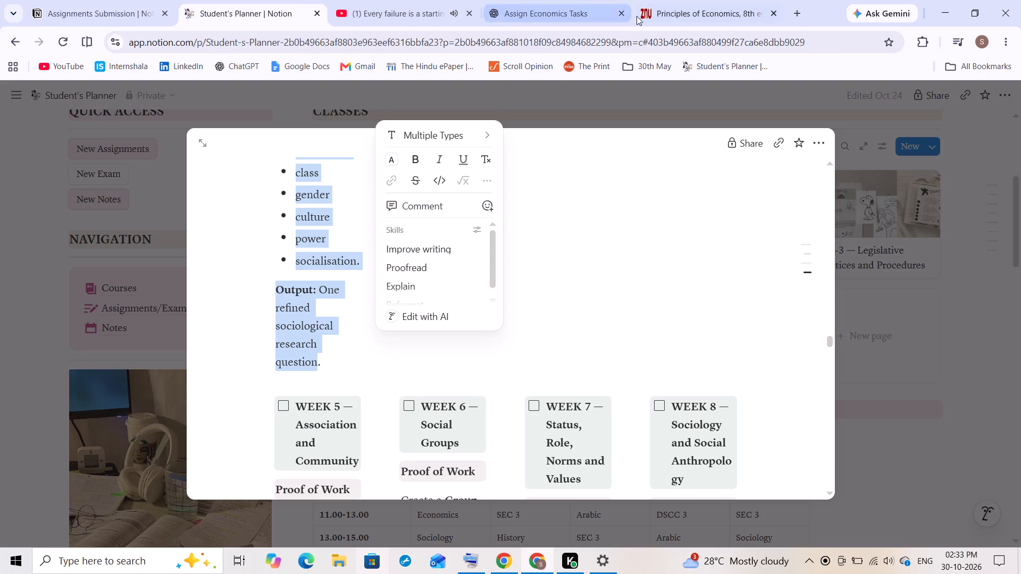
left_click(773, 13)
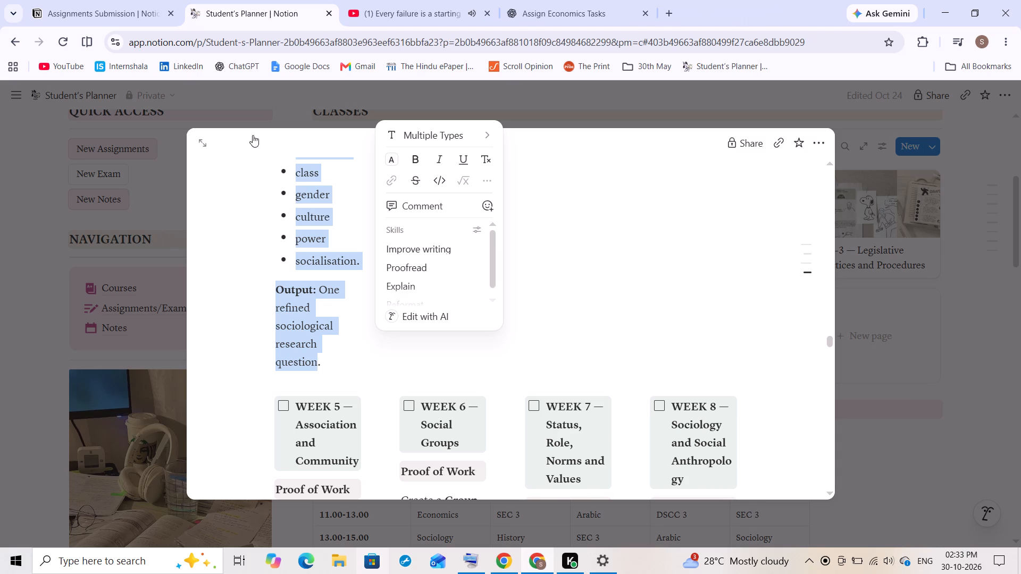
Copy "Tutorial 1 — Reading & pronunciation" through its dictation exercises bullet from the Arabic class page to the end of Assignments Submission.
left_click(889, 234)
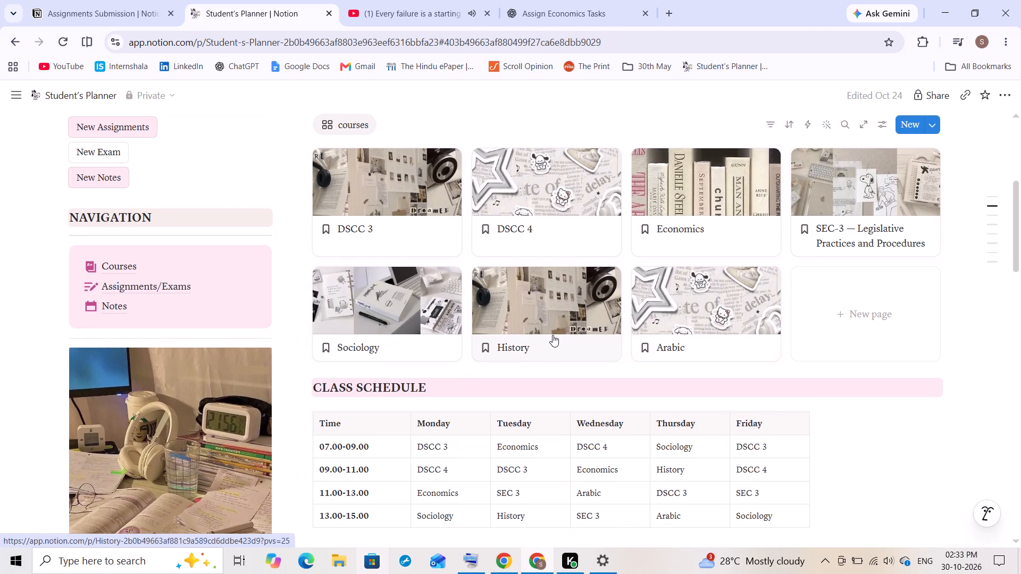
double_click(683, 348)
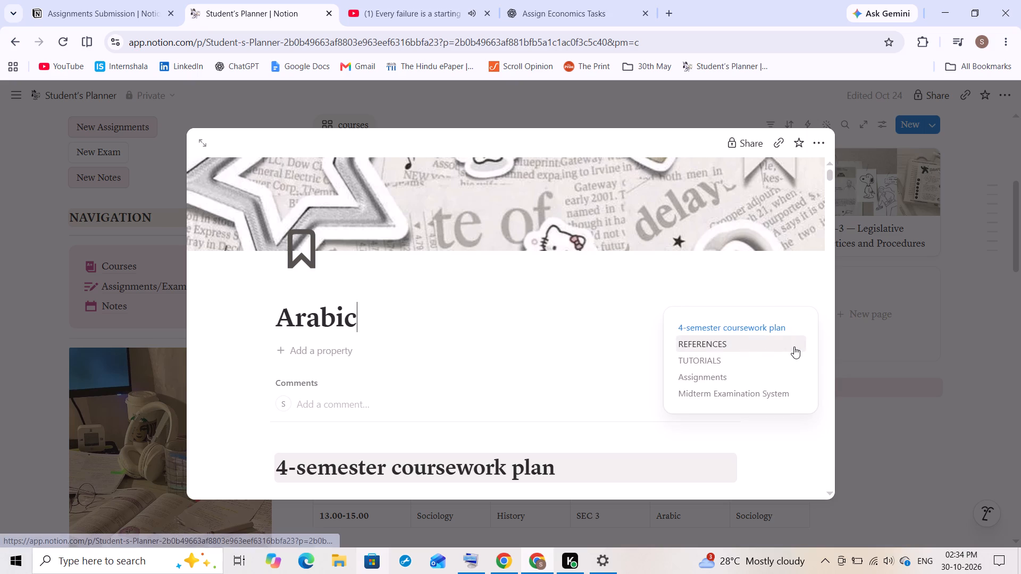
left_click(747, 359)
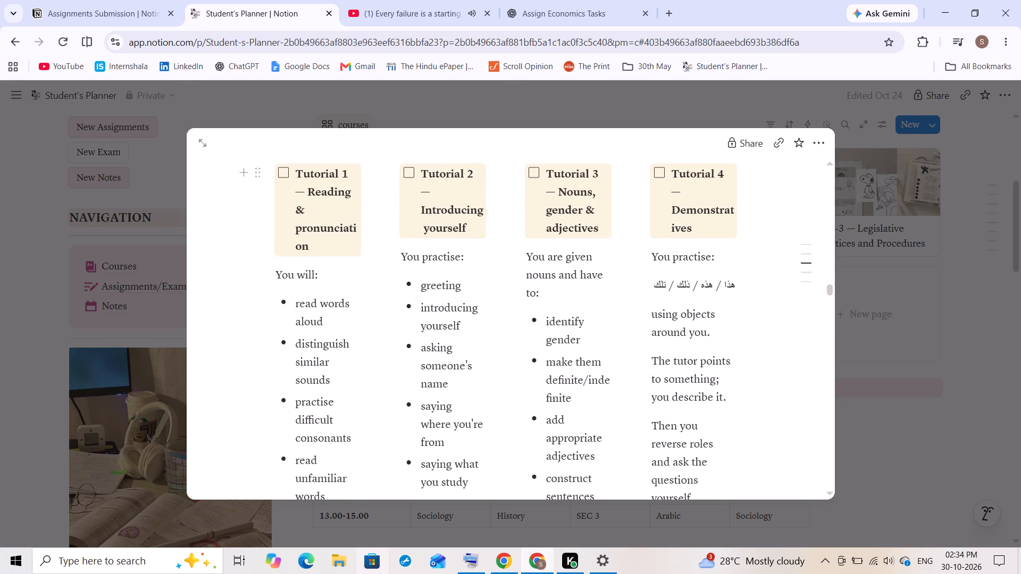
left_click_drag(297, 171, 336, 369)
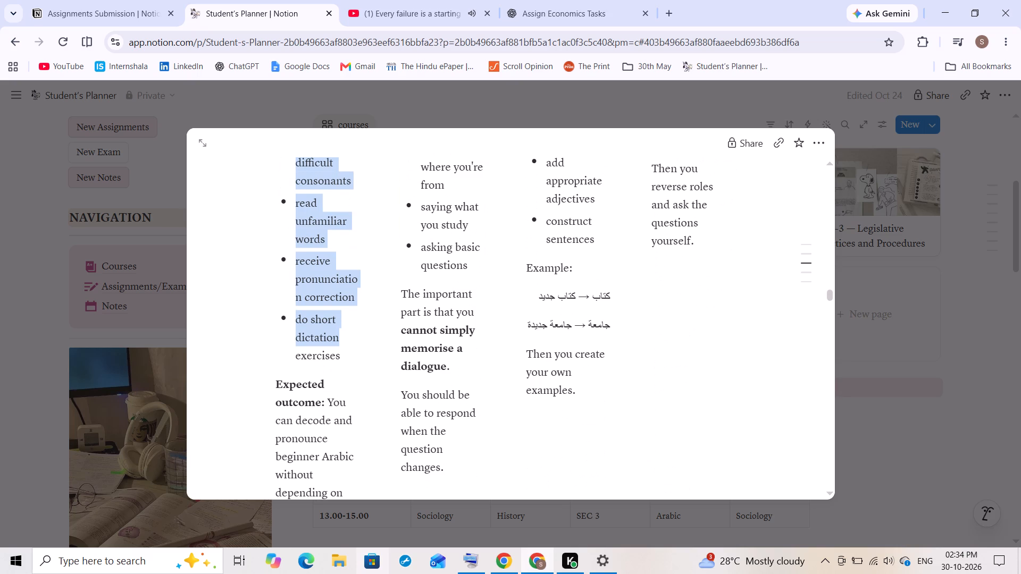
left_click_drag(336, 369, 340, 358)
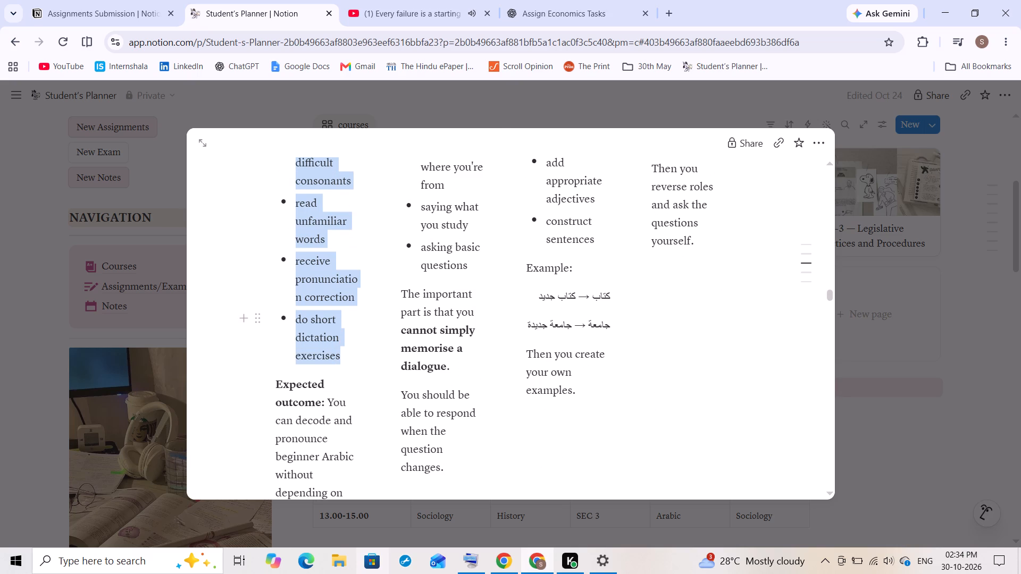
key("ctrl+c")
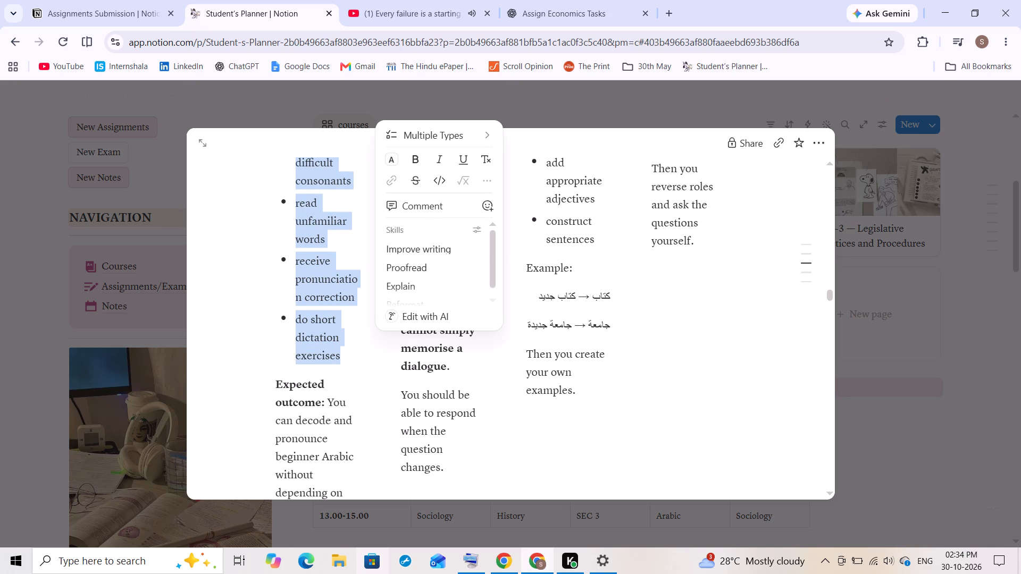
left_click(91, 0)
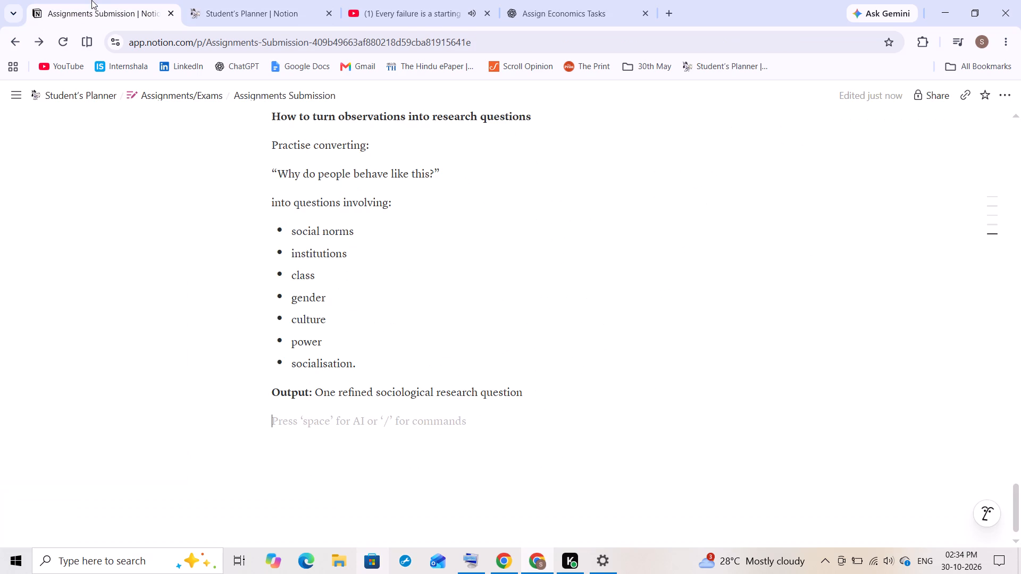
left_click(336, 463)
key("Return")
key("ctrl+v")
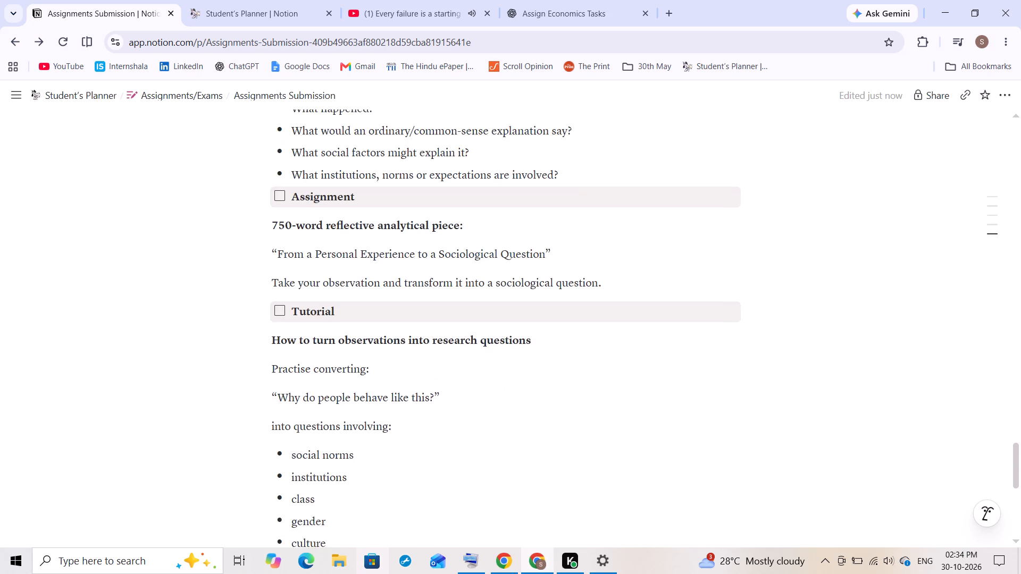
Turn the empty block above the pasted Tutorial 1 into a Heading 1 reading "Arabic".
left_click(340, 411)
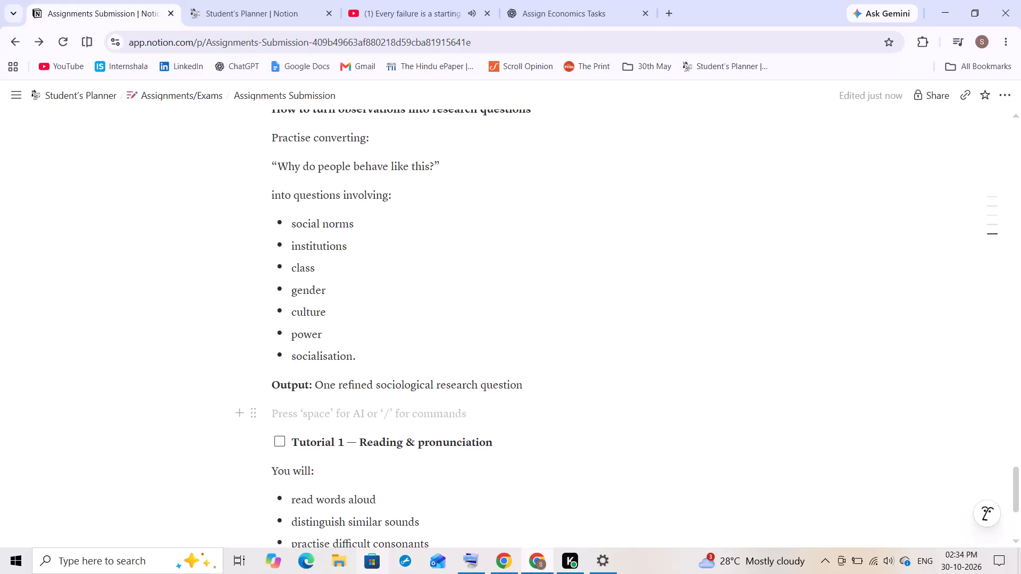
left_click(258, 409)
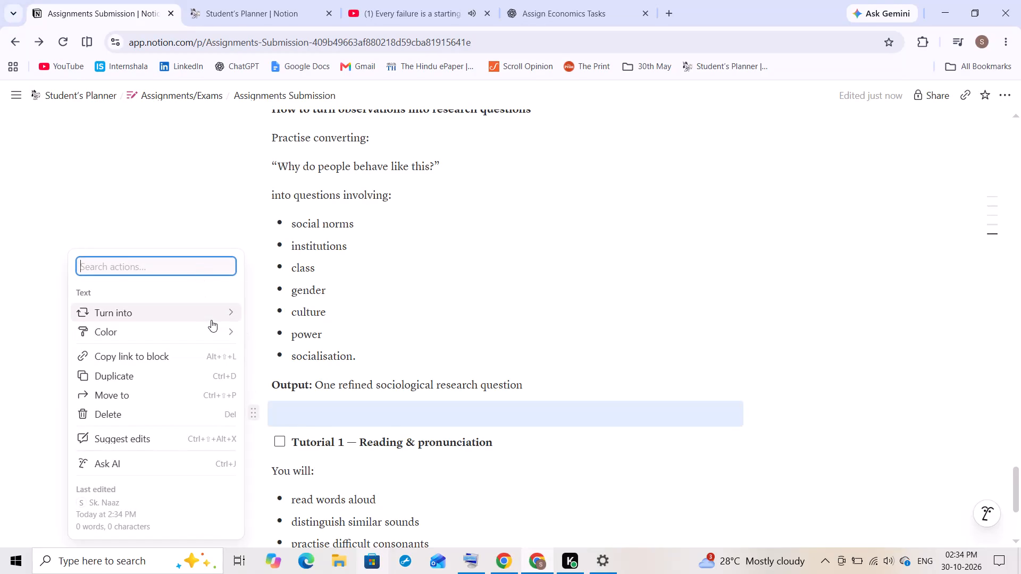
left_click(286, 179)
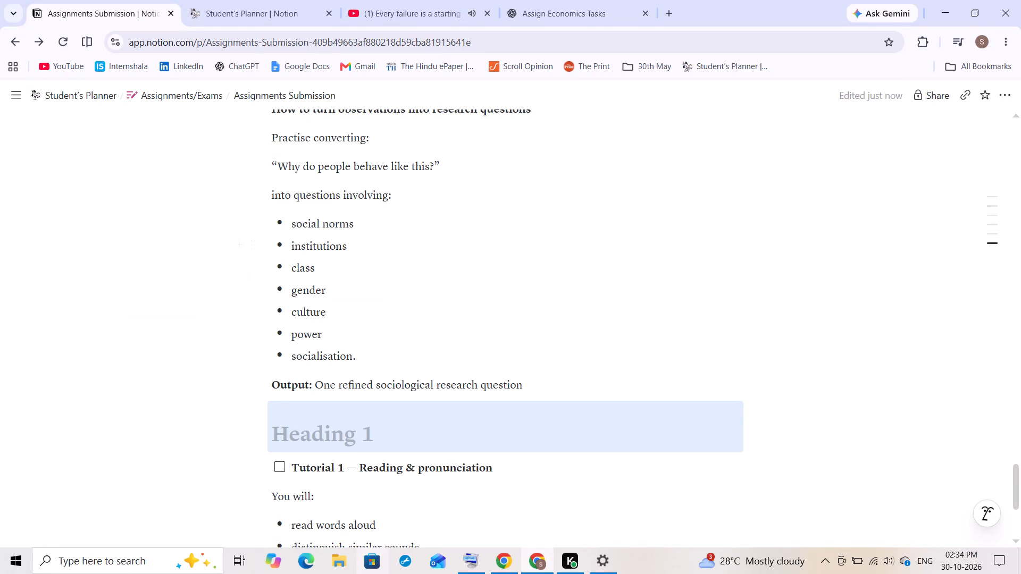
left_click(322, 429)
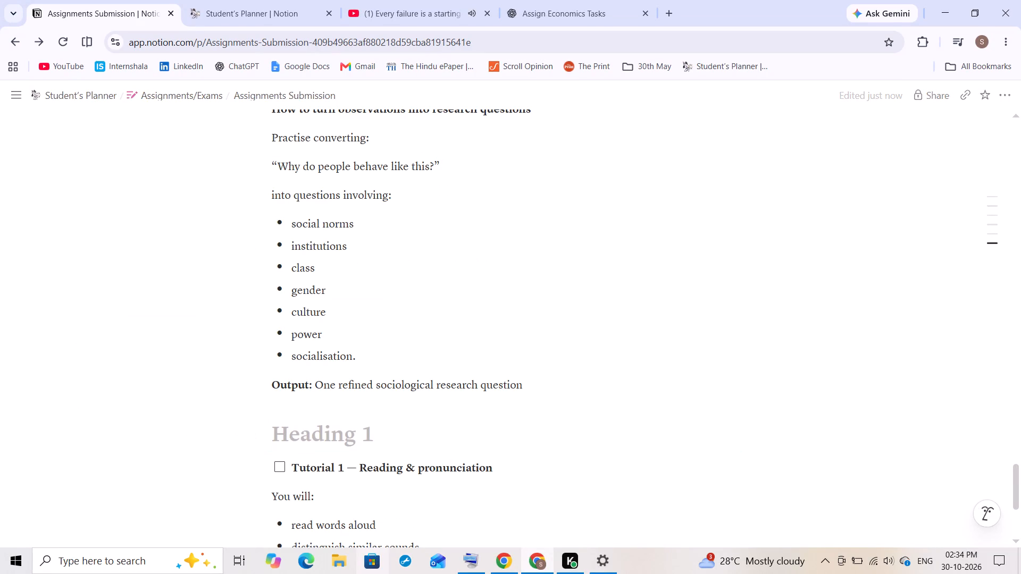
type("rabic")
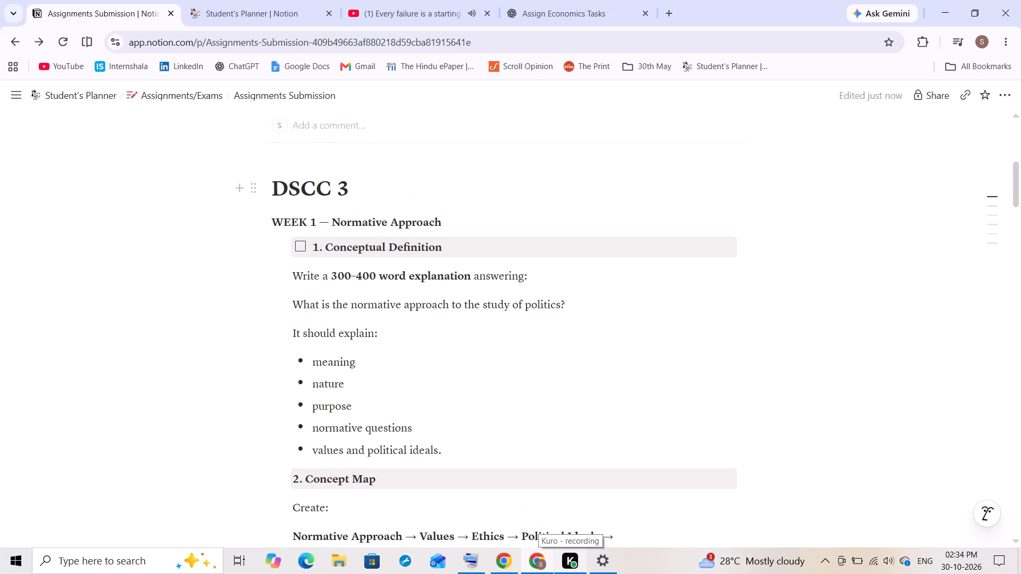
Colour the DSCC 3 heading with purple text.
left_click(255, 186)
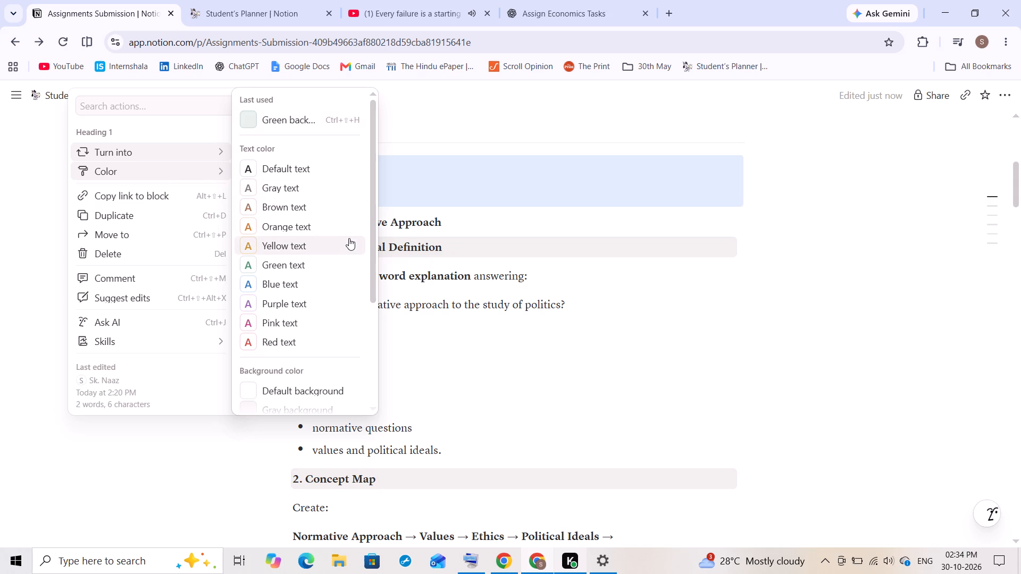
left_click_drag(374, 201, 369, 270)
left_click(315, 195)
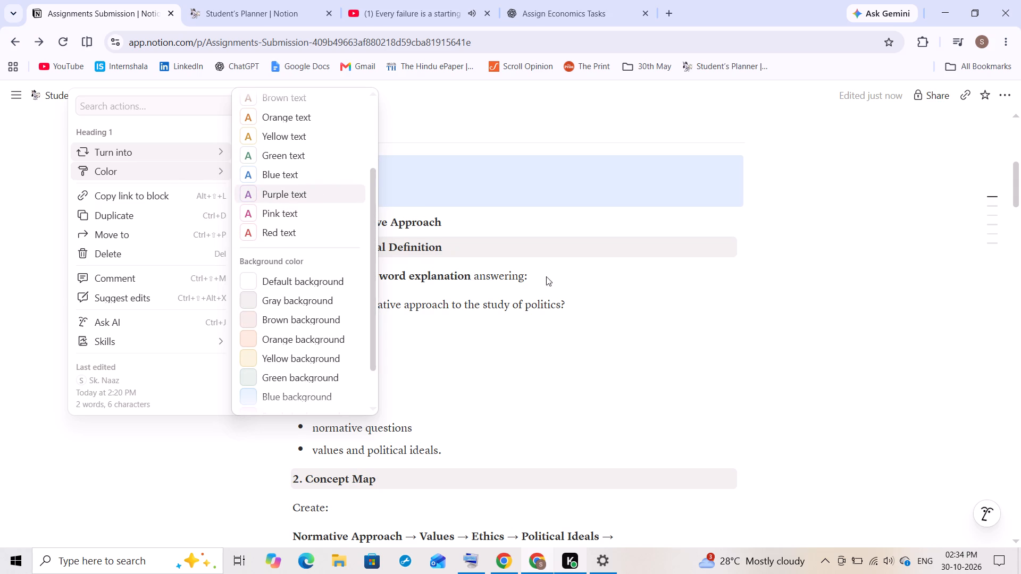
left_click(555, 320)
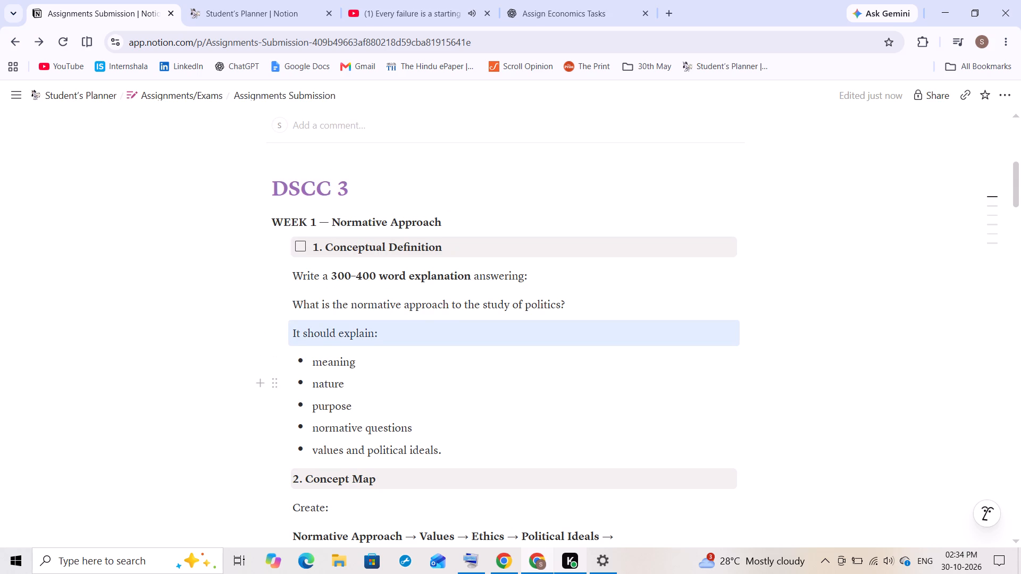
Apply purple text to the course heading above the Week 1 assignments on politics in India.
left_click(250, 387)
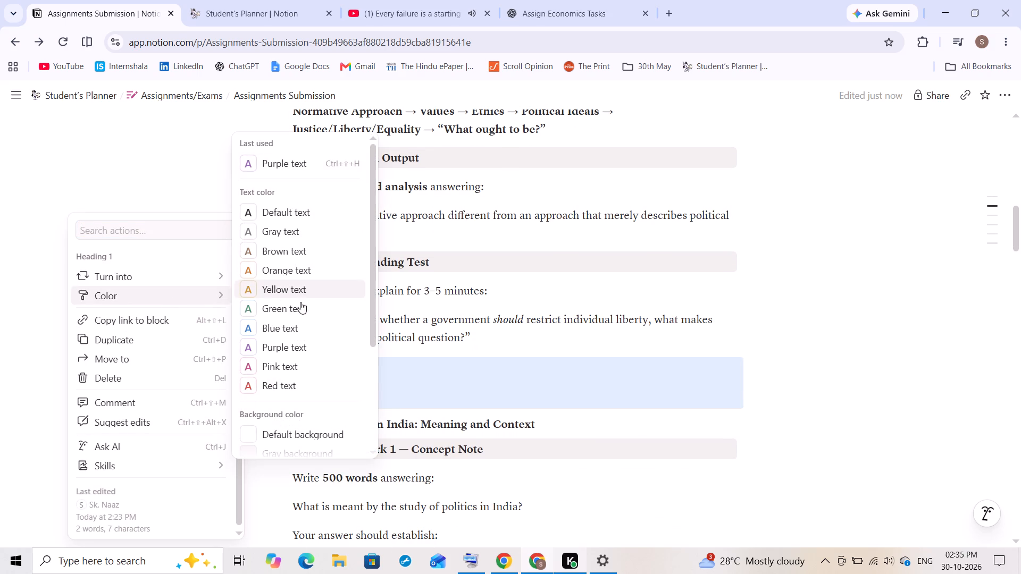
double_click(324, 166)
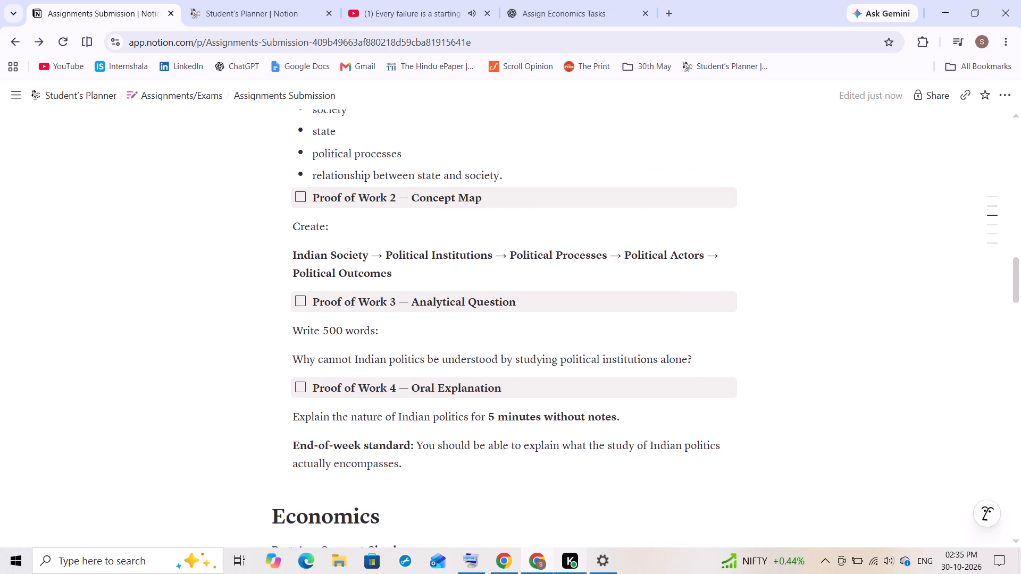
Apply purple text to the Economics, SEC 3, Sociology and Arabic course headings on Assignments Submission.
left_click(255, 353)
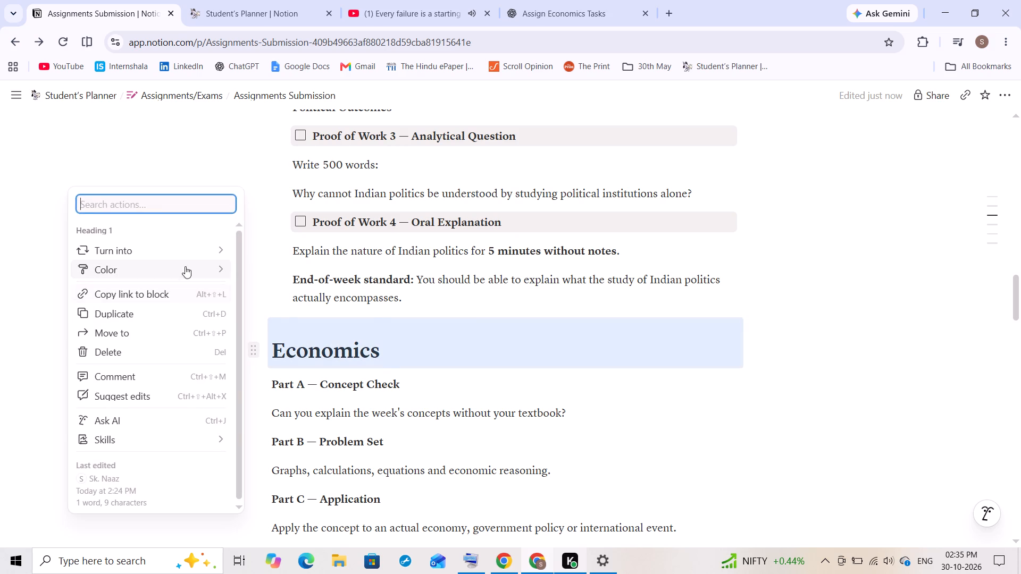
left_click(311, 138)
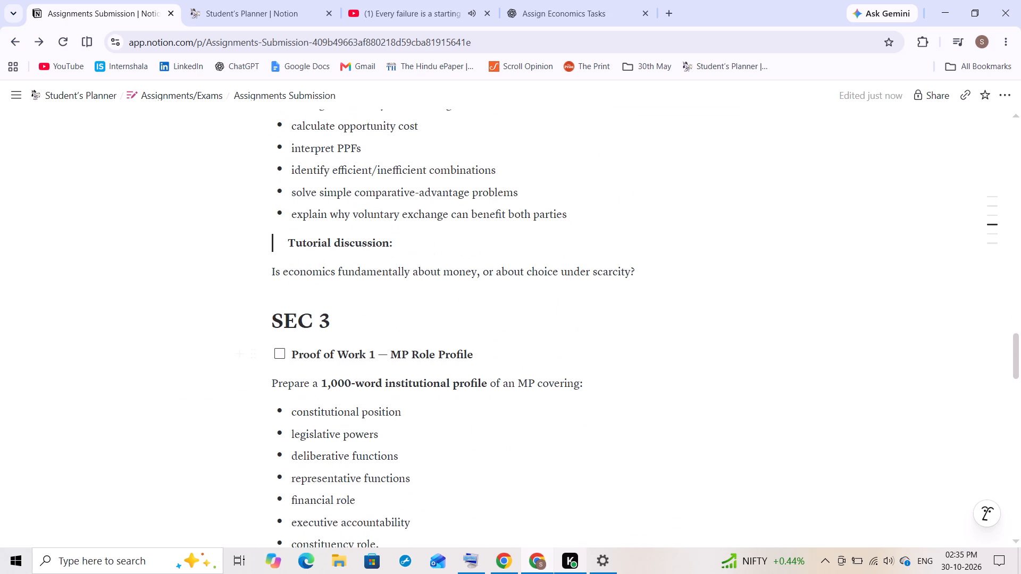
left_click(253, 327)
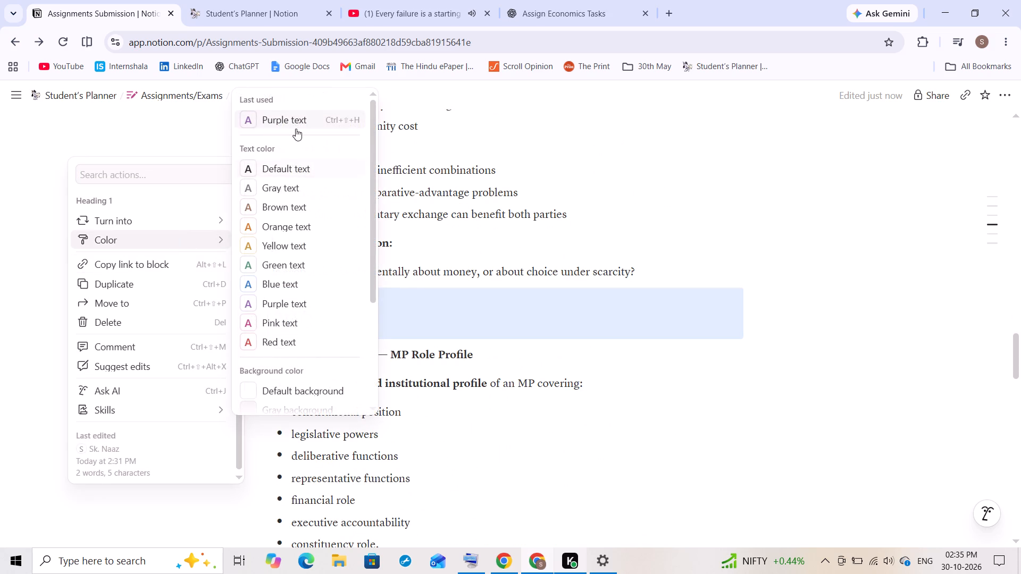
left_click(296, 129)
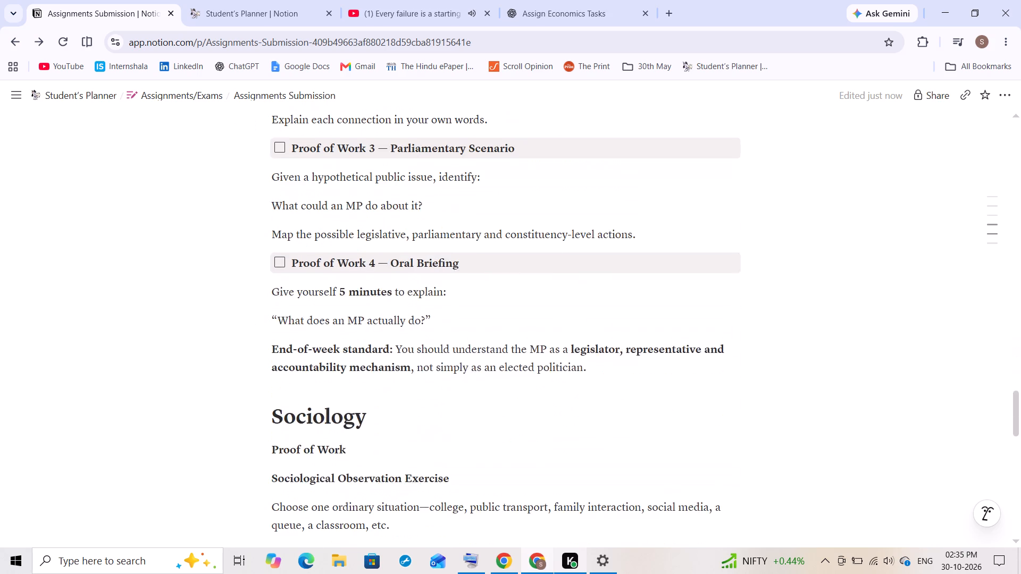
left_click(253, 352)
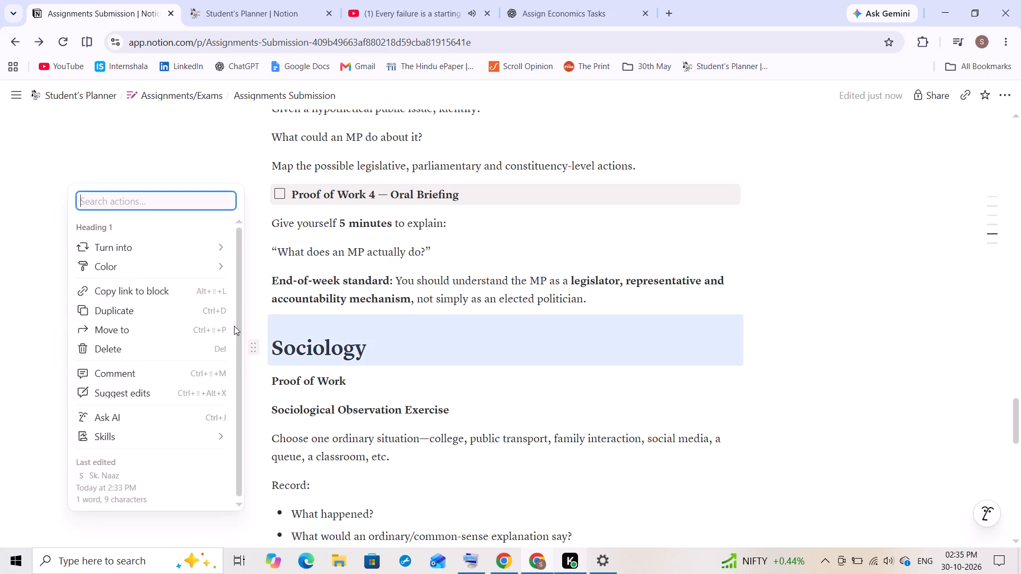
left_click(280, 136)
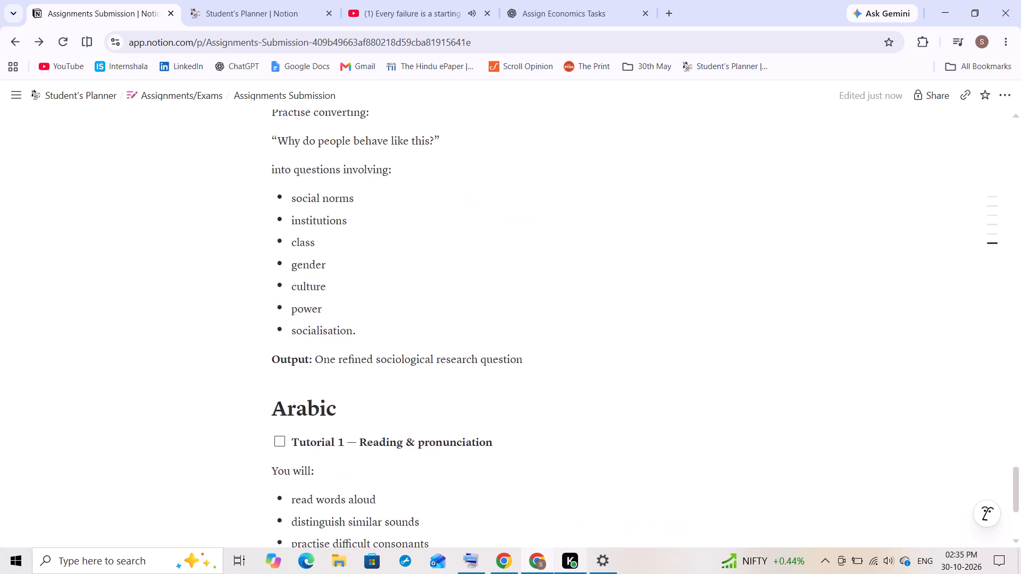
left_click(249, 266)
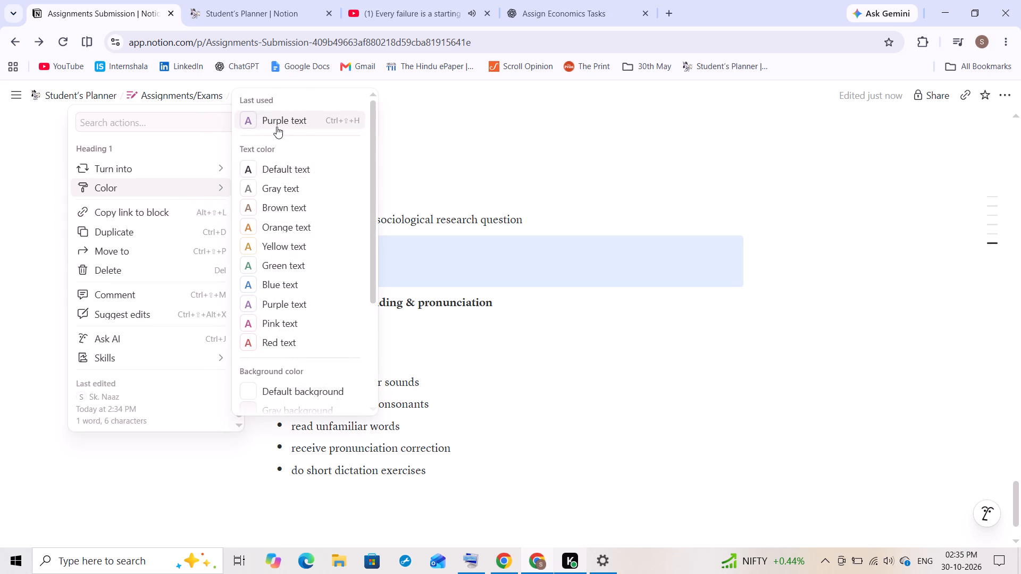
left_click(277, 126)
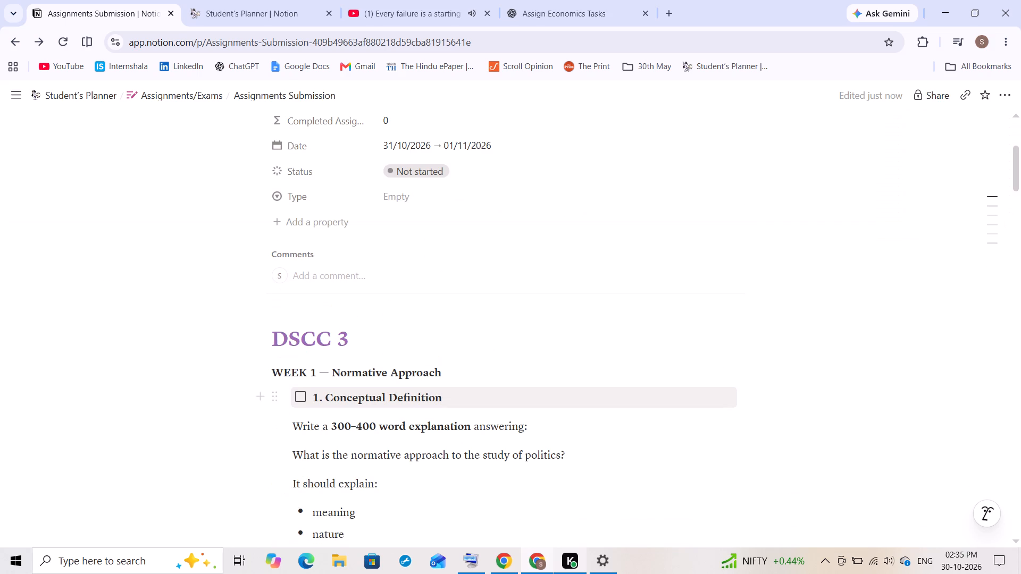
left_click(411, 388)
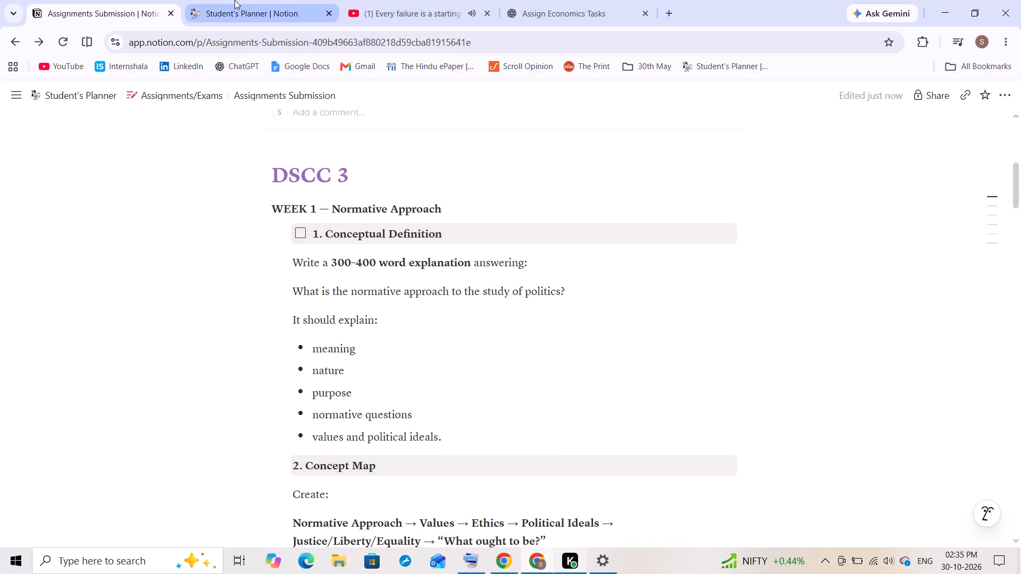
Switch to the Student's Planner, close the Arabic class page and open Week 1 from the Assignments' Calendar.
left_click(235, 0)
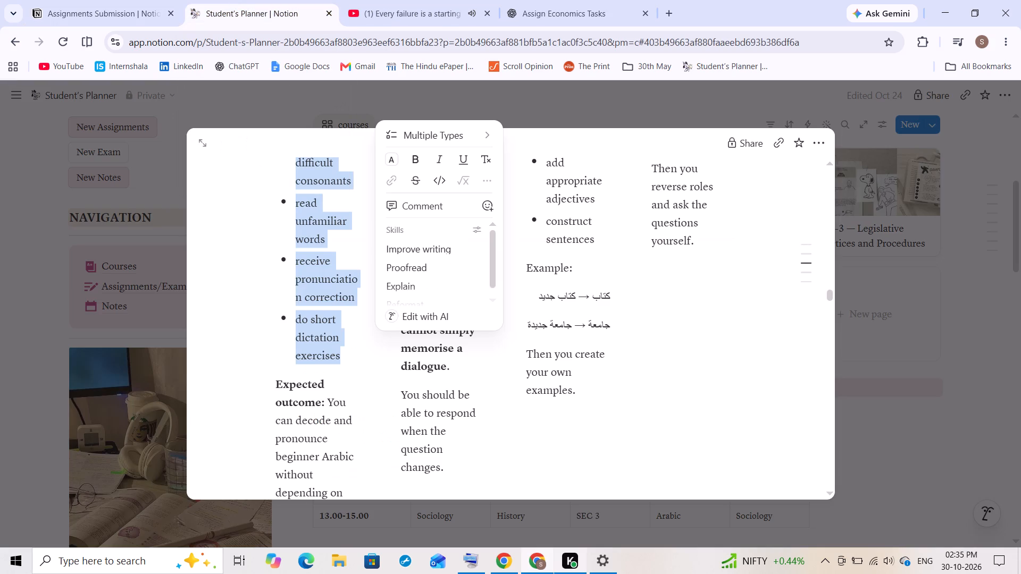
left_click(852, 311)
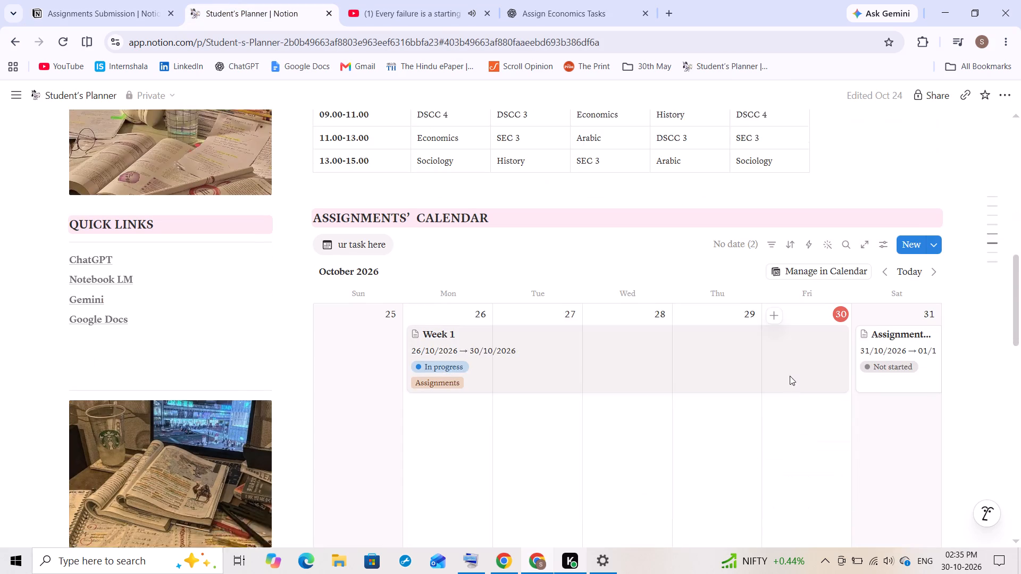
left_click(716, 325)
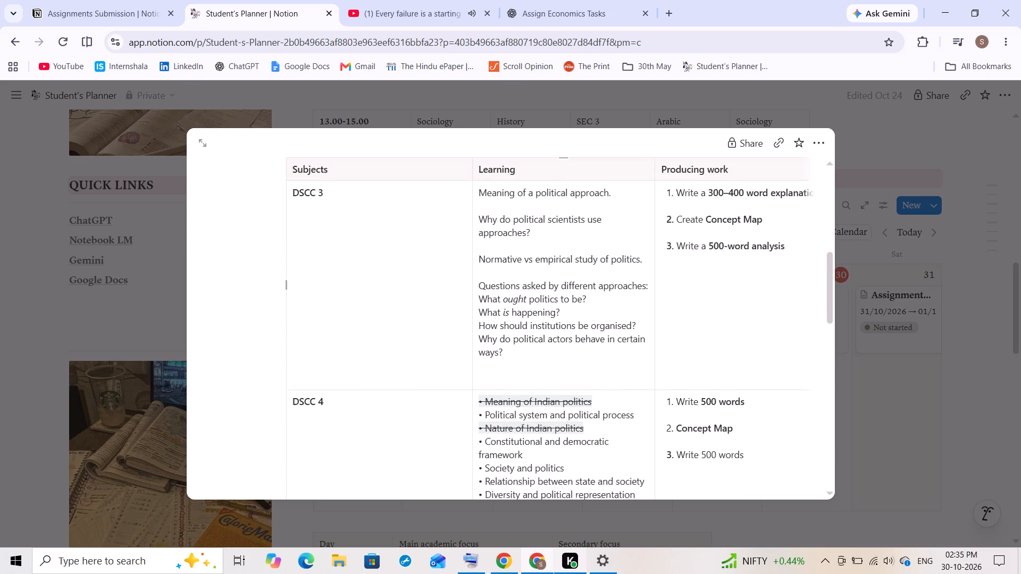
Remove the Assignments tag from the Type property of the Week 1 page.
left_click(407, 320)
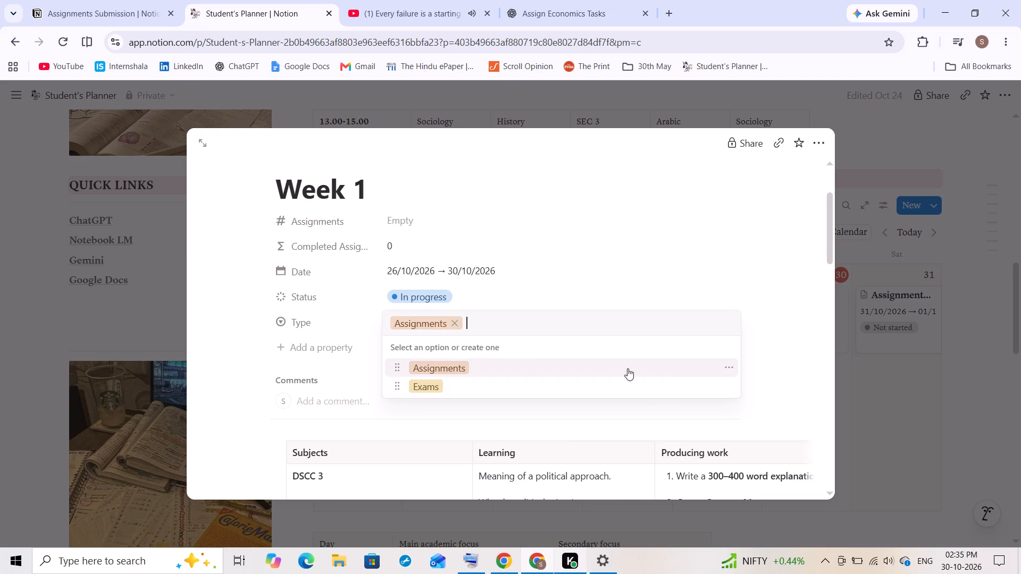
left_click(480, 351)
left_click(482, 346)
left_click(456, 323)
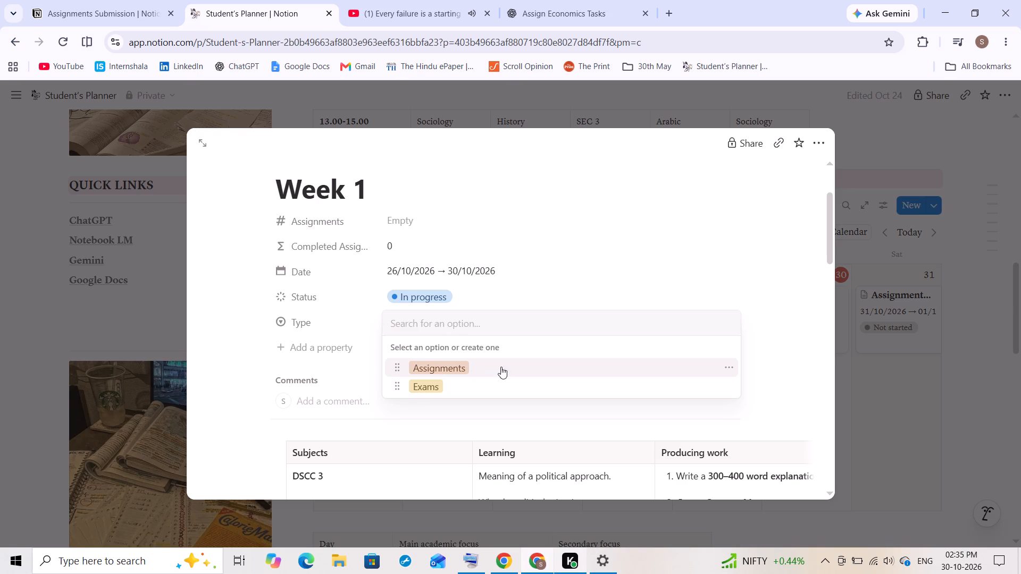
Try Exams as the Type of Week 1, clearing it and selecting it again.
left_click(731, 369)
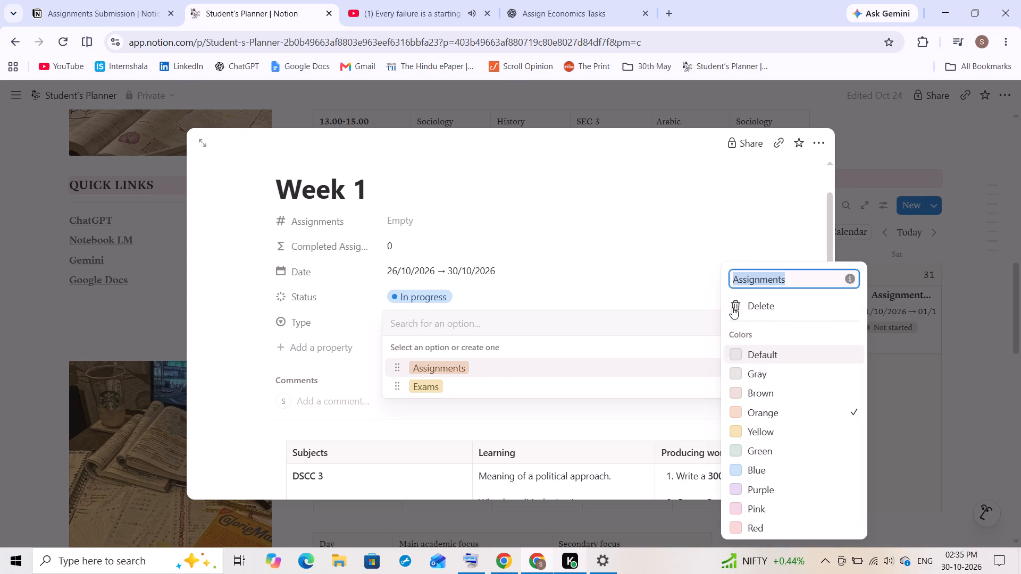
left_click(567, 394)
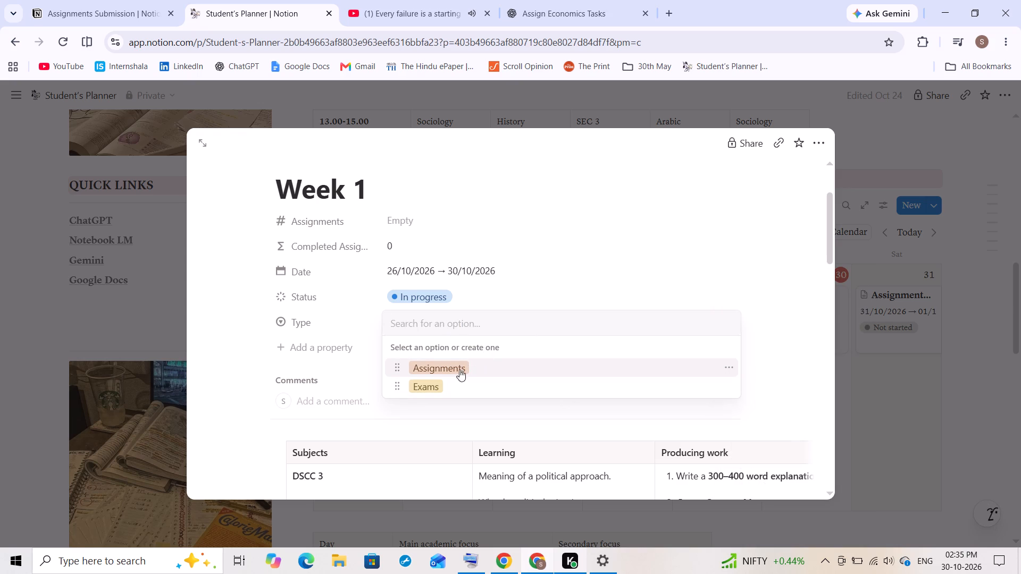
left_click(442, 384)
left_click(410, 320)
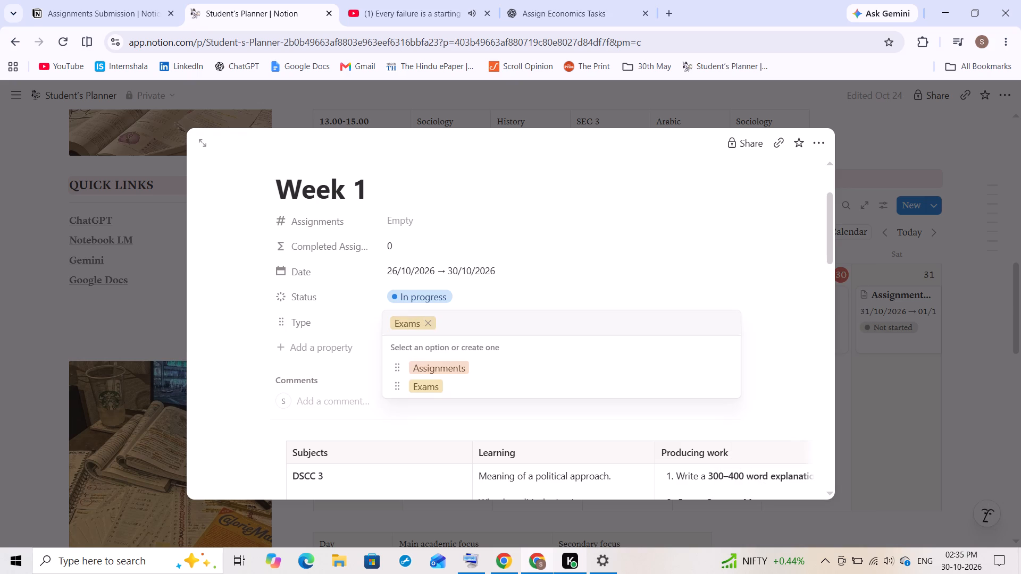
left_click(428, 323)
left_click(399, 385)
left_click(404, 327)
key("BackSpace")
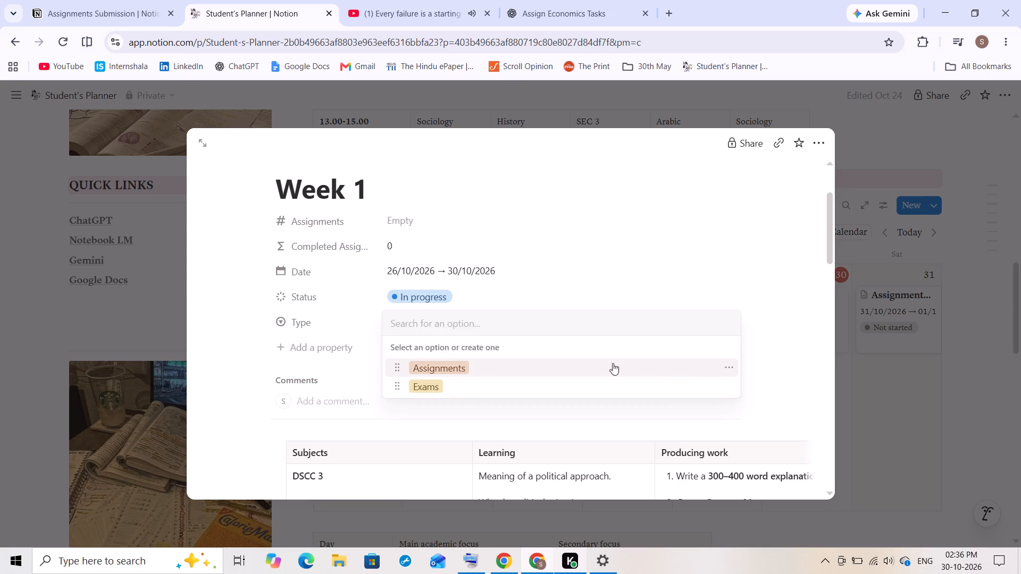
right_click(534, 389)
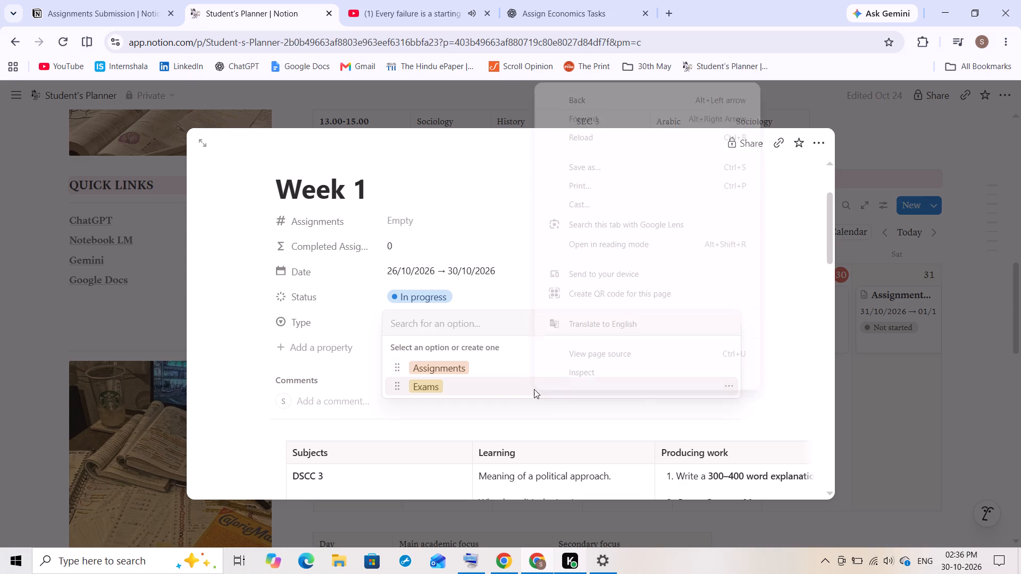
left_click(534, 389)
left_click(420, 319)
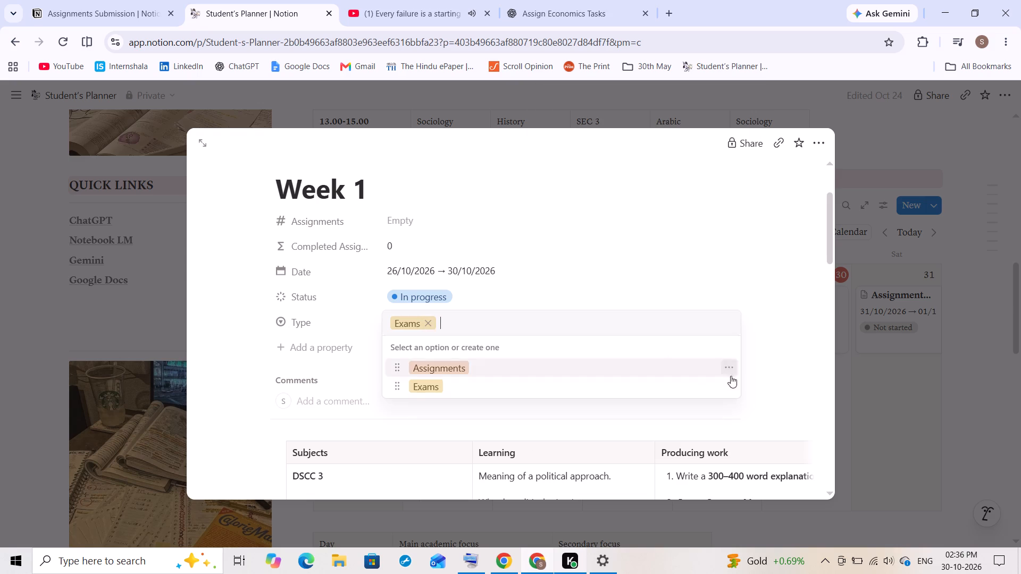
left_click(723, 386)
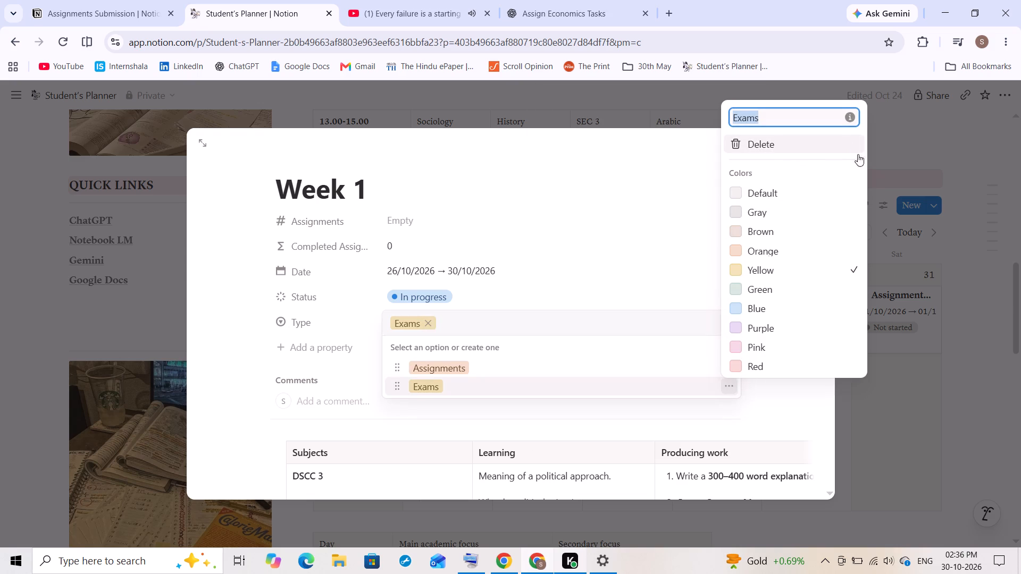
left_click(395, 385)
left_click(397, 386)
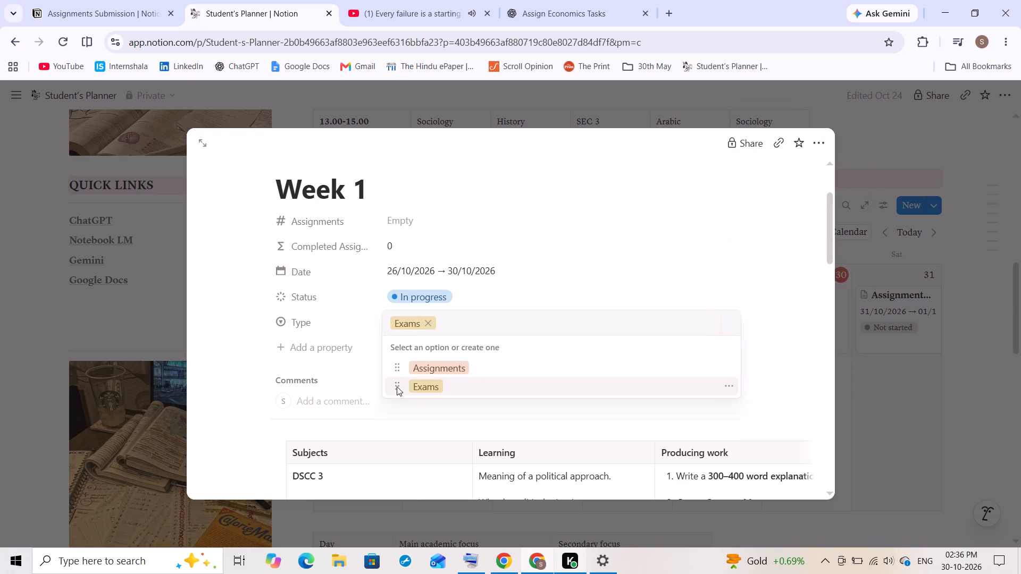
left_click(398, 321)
Reorder the Type options so that Exams comes before Assignments.
left_click_drag(397, 384, 398, 373)
left_click_drag(398, 373, 398, 363)
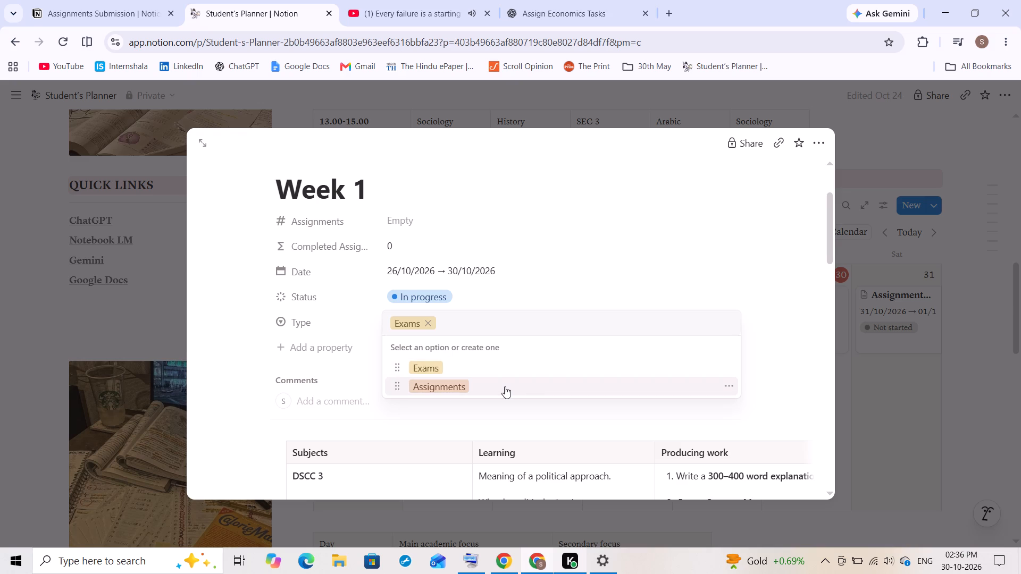
Replace the Exams tag in Week 1's Type property with a new option named "Coursework".
left_click(428, 318)
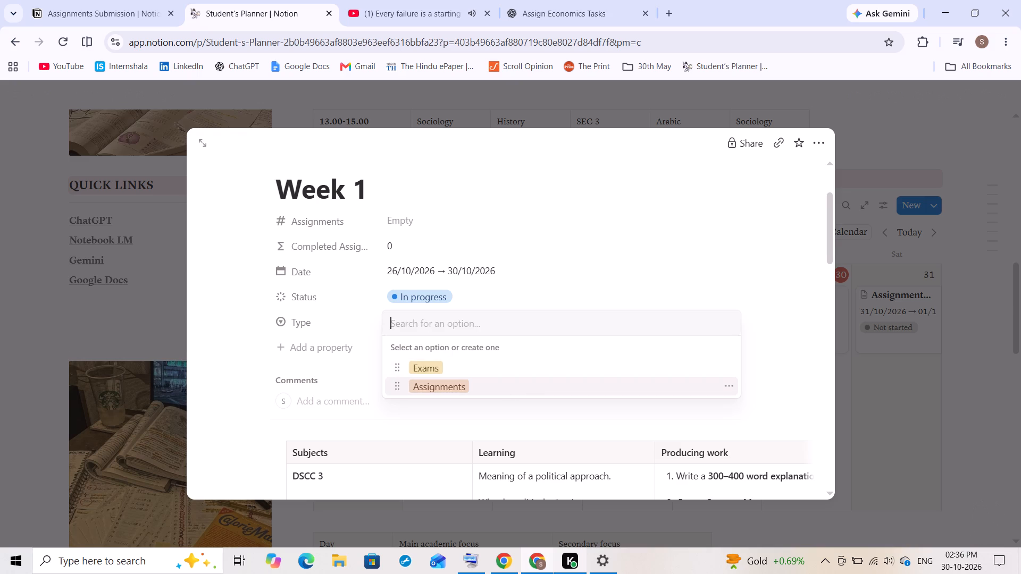
type("COURSEWE")
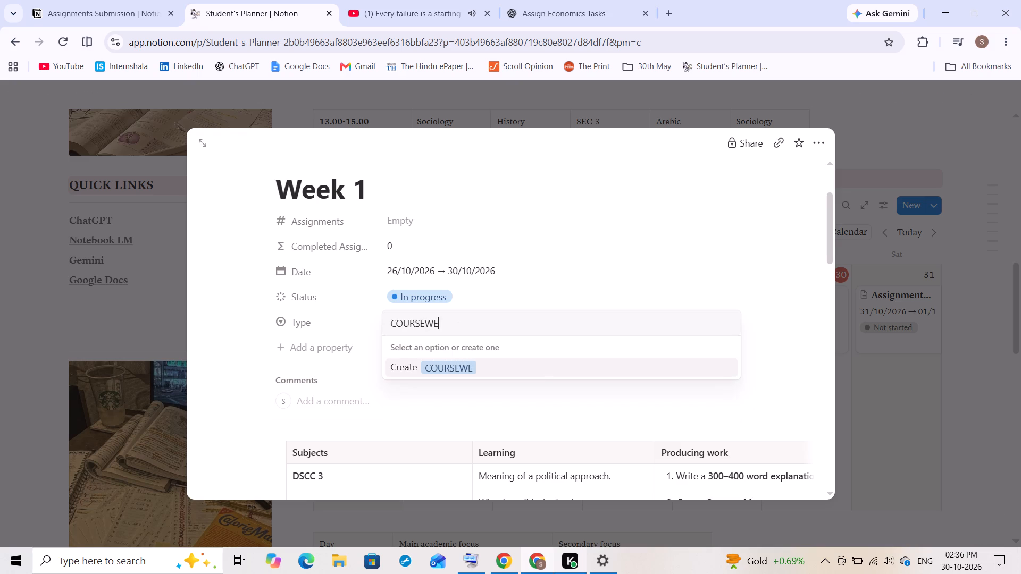
key("BackSpace")
key("BackSpace")
key("BackSpace")
key("BackSpace")
key("BackSpace")
key("BackSpace")
key("BackSpace")
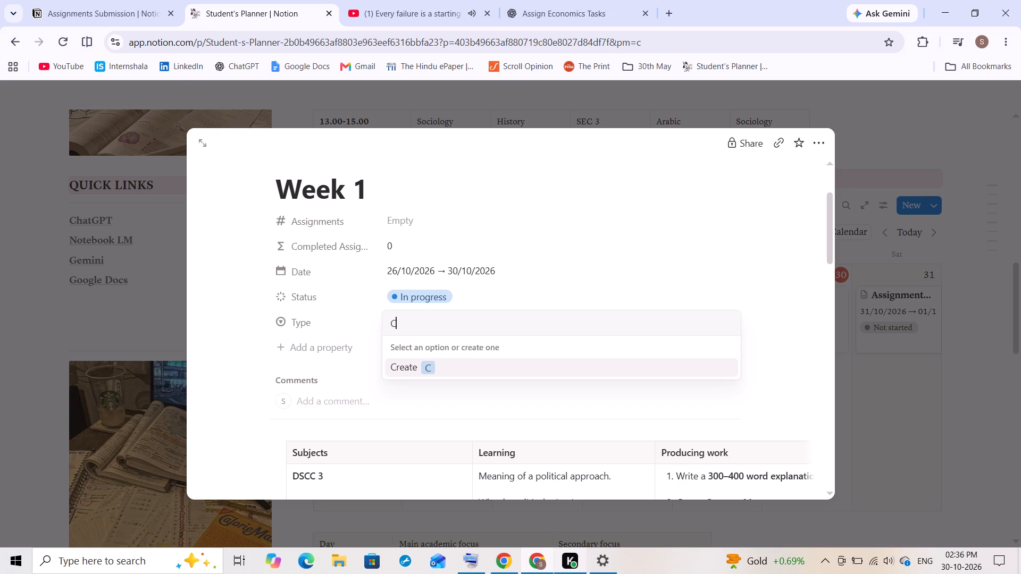
type("ourser")
key("BackSpace")
type("work")
key("Return")
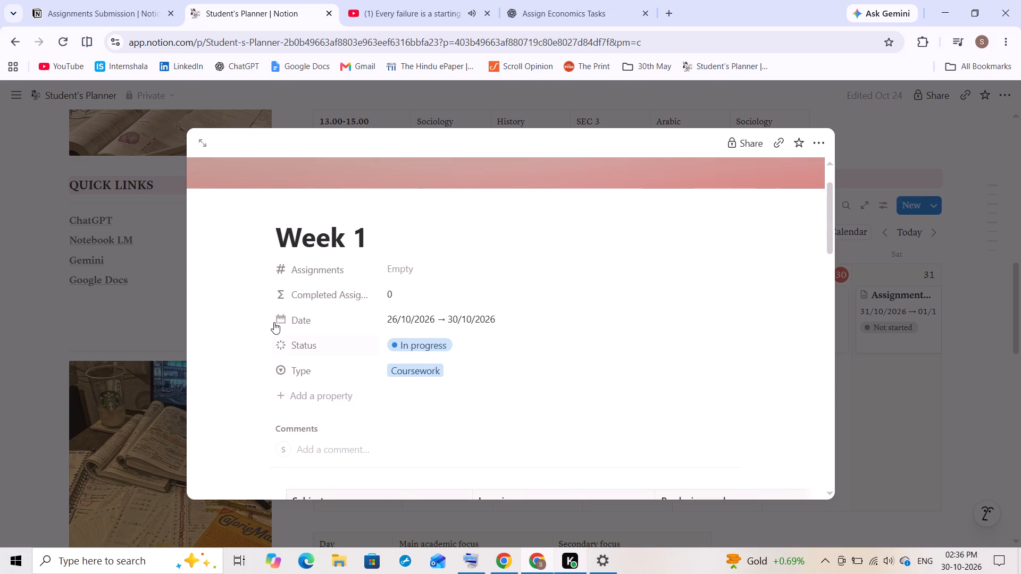
Delete the completed assignments property from the Week 1 page.
left_click(270, 294)
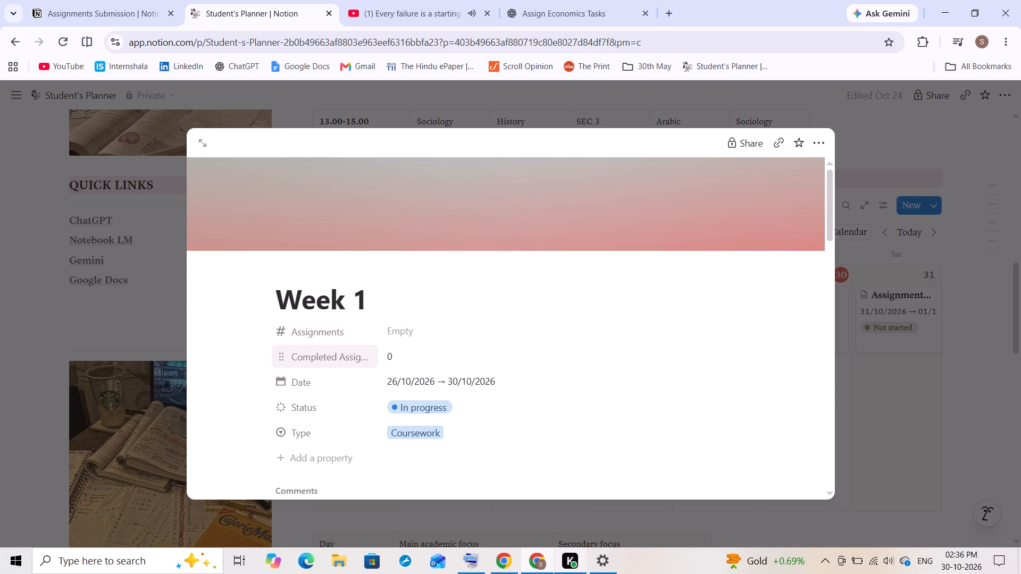
left_click(280, 357)
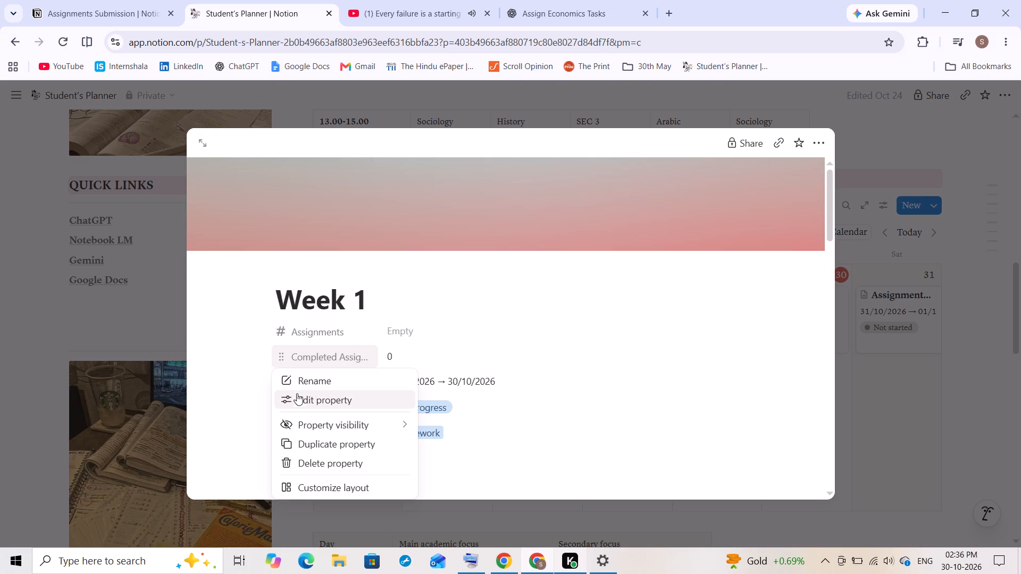
left_click(329, 467)
left_click(454, 317)
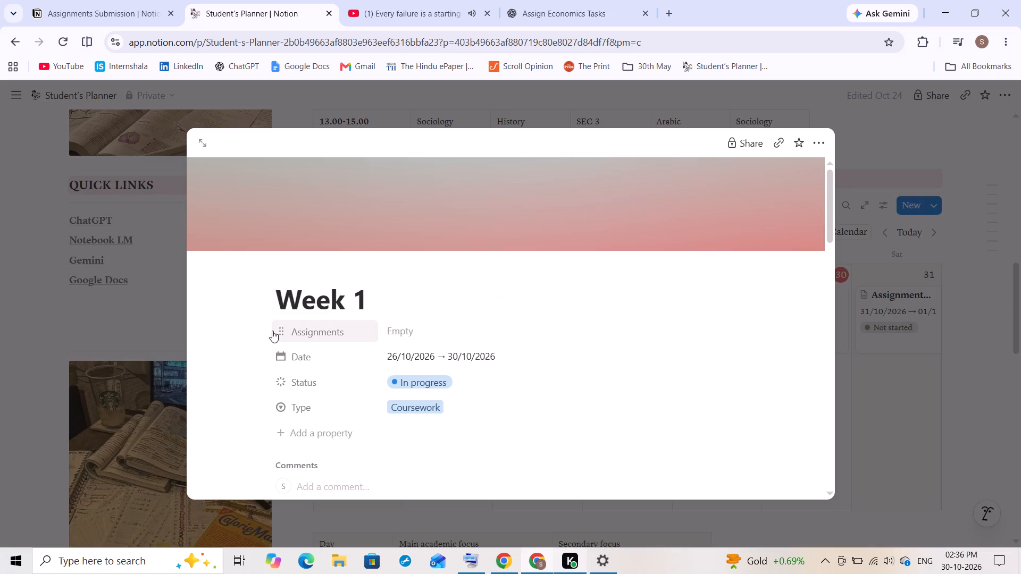
Delete the Assignments property from the Week 1 page and close the page preview.
left_click(279, 332)
left_click(328, 439)
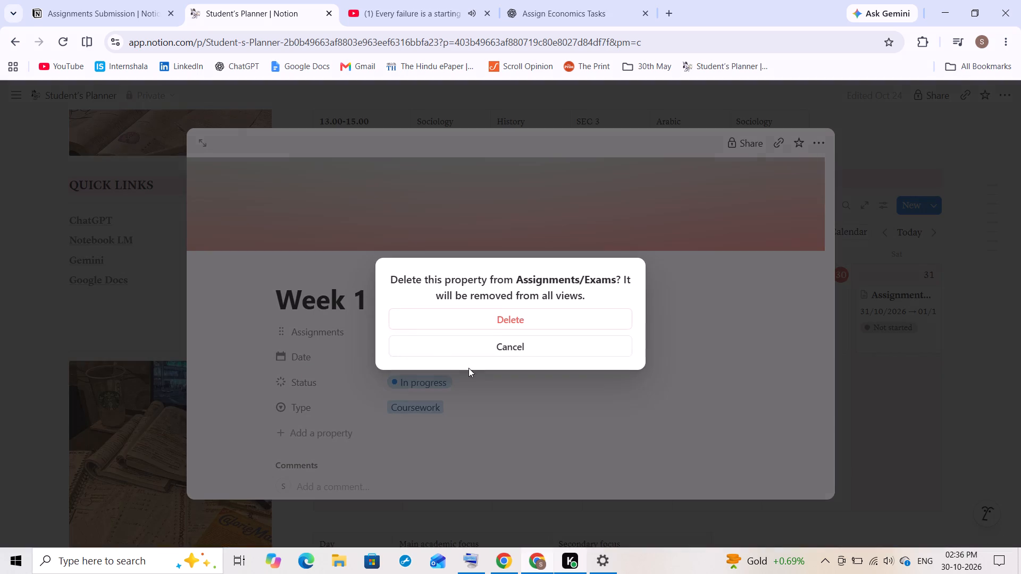
left_click(488, 326)
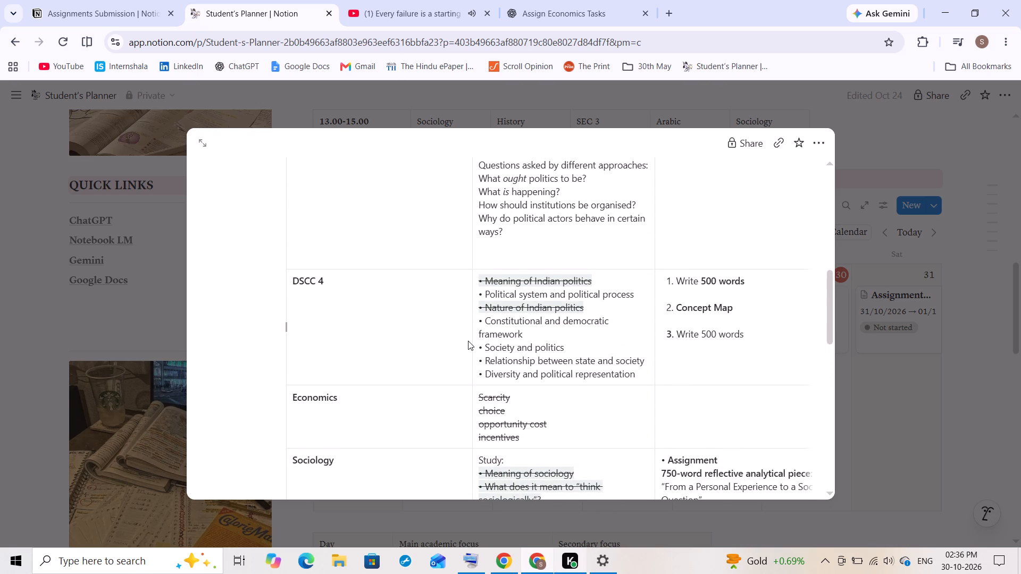
left_click(934, 343)
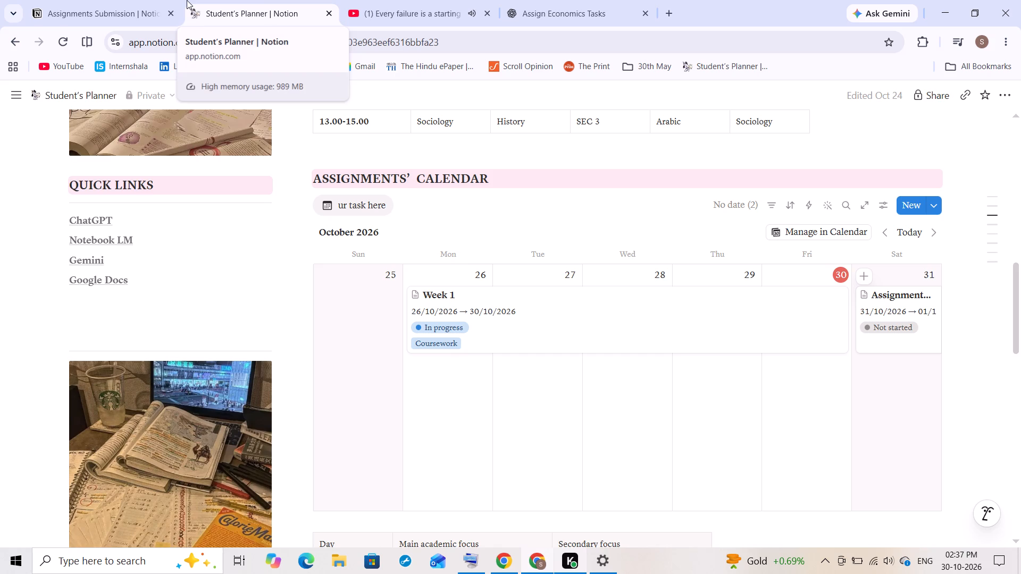
Review the Student's Planner page, checking the assignments' calendar across October and November 2026 and the class schedule.
left_click(163, 0)
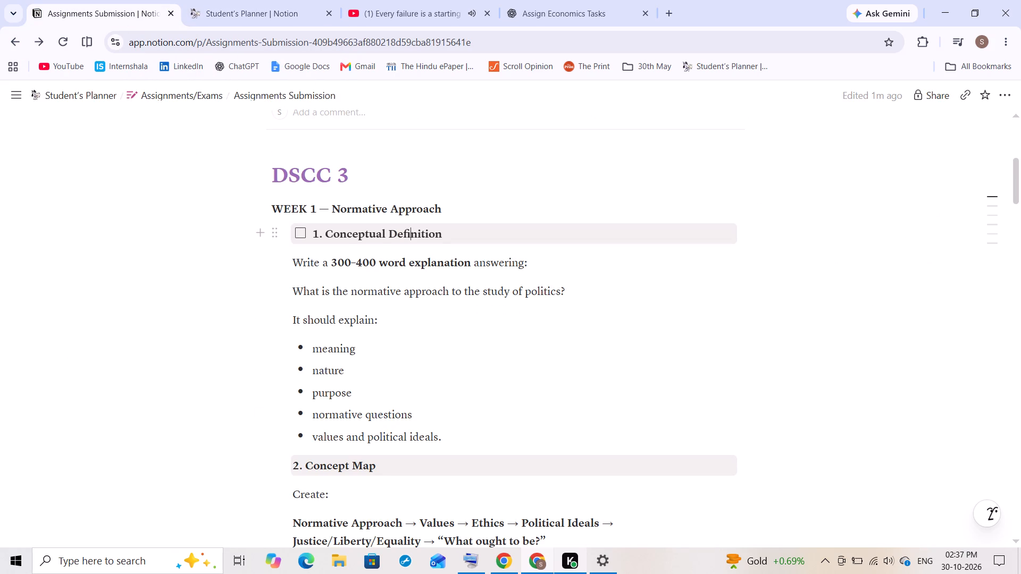
left_click(272, 0)
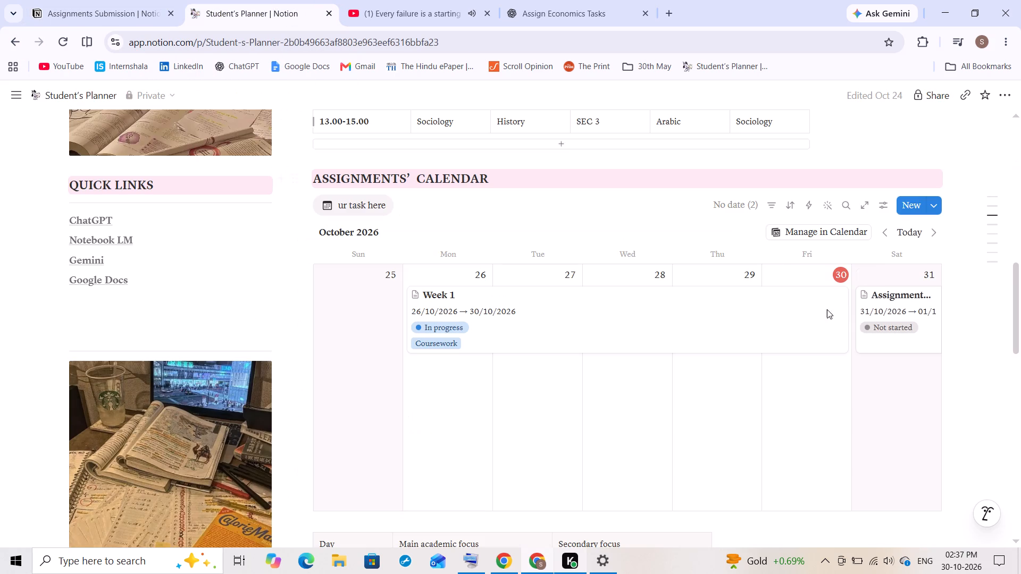
left_click_drag(1020, 319, 1020, 370)
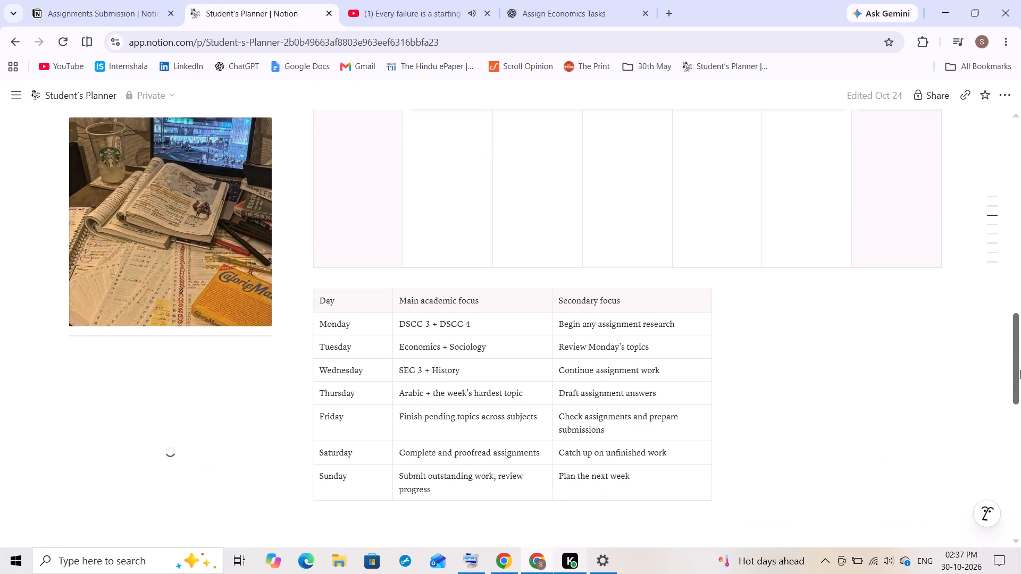
left_click_drag(1020, 370, 1006, 324)
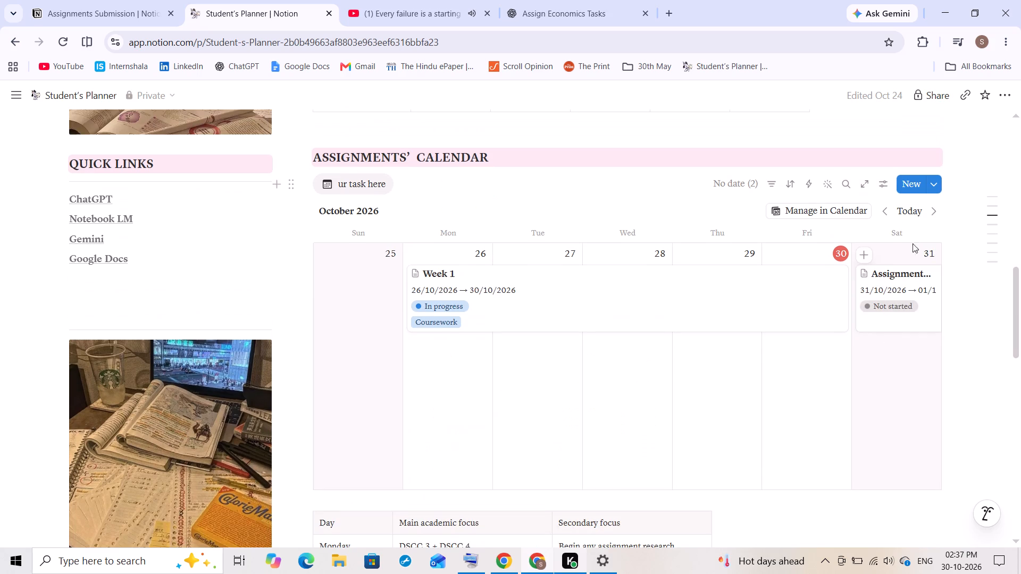
left_click(931, 212)
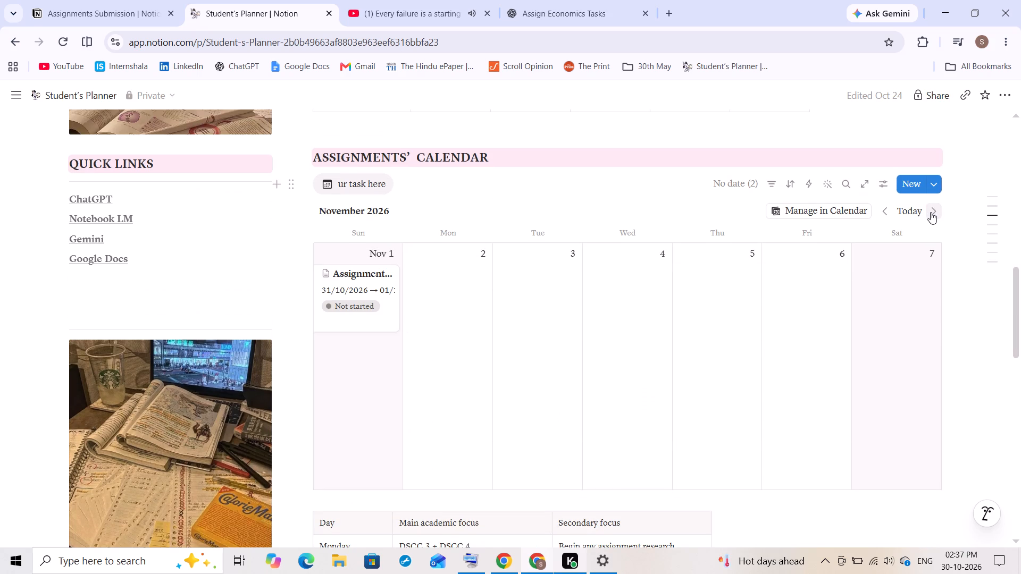
left_click(889, 216)
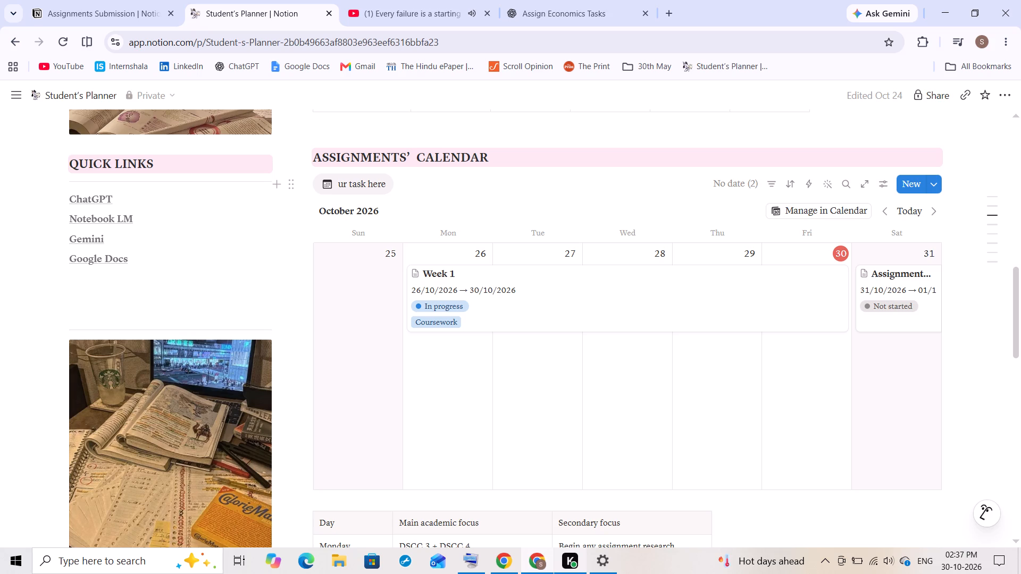
left_click_drag(1020, 307, 1020, 241)
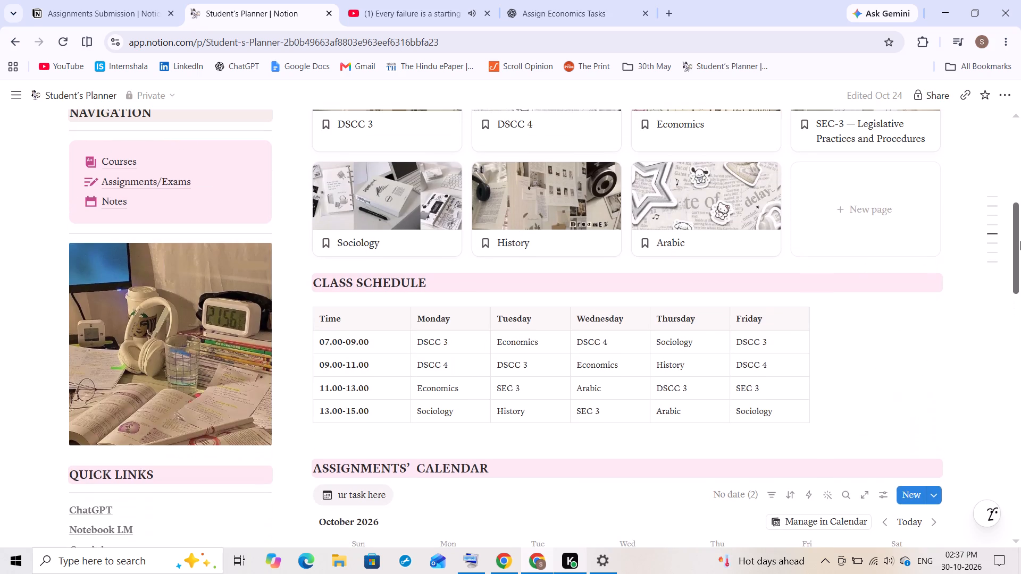
left_click_drag(1020, 241, 1020, 228)
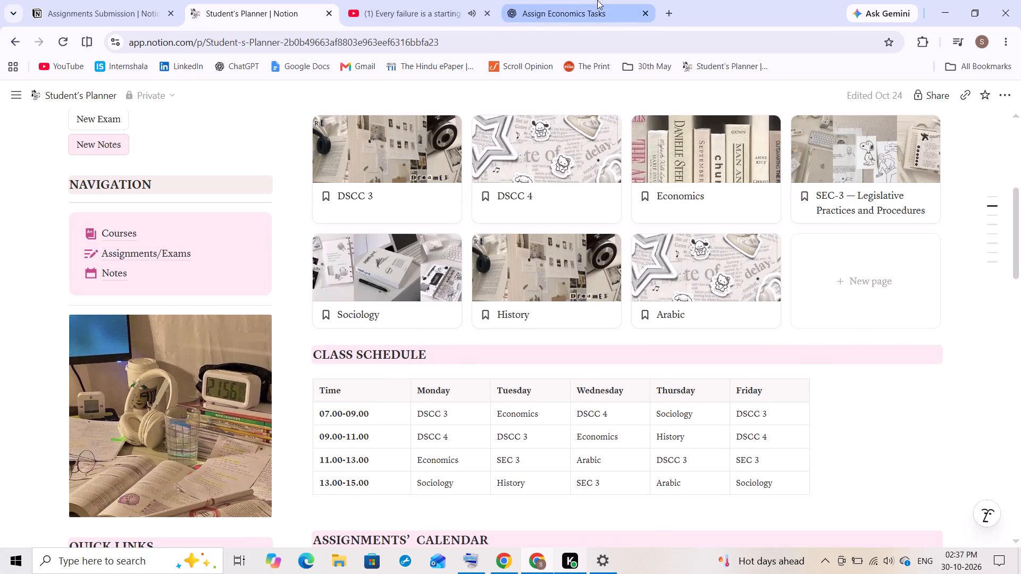
Switch to the ChatGPT conversation "Assign Economics Tasks" and close it.
left_click(606, 0)
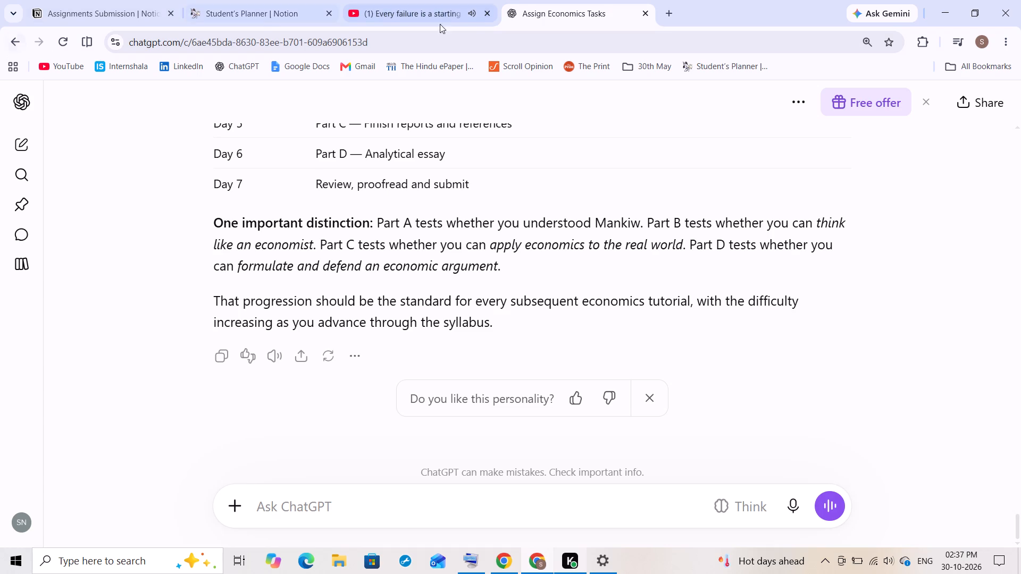
left_click(643, 15)
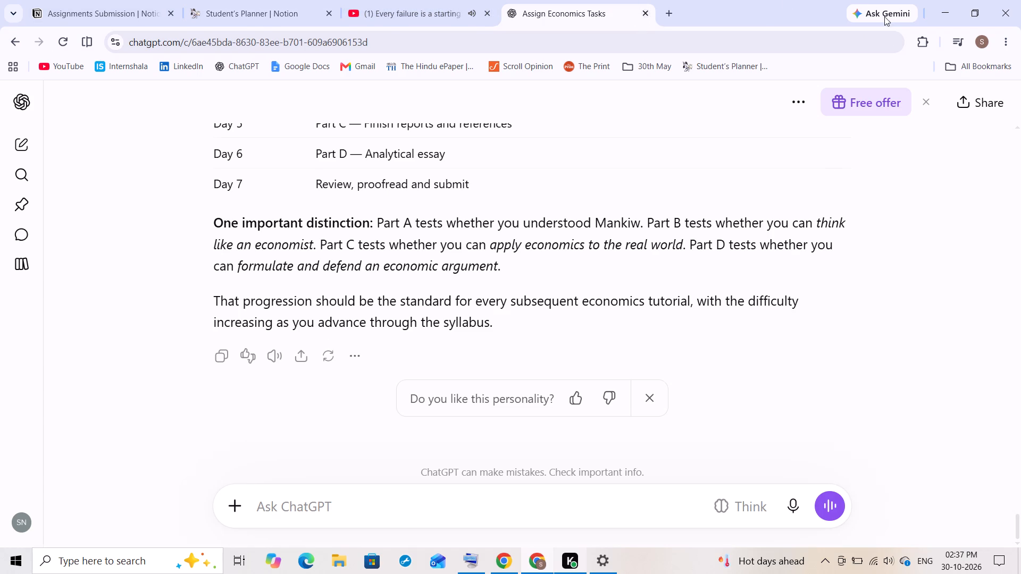
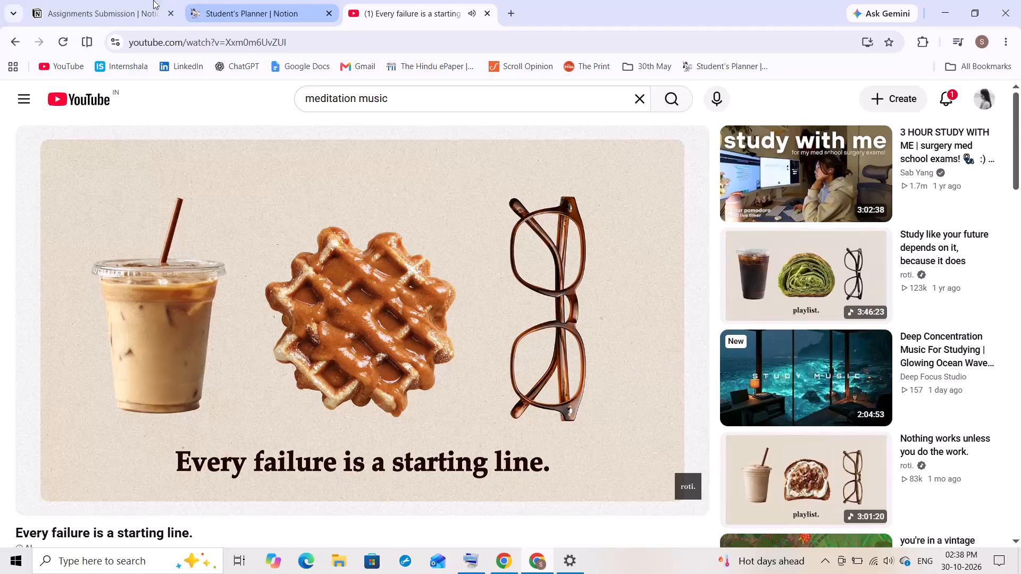
Switch to Notion, open the private Semester 3 page and add a cover image to it.
left_click(127, 0)
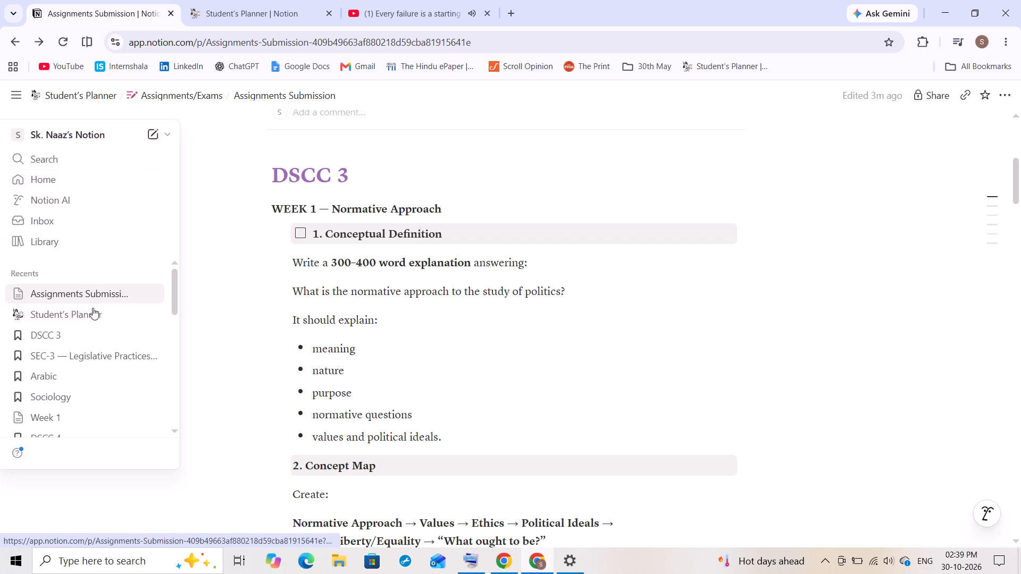
left_click(83, 404)
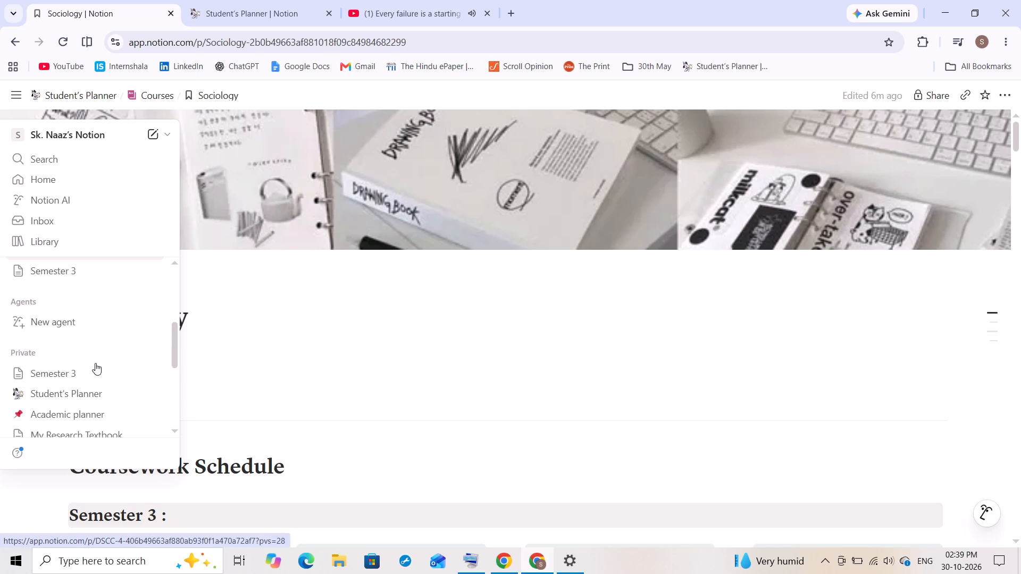
left_click(95, 366)
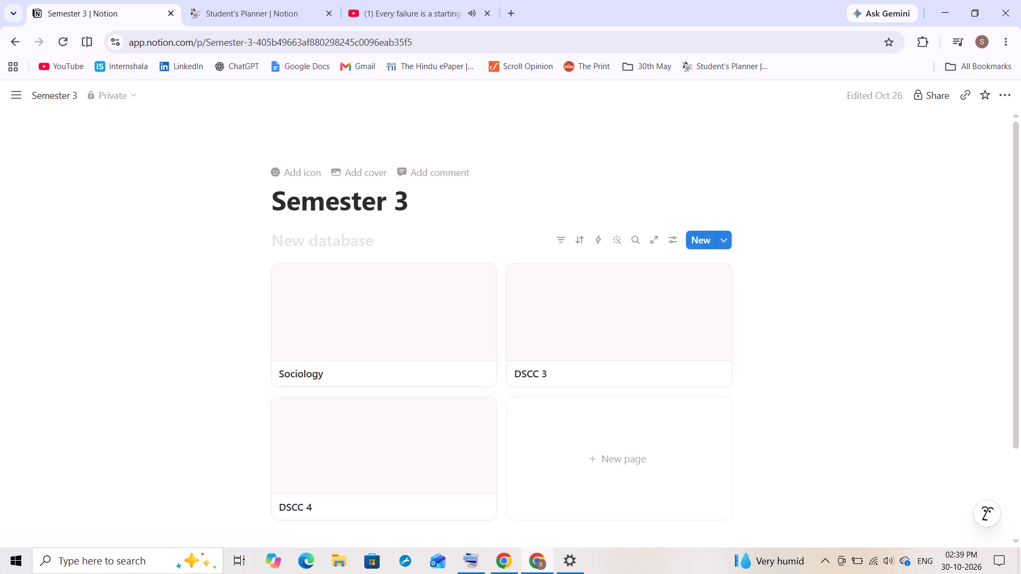
left_click(366, 174)
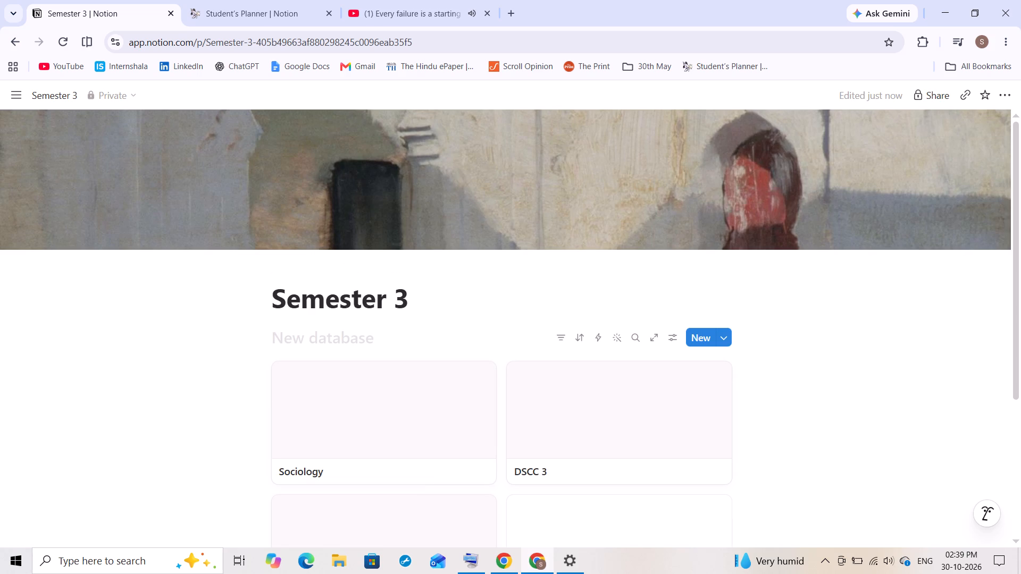
Add an icon to the Semester 3 page, browse the emoji choices and keep the train station icon.
left_click_drag(1020, 196, 1017, 270)
left_click(296, 153)
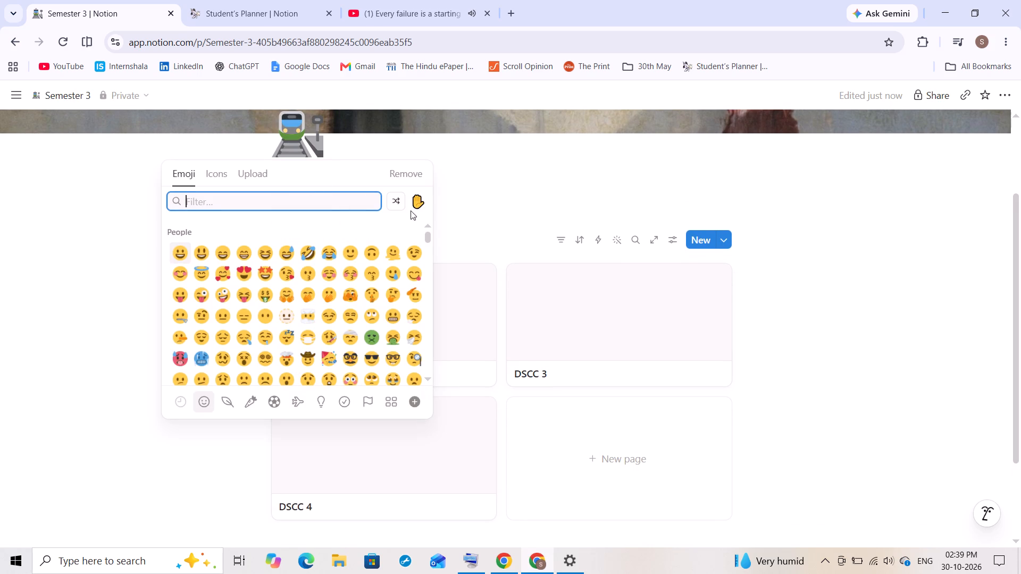
left_click_drag(431, 237, 428, 257)
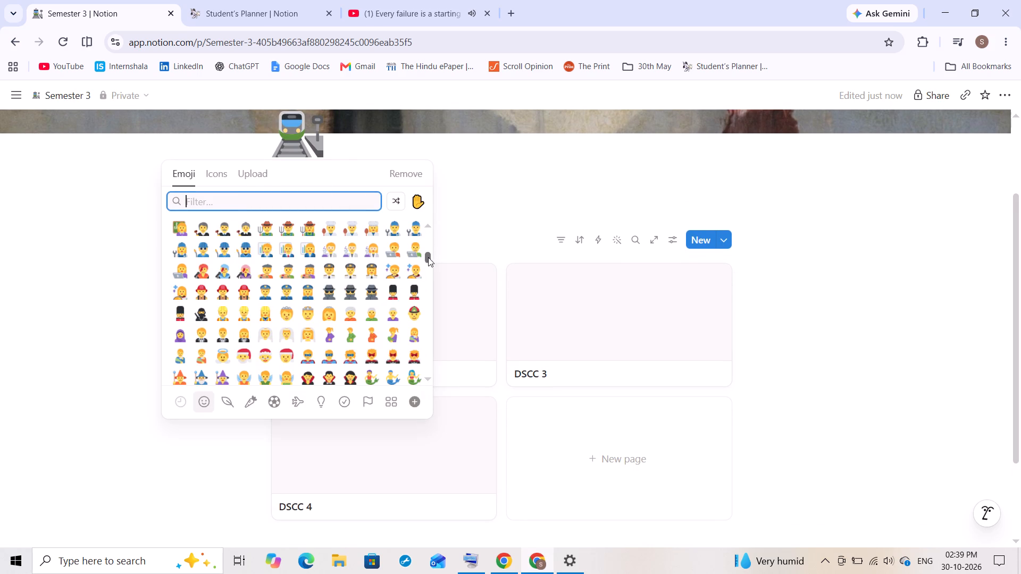
left_click_drag(428, 257, 425, 227)
left_click(455, 188)
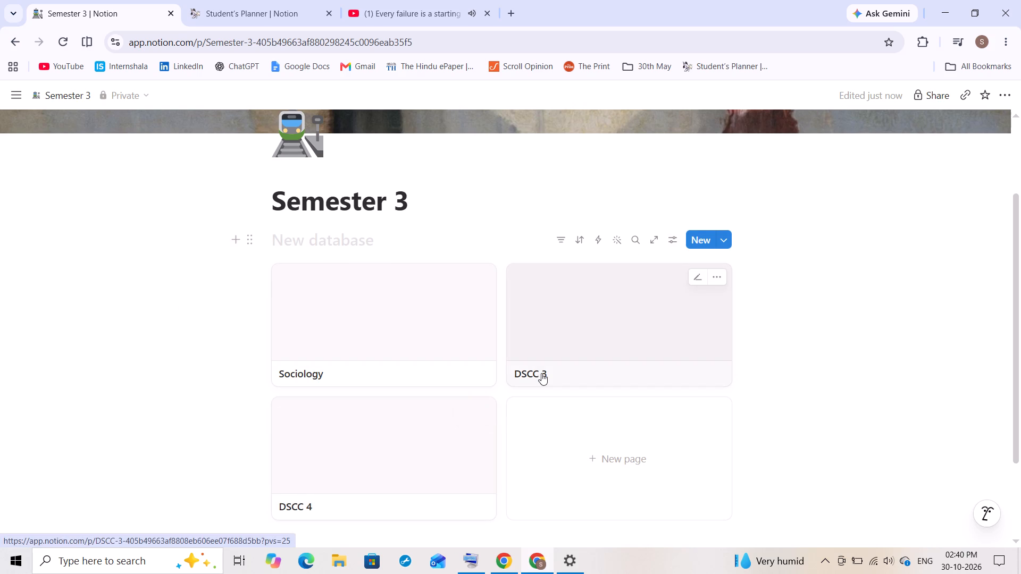
Delete the Tags property from the DSCC 4 page in the Semester 3 database and start its empty page body.
left_click(414, 448)
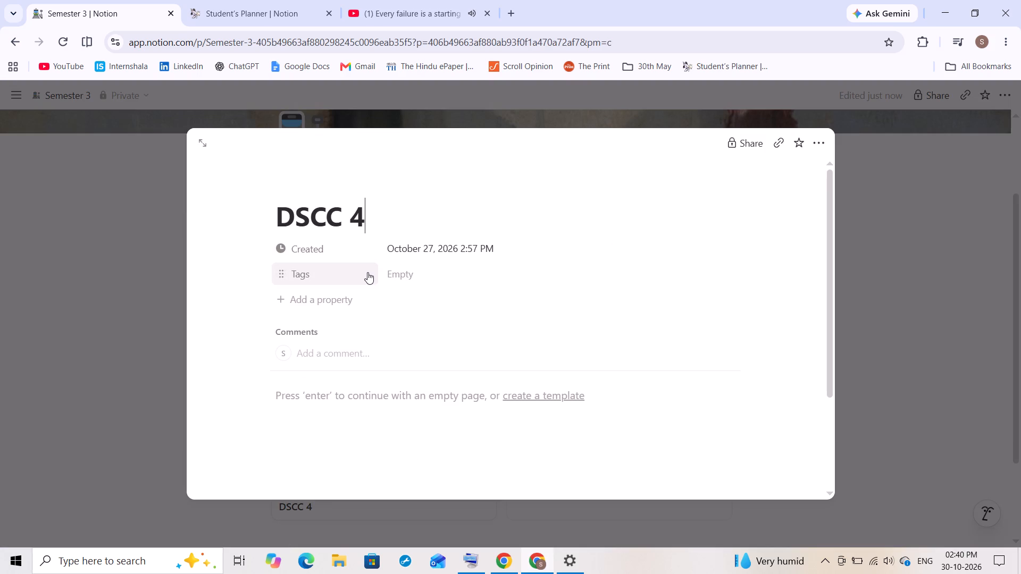
left_click(282, 275)
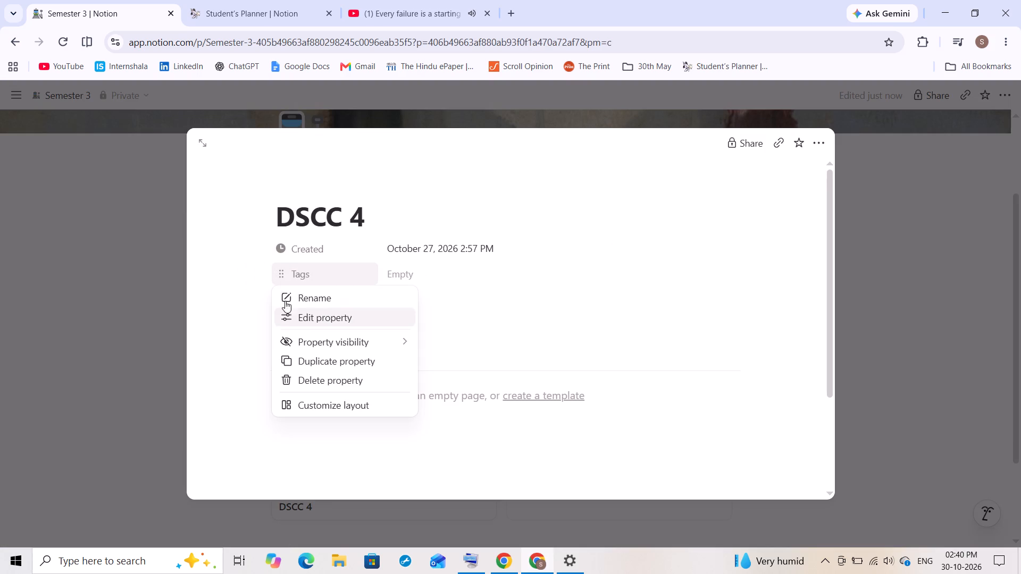
left_click(317, 382)
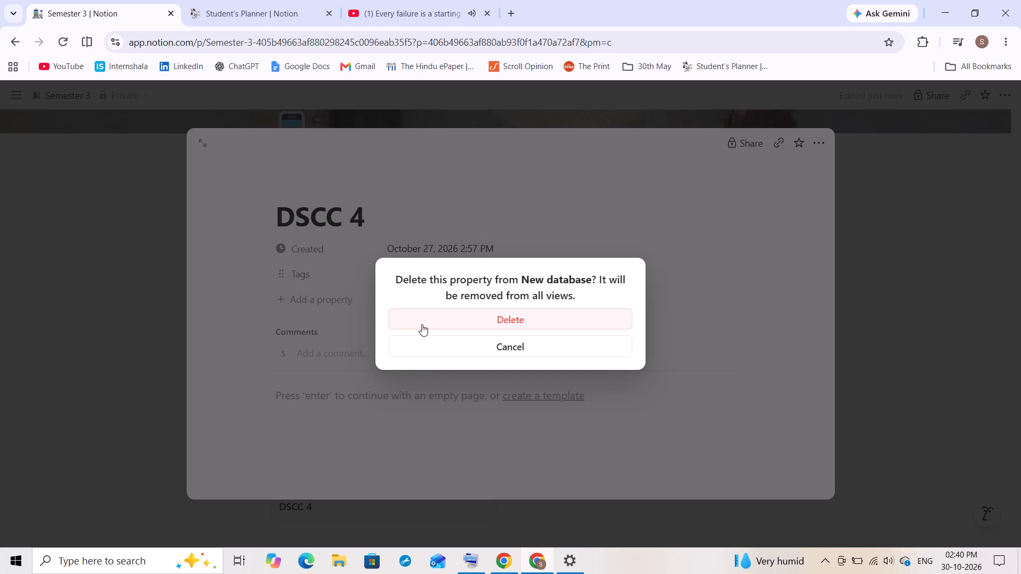
left_click(463, 326)
left_click(305, 374)
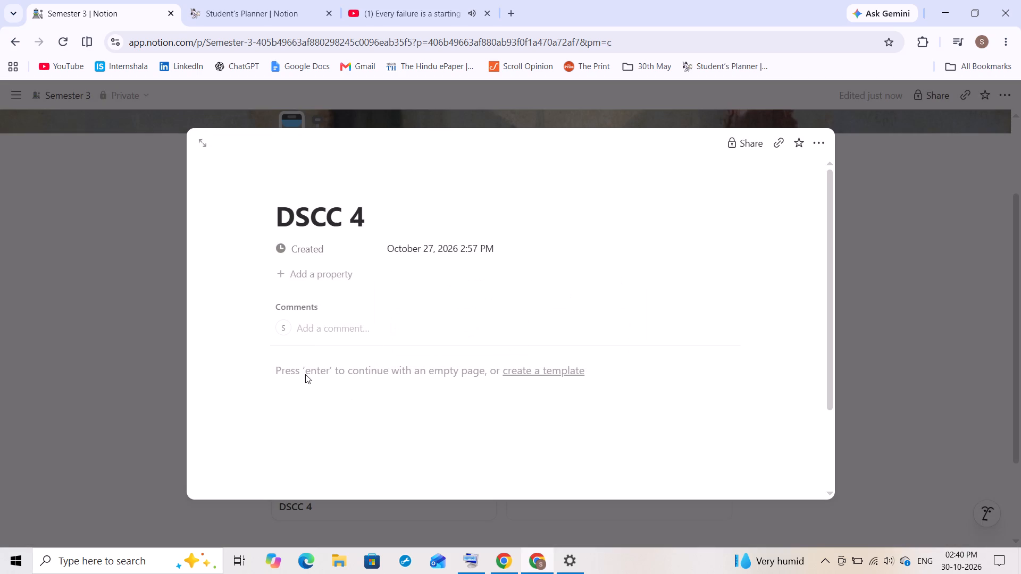
Open Google Docs in a new browser tab and open the recent document DSCC 4.
left_click(507, 14)
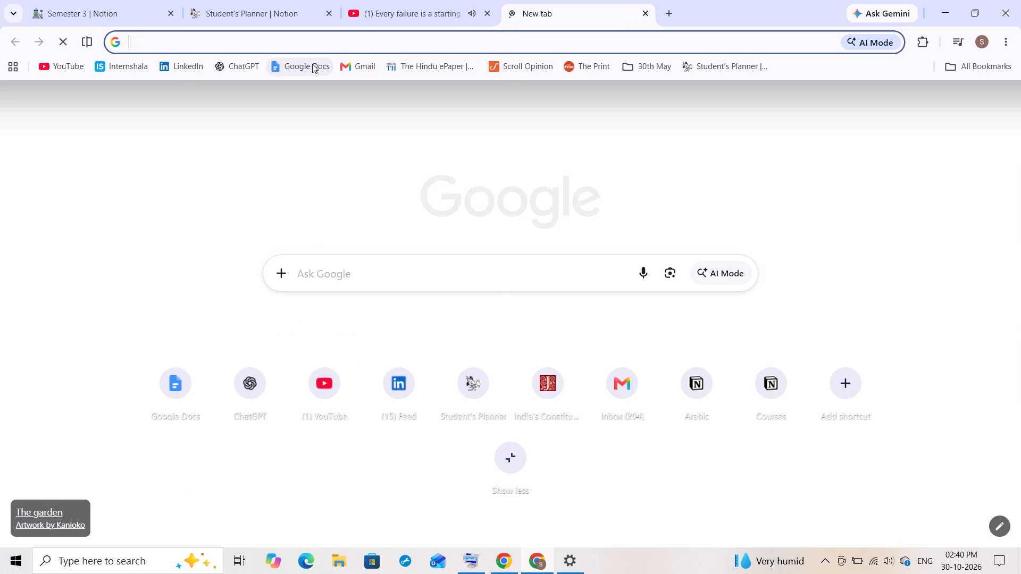
left_click(312, 64)
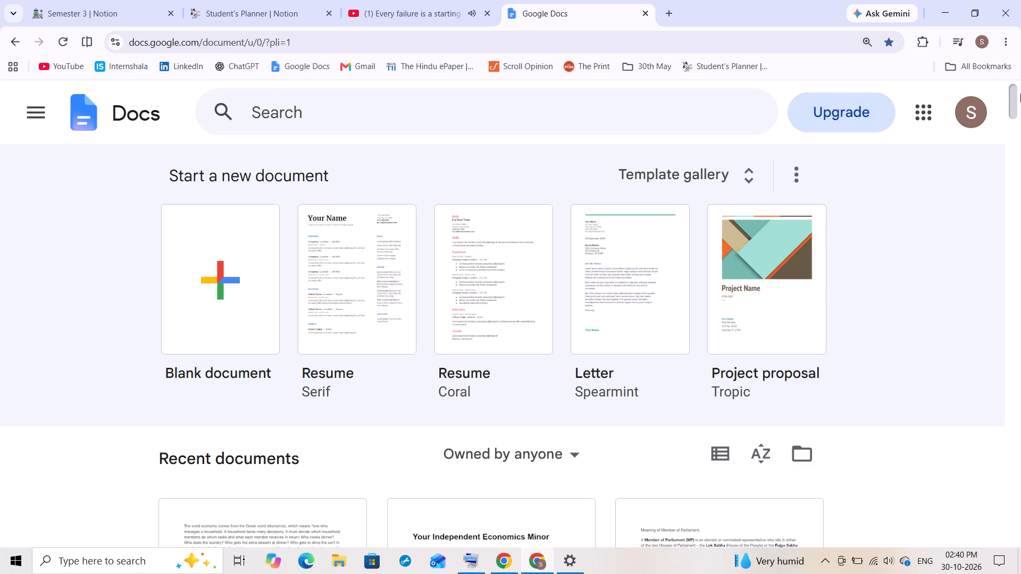
left_click_drag(1019, 100, 1020, 134)
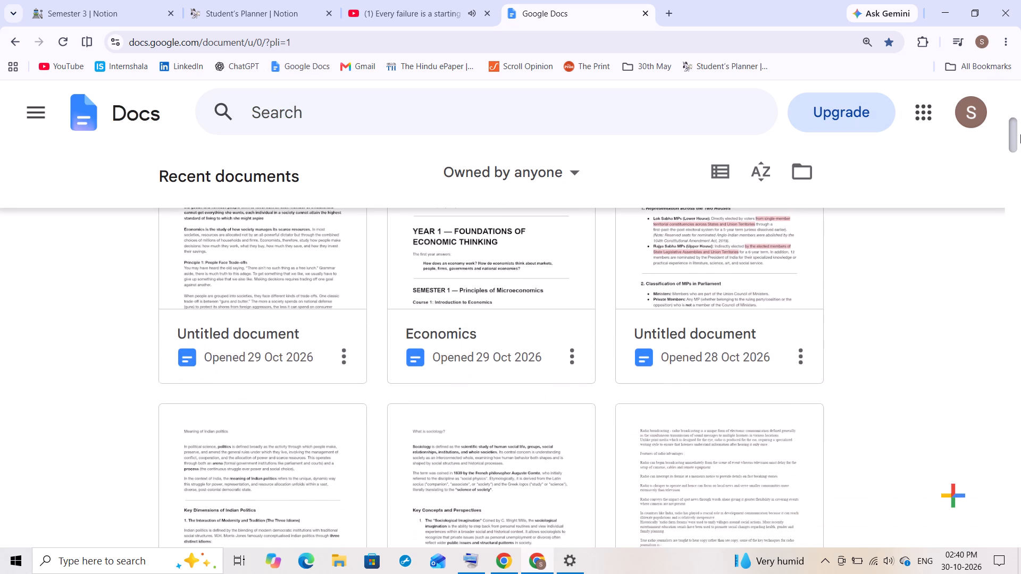
left_click_drag(1020, 134, 1001, 157)
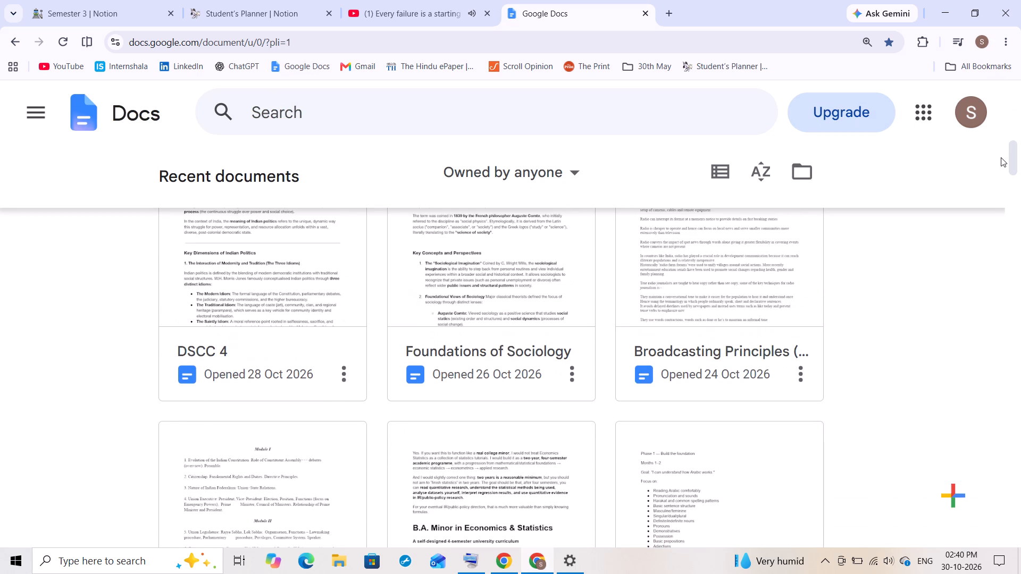
left_click(336, 266)
Switch to the YouTube music video and pause it.
left_click(365, 0)
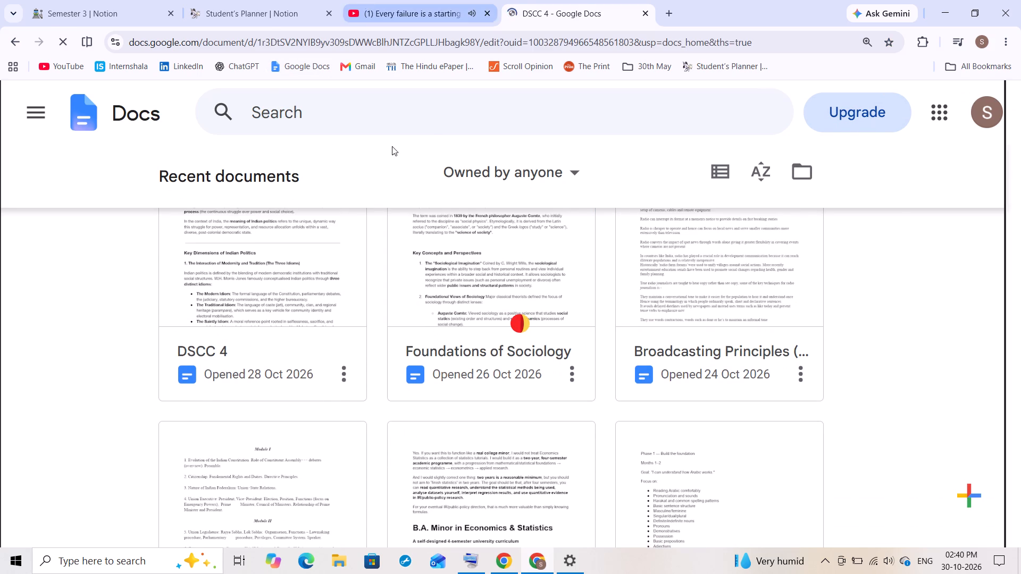
left_click(415, 249)
Return to the DSCC 4 document in Google Docs and open its Tab 2.
left_click(601, 0)
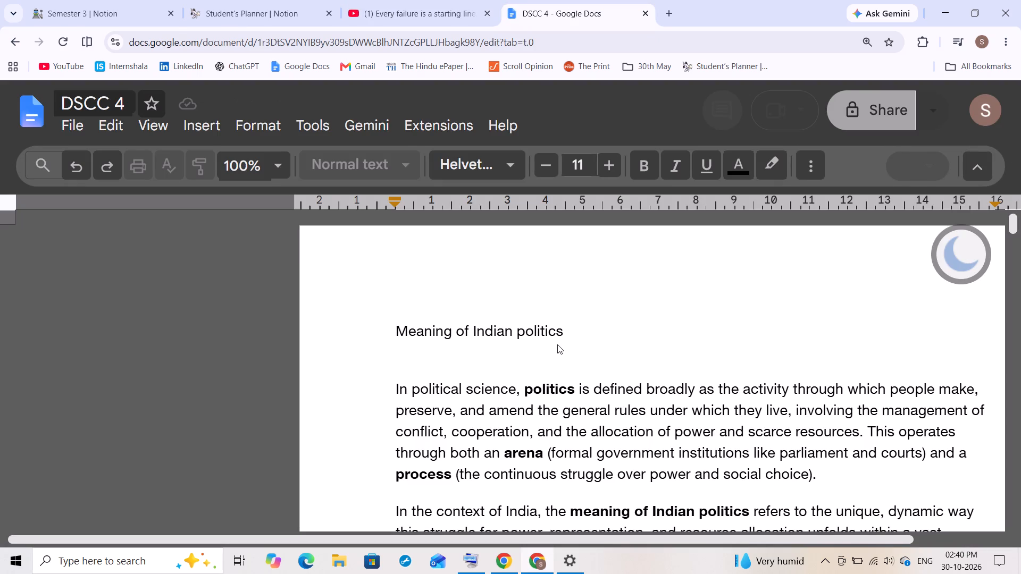
left_click(145, 381)
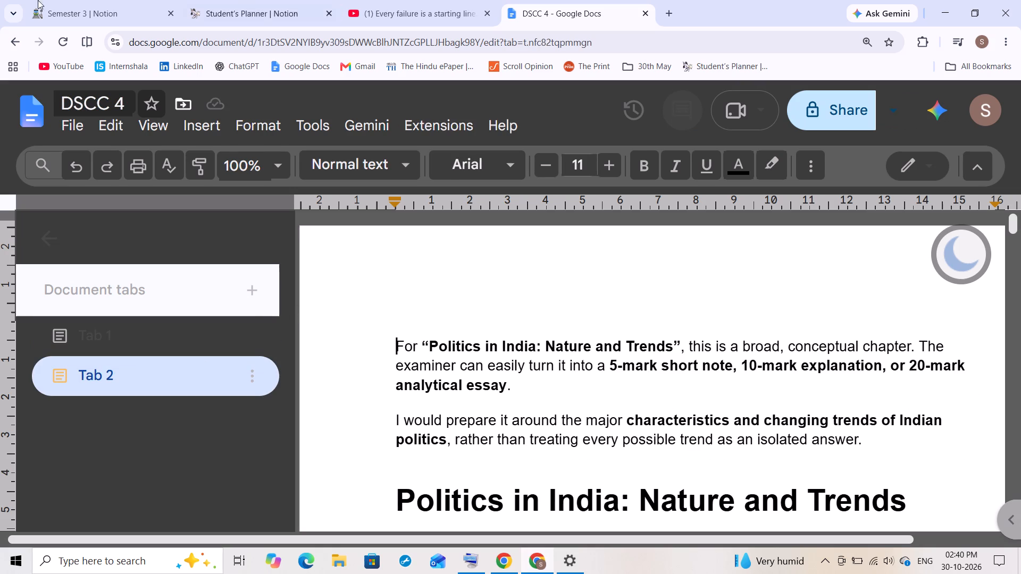
Switch back to Notion and expand the DSCC 4 preview to a full page.
left_click(71, 0)
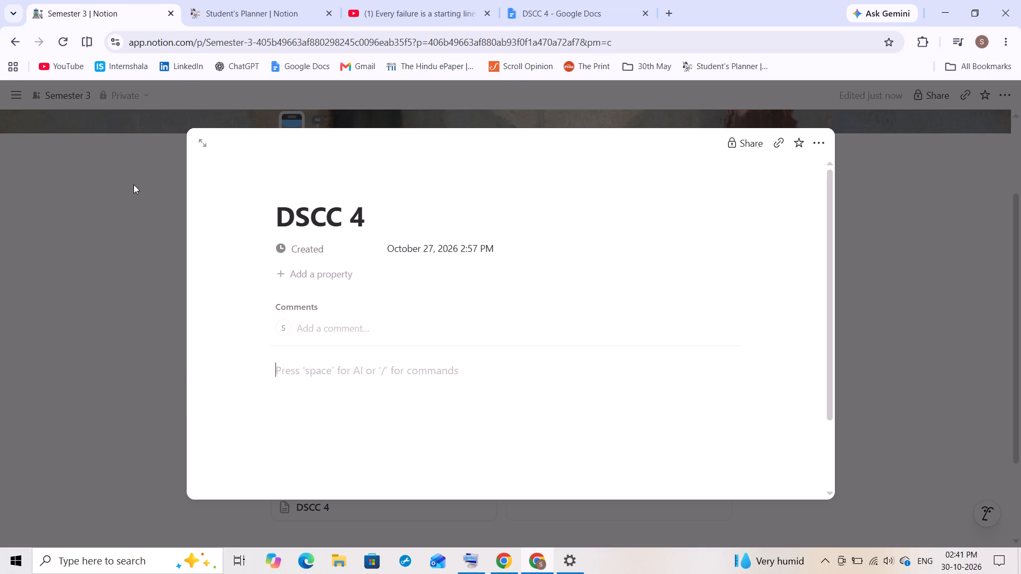
left_click(200, 144)
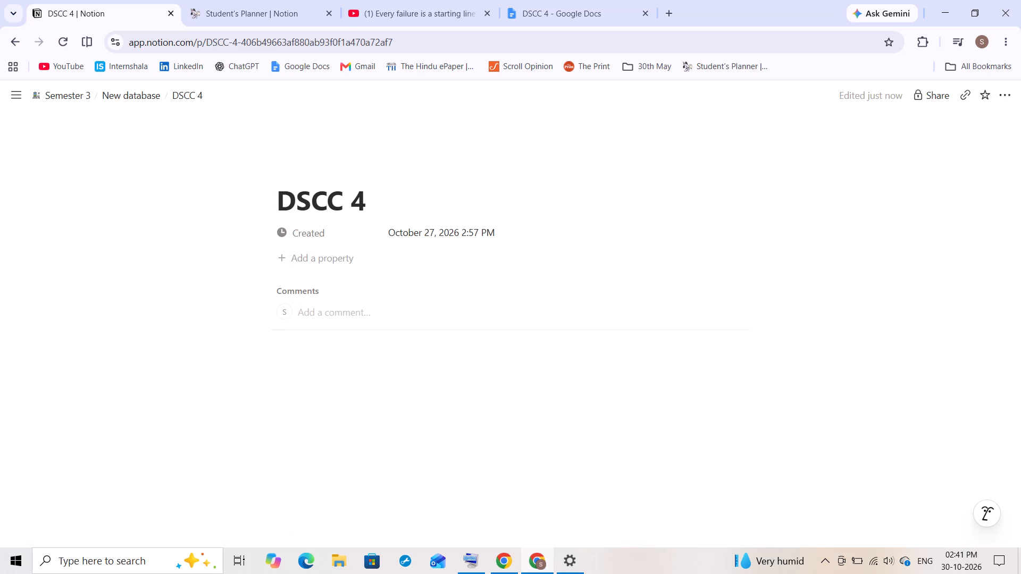
Browse the block types and column layouts that the empty text block on the DSCC 4 page can be turned into.
left_click(272, 385)
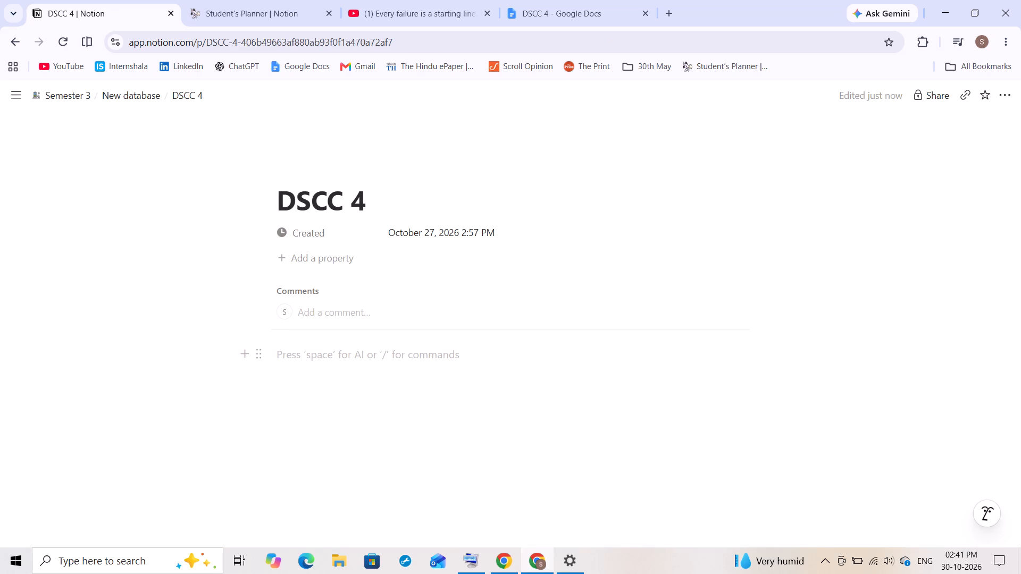
left_click(260, 354)
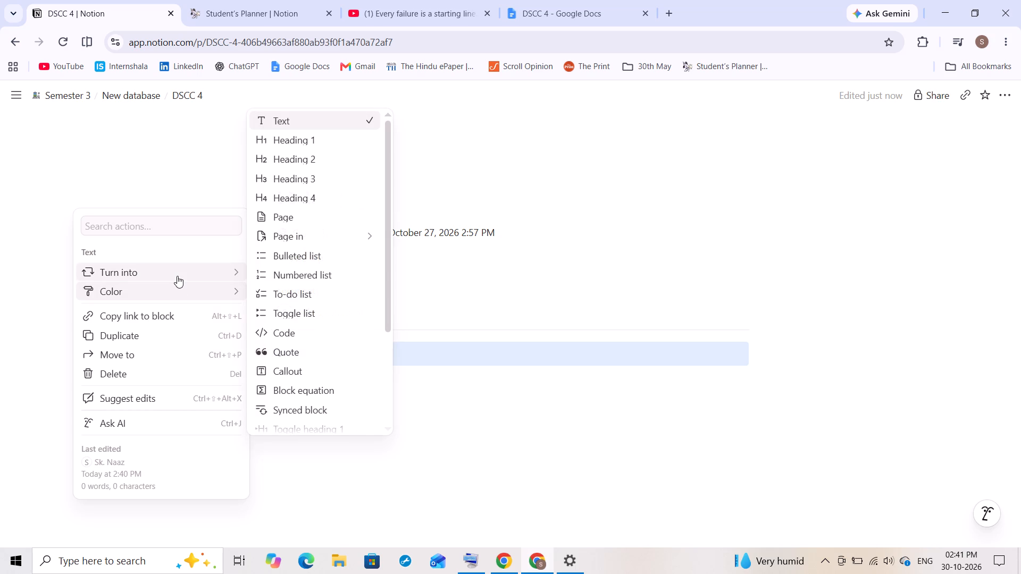
left_click_drag(385, 267, 390, 292)
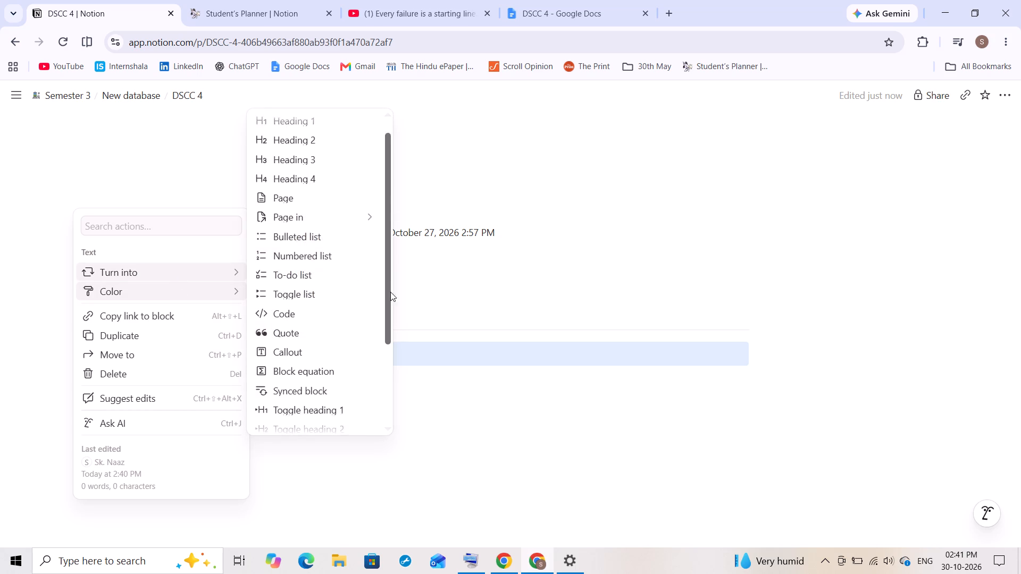
left_click_drag(390, 292, 400, 398)
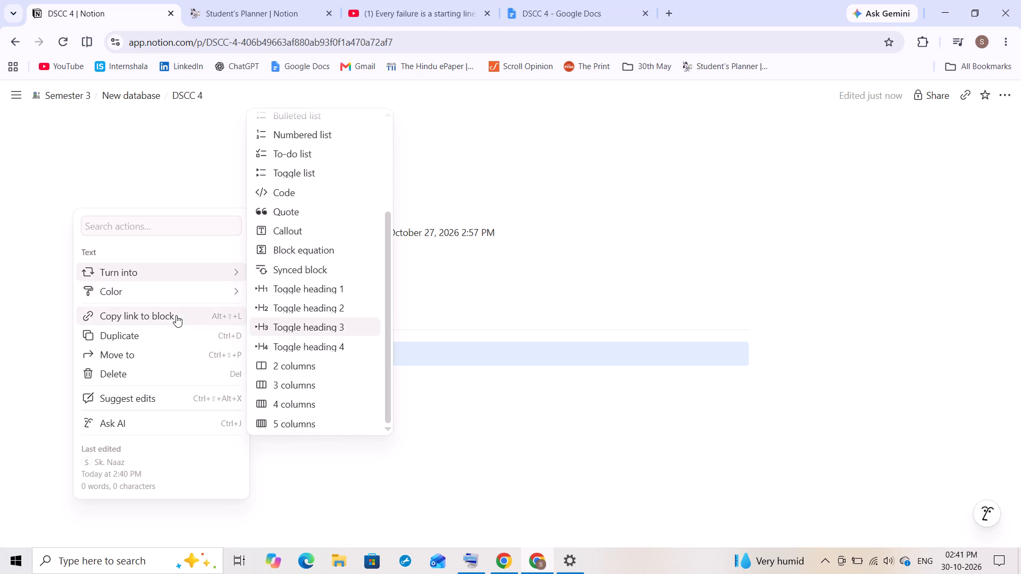
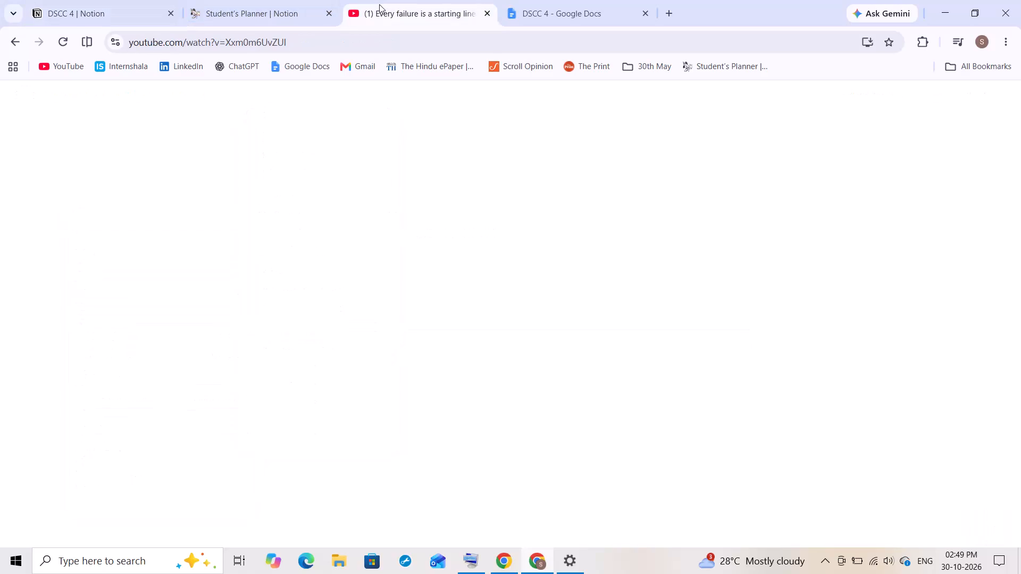
Resume the YouTube music video, then return to the empty text block on the DSCC 4 page in Notion.
left_click(416, 399)
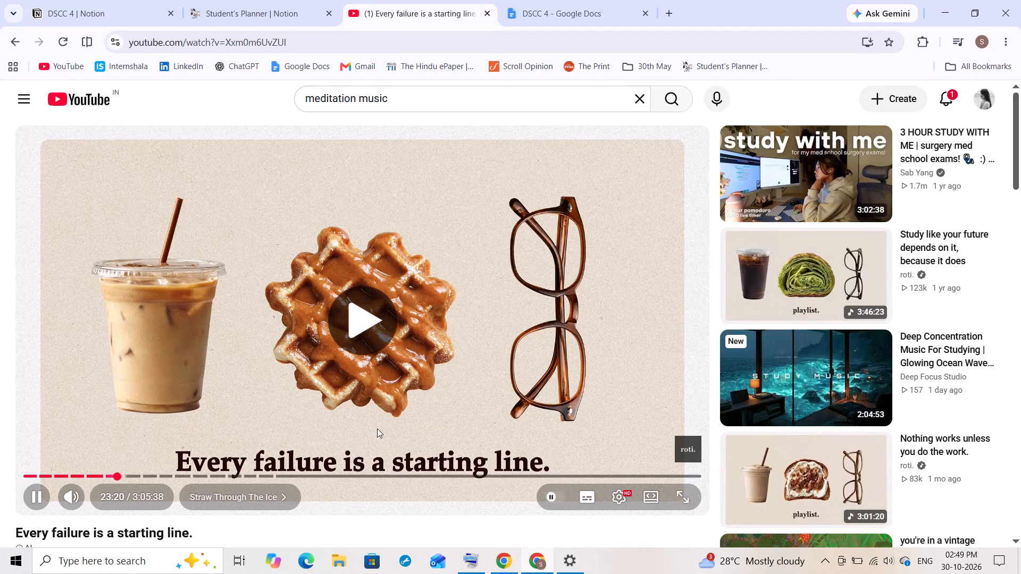
left_click(73, 0)
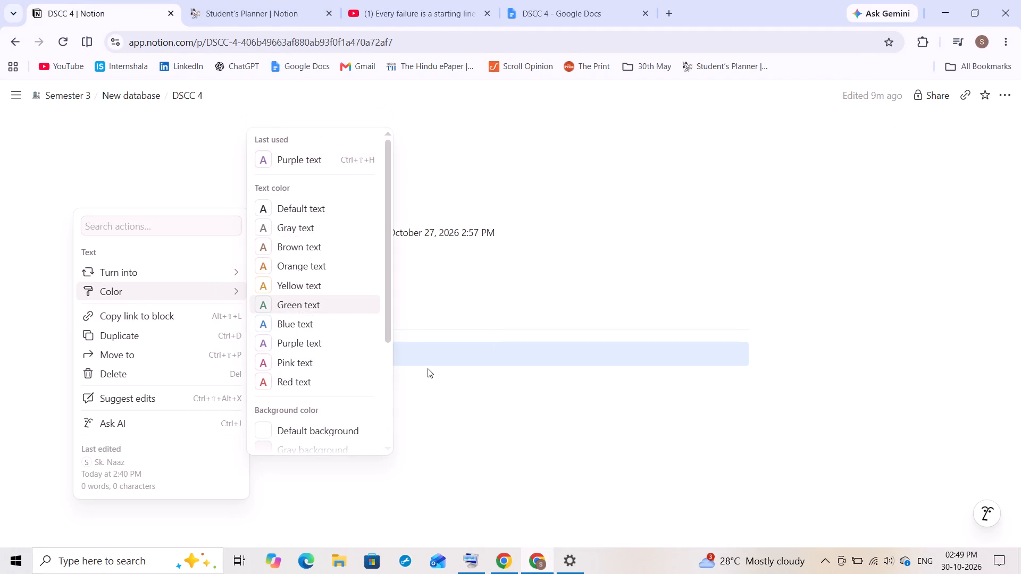
left_click(437, 384)
left_click(277, 352)
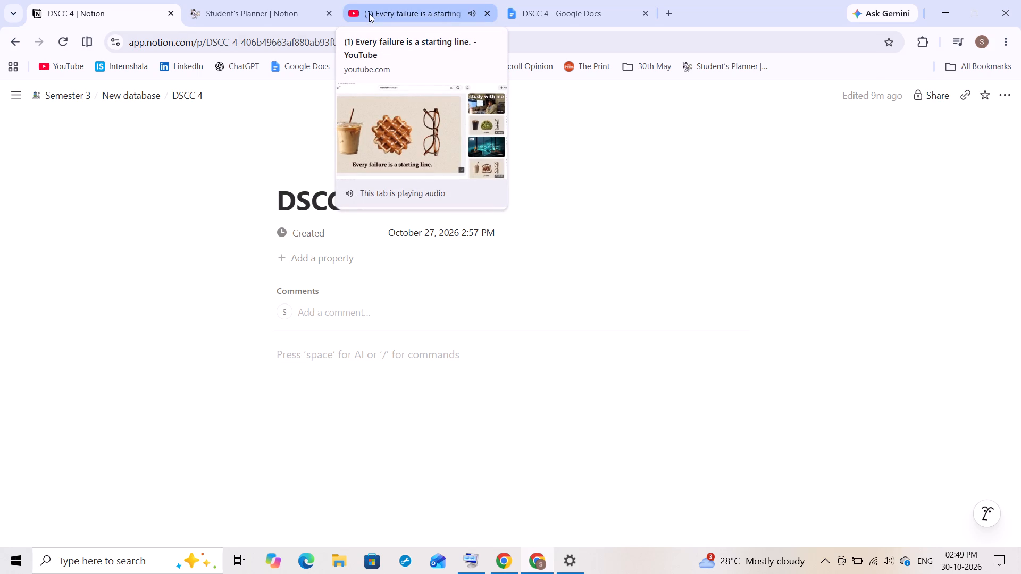
Skip the YouTube music video ahead to about 27:25 and return to the DSCC 4 page in Notion.
left_click(415, 0)
left_click(129, 481)
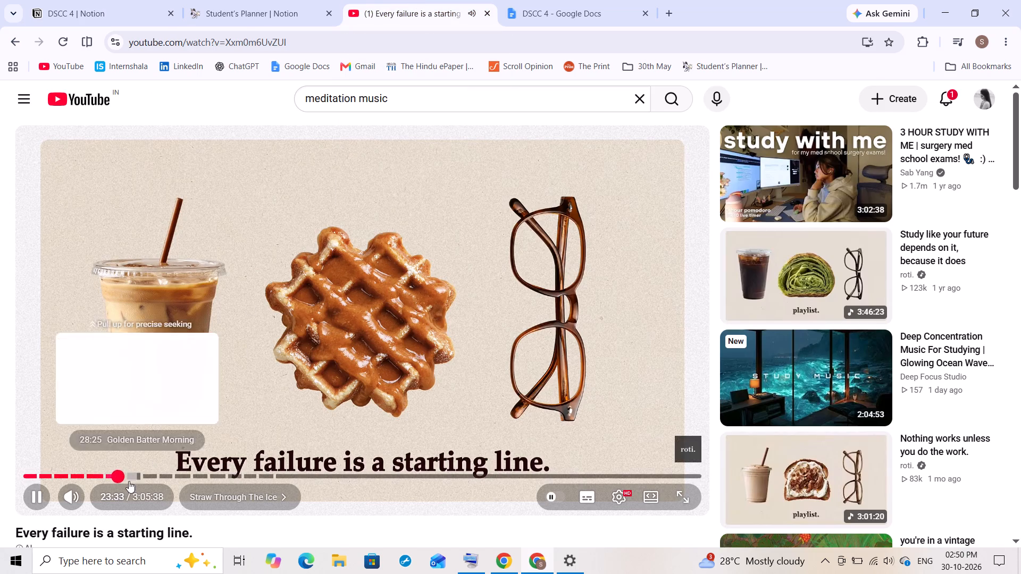
left_click(134, 474)
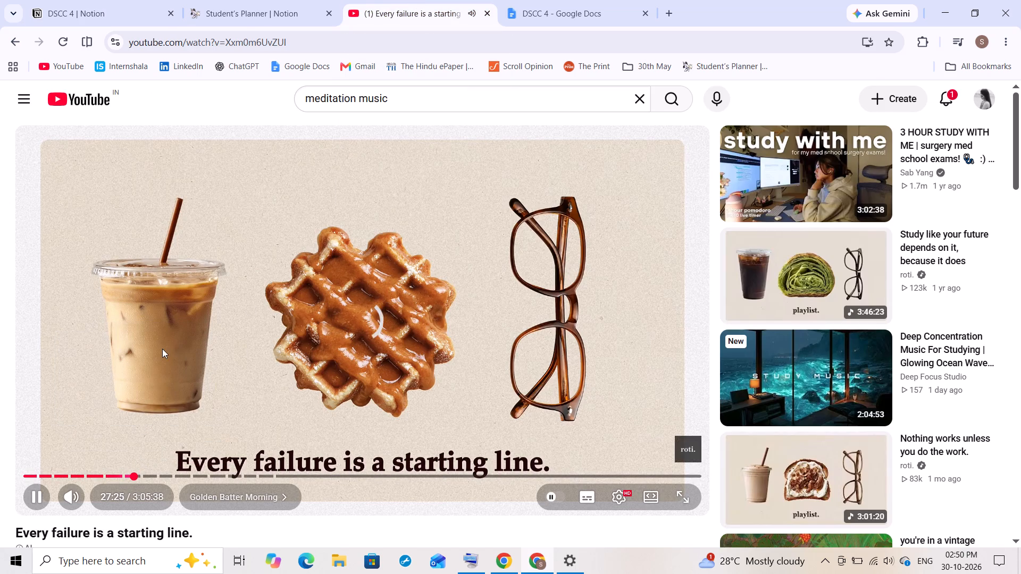
left_click(82, 0)
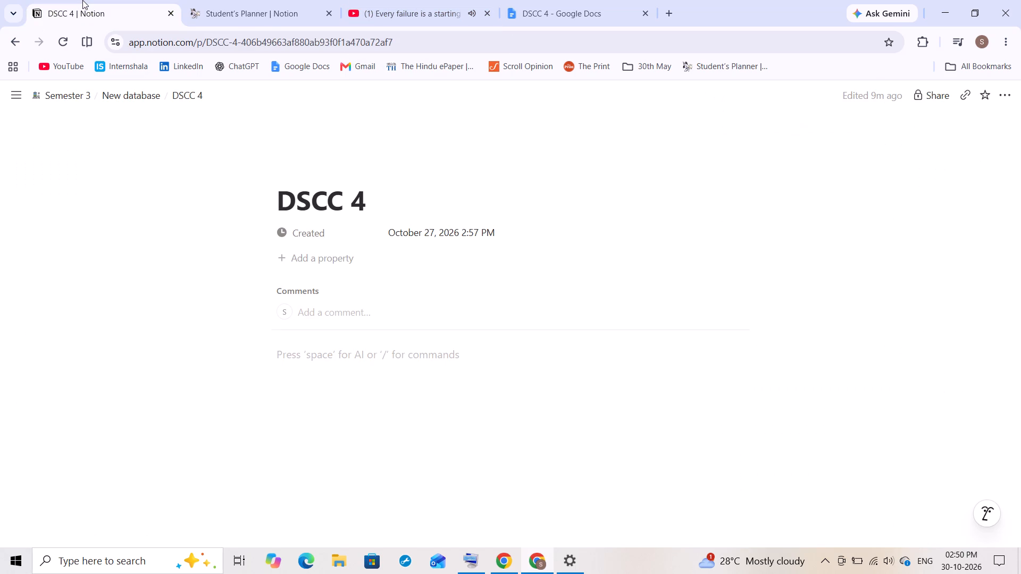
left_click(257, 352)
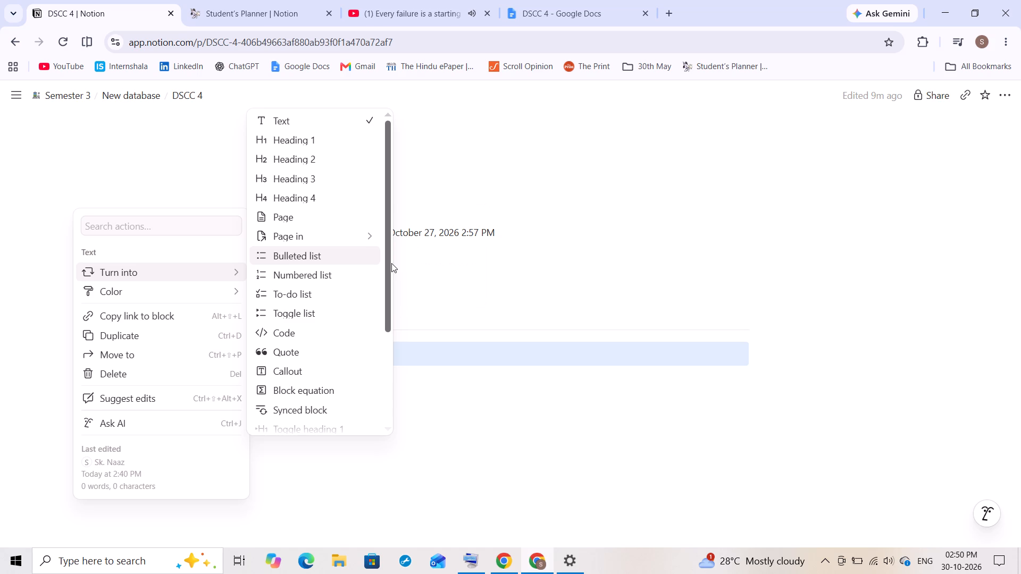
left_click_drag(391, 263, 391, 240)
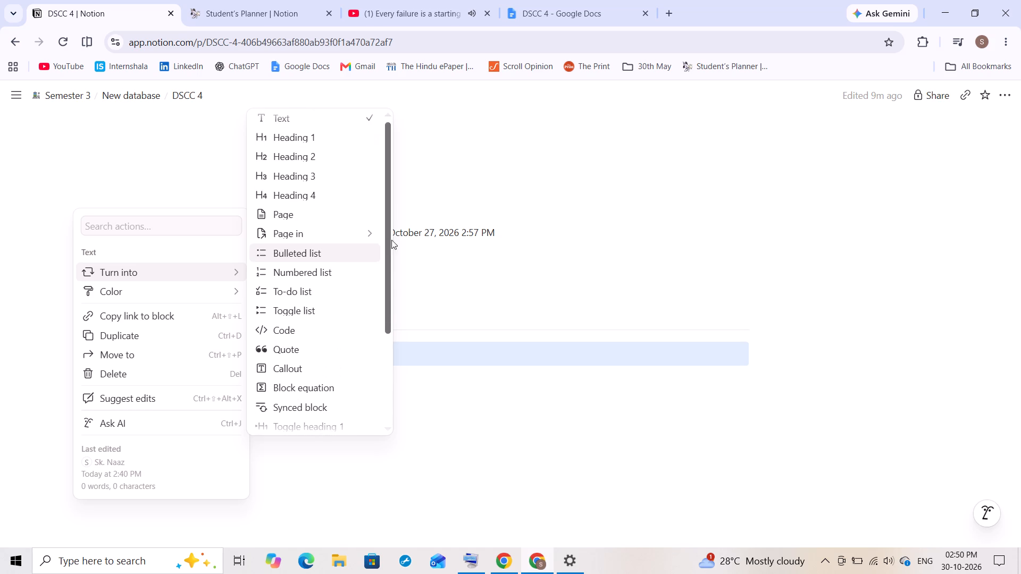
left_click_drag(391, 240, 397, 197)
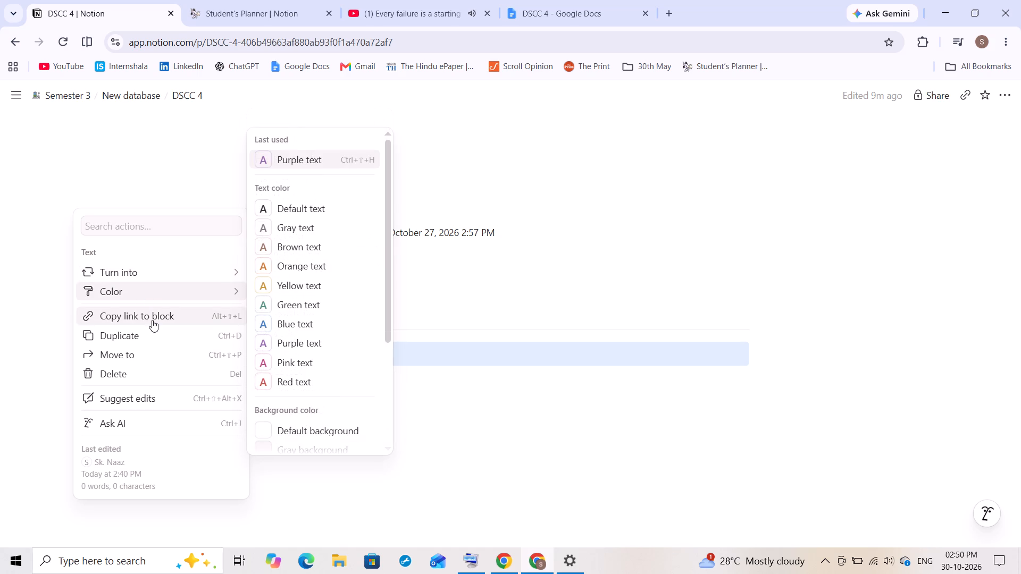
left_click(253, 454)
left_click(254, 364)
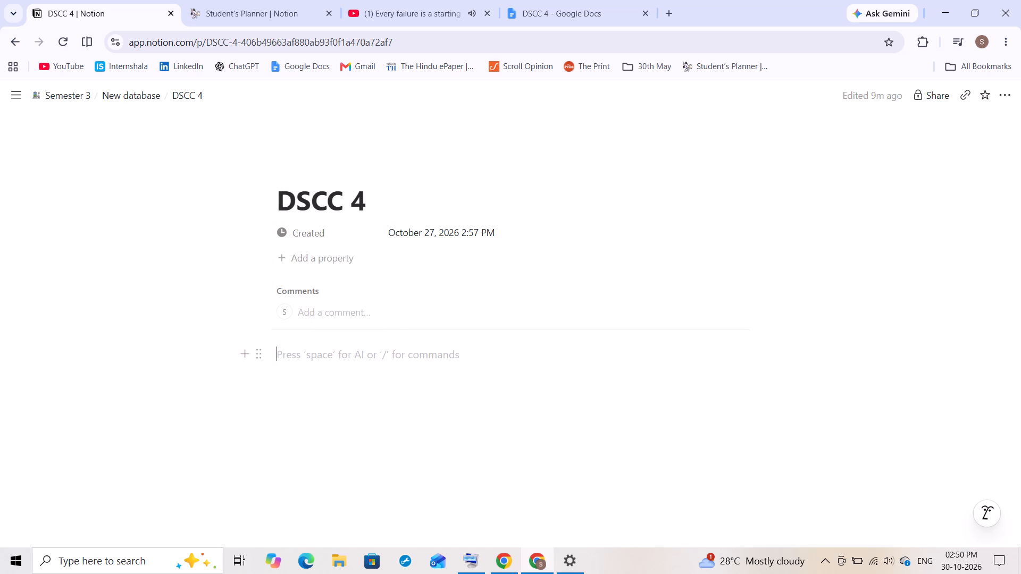
Insert a new database with a feed view into the empty block on the DSCC 4 page.
left_click(245, 356)
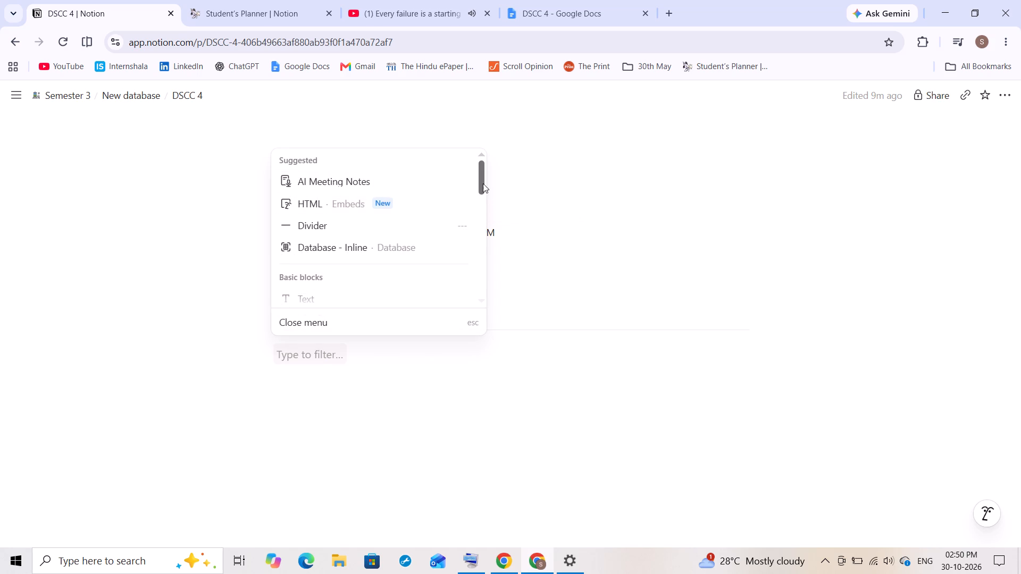
left_click_drag(483, 183, 485, 252)
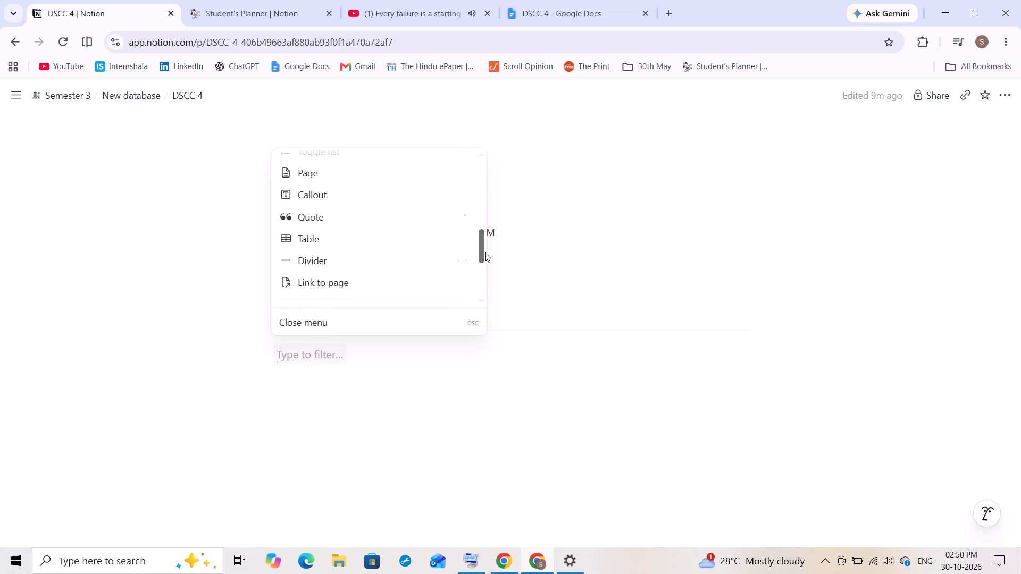
left_click_drag(485, 252, 479, 278)
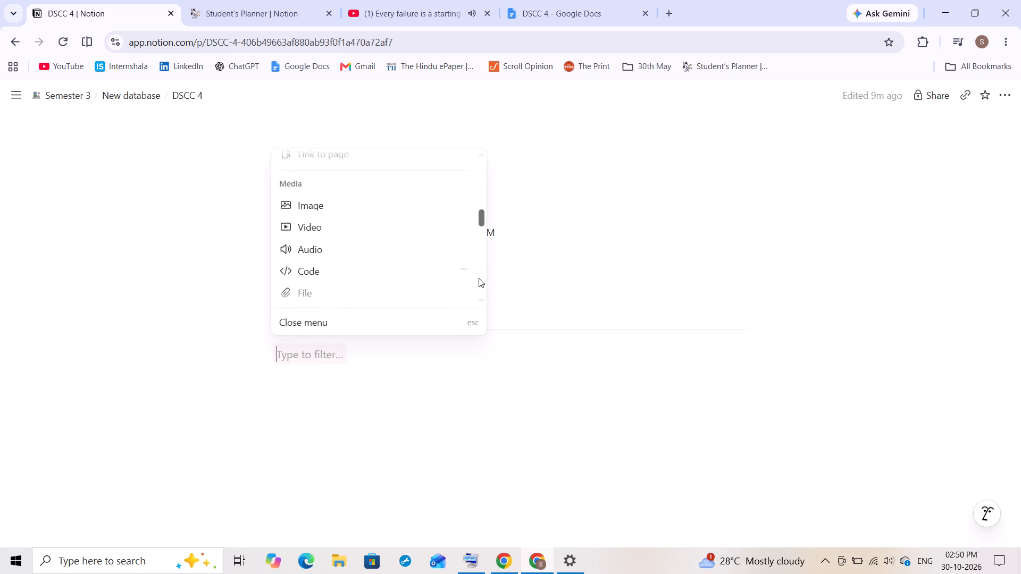
left_click_drag(479, 278, 470, 339)
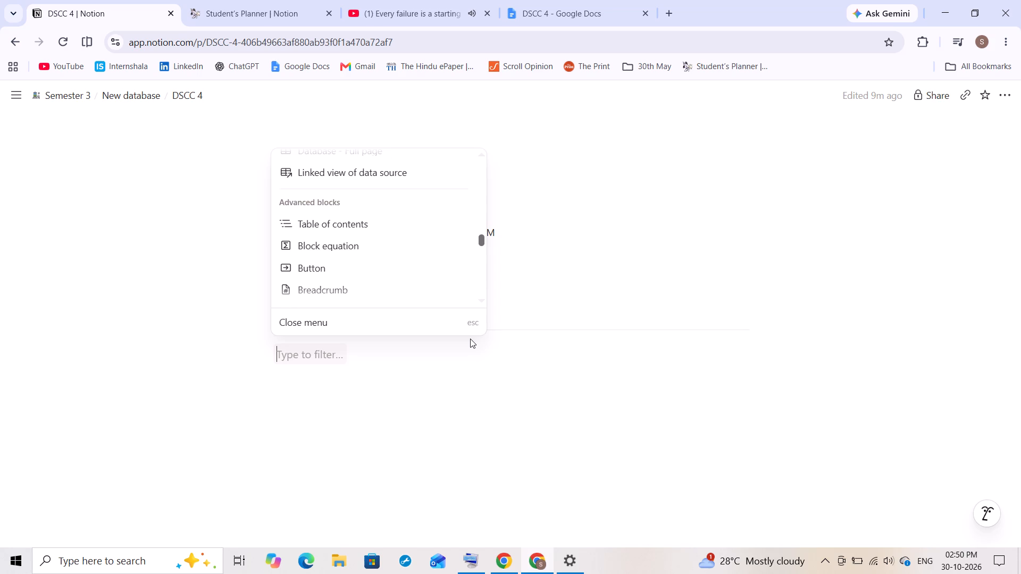
left_click_drag(470, 339, 467, 363)
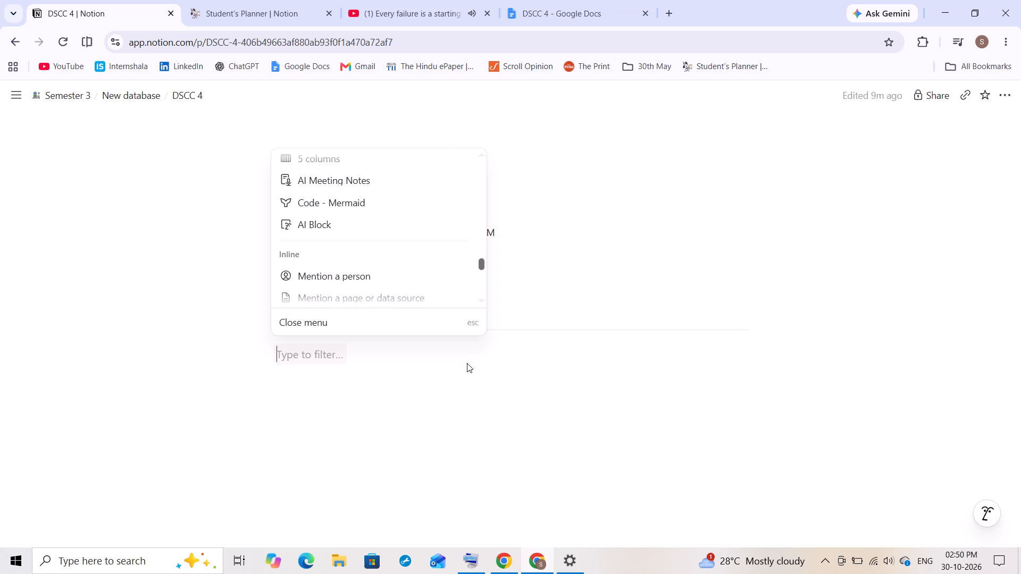
left_click_drag(467, 363, 467, 390)
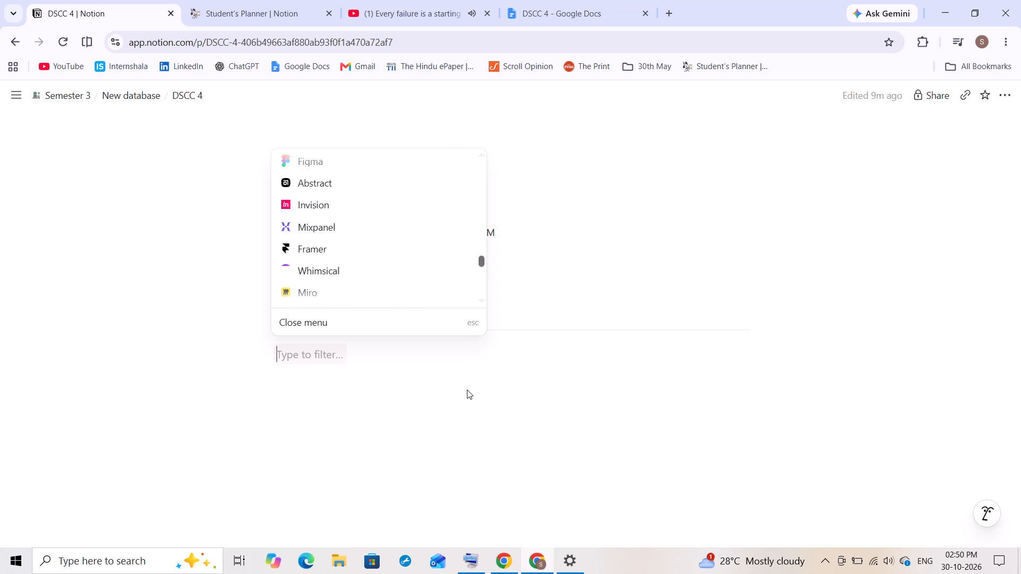
left_click_drag(467, 390, 475, 356)
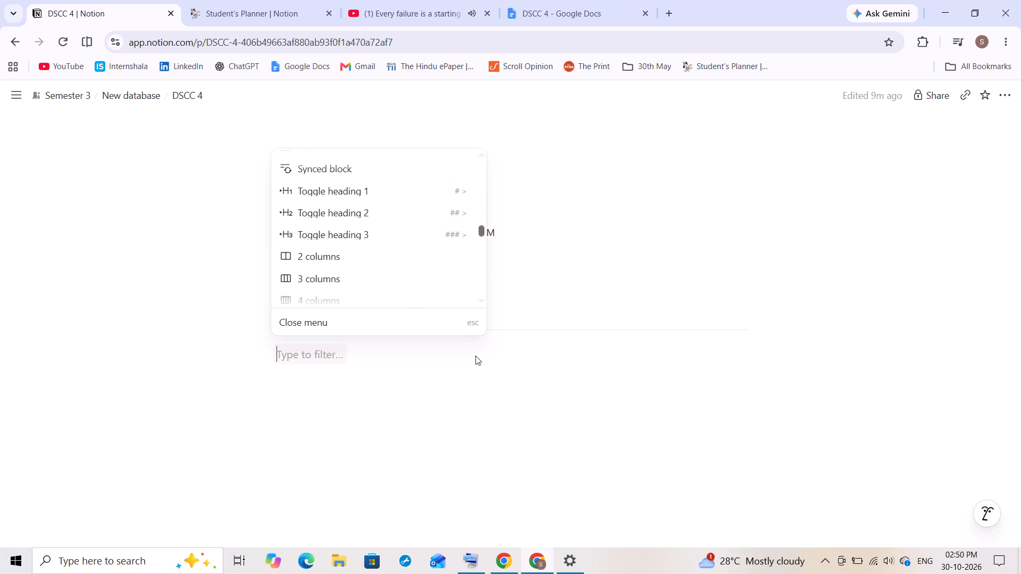
left_click_drag(475, 356, 482, 335)
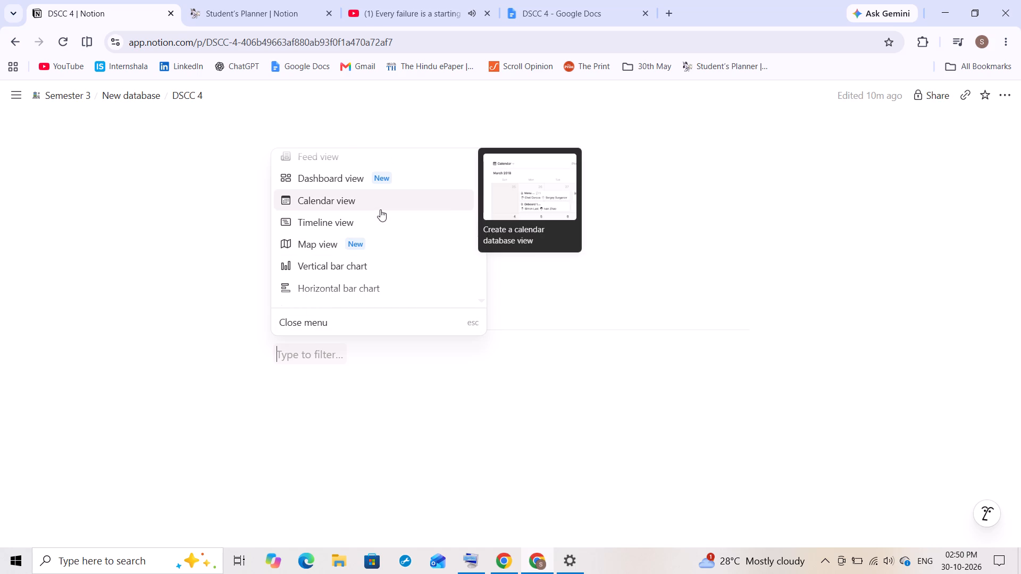
left_click(372, 161)
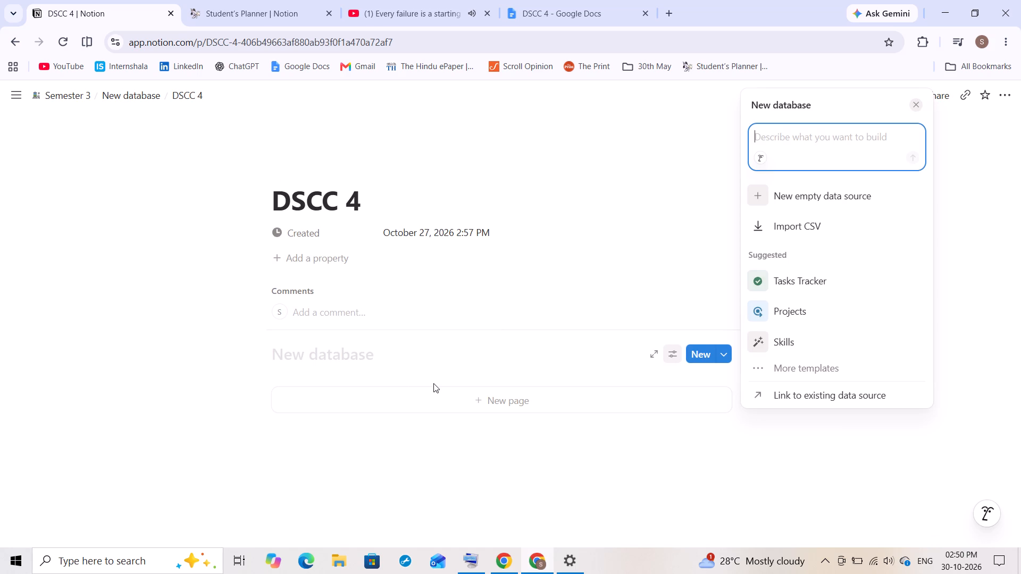
Add a new page to the feed database on the DSCC 4 page.
left_click(473, 399)
left_click(473, 399)
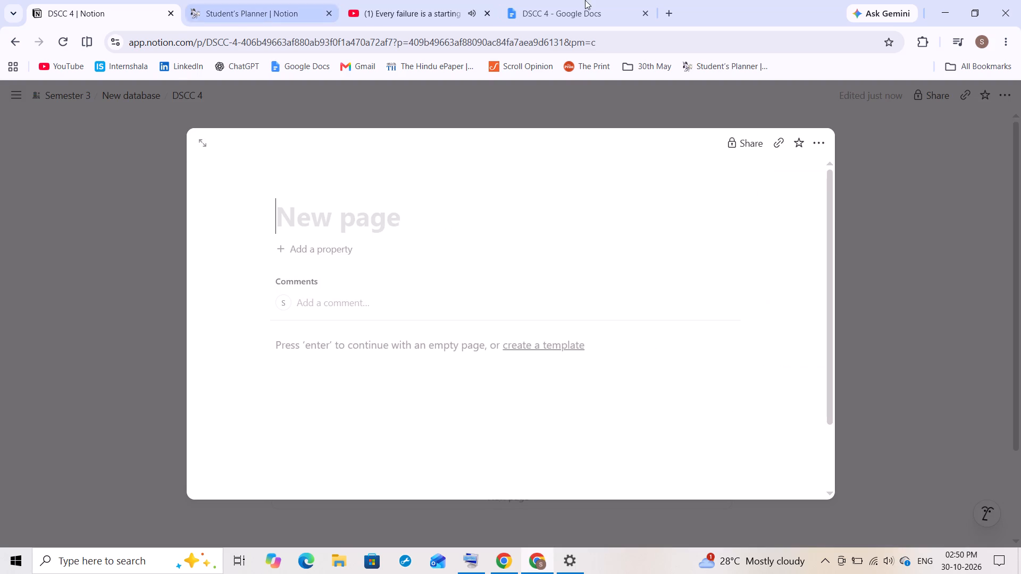
Search the browsing history for "pol" in a new browser tab and open the syllabus file 7-pol-sc-CSR-08-26.pdf.
left_click(597, 0)
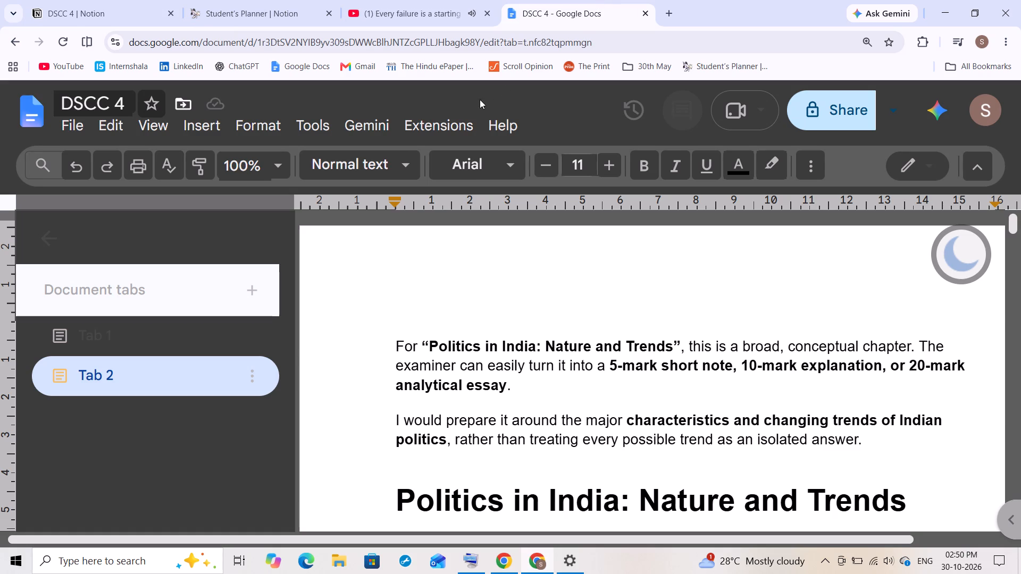
left_click(660, 16)
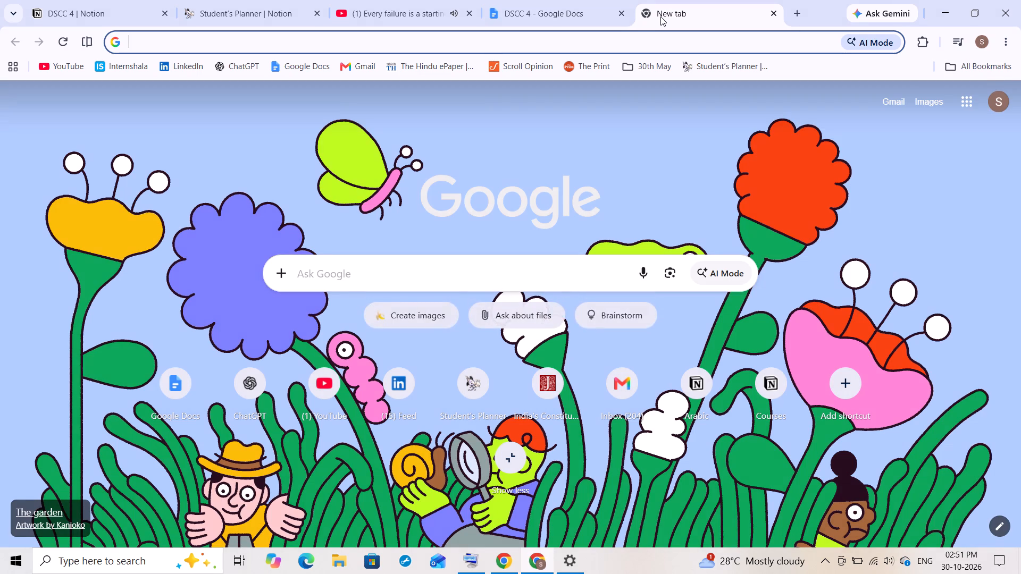
key("ctrl+h")
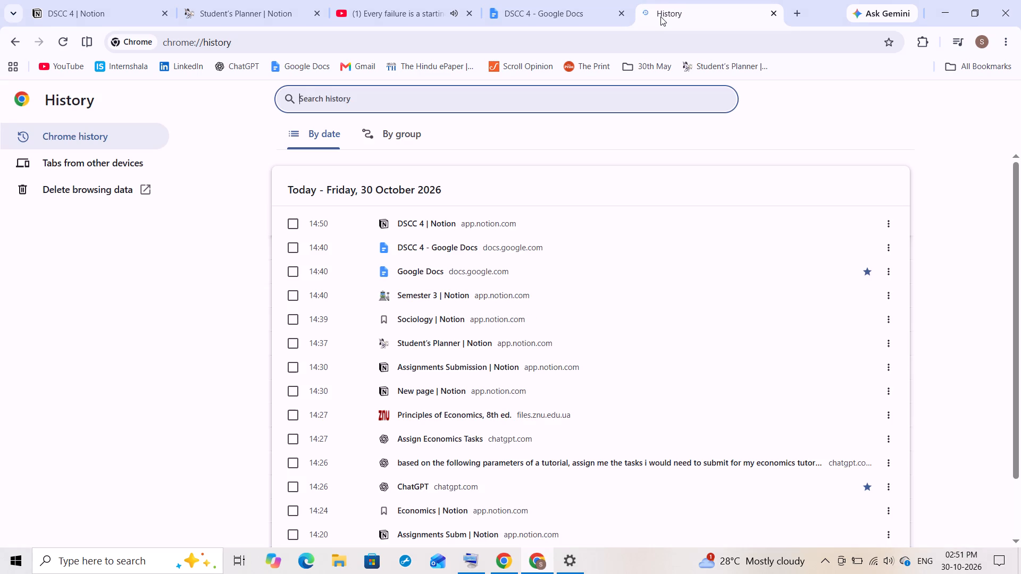
type("pol")
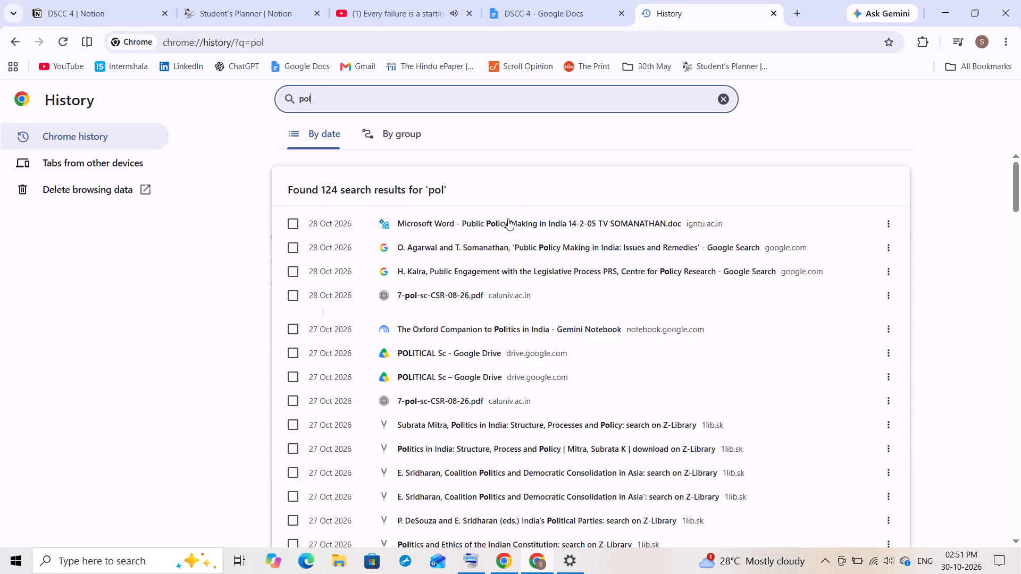
left_click(449, 293)
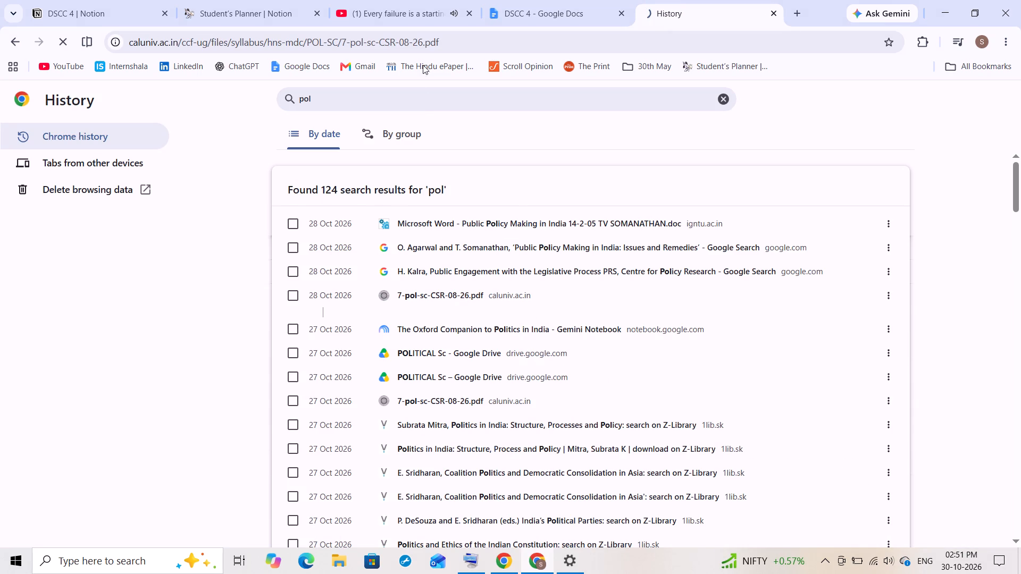
Skip the advertisement on the YouTube music video and return to the syllabus PDF.
left_click(461, 2)
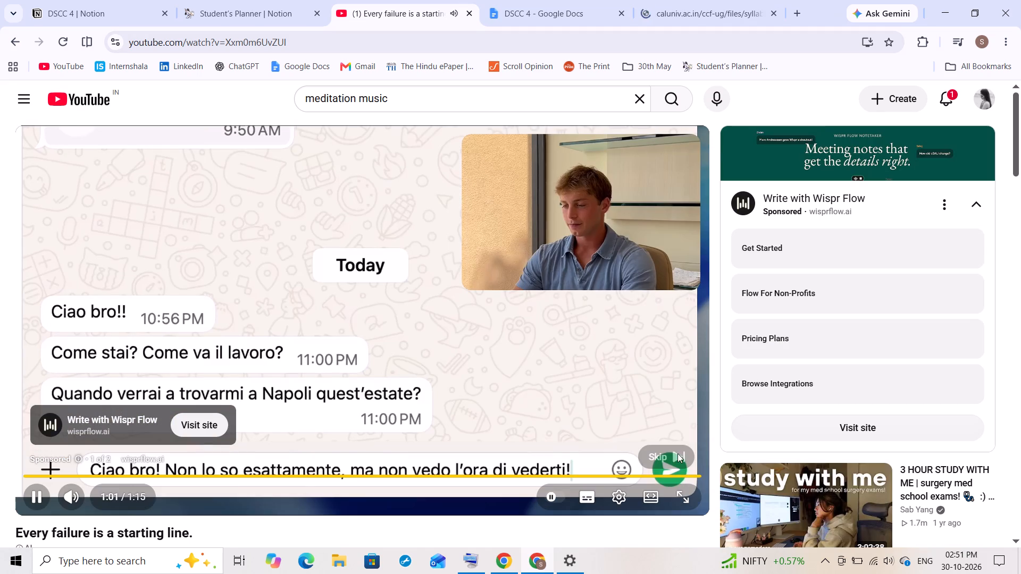
left_click(677, 453)
left_click(733, 0)
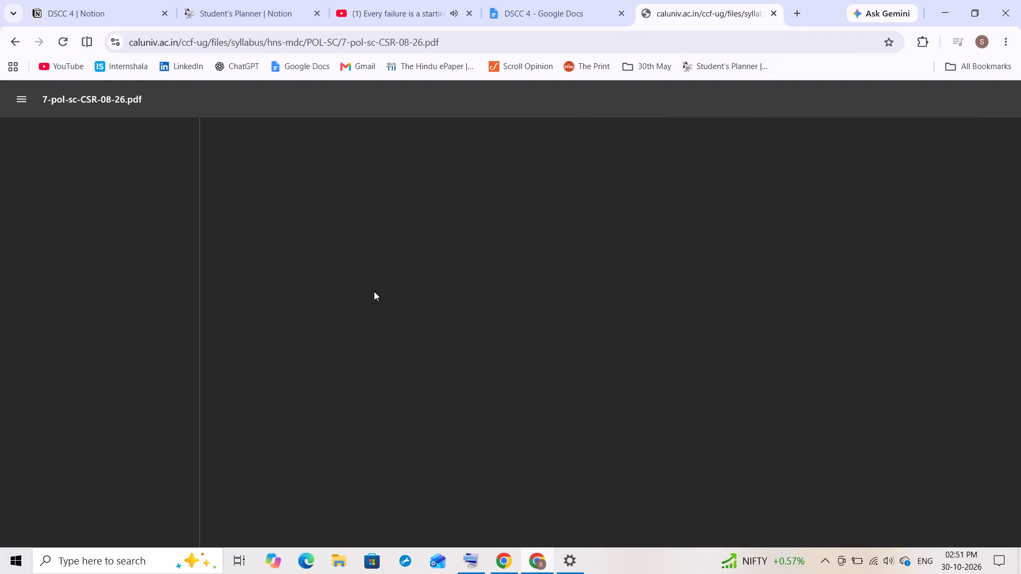
Look up the page number of DSCC-4 in the Semester 3 table on page 2 of the syllabus.
left_click(133, 309)
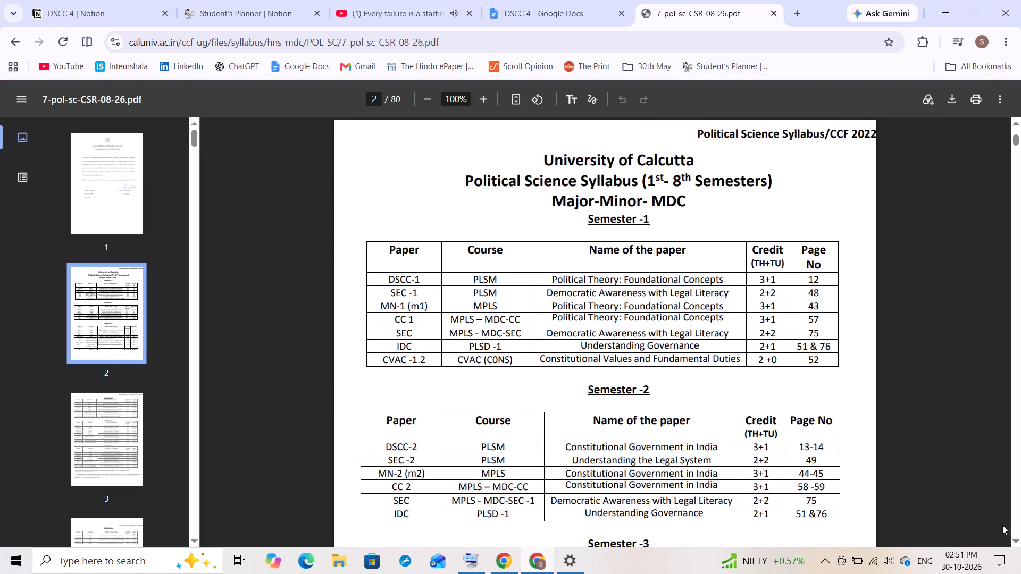
left_click(1020, 538)
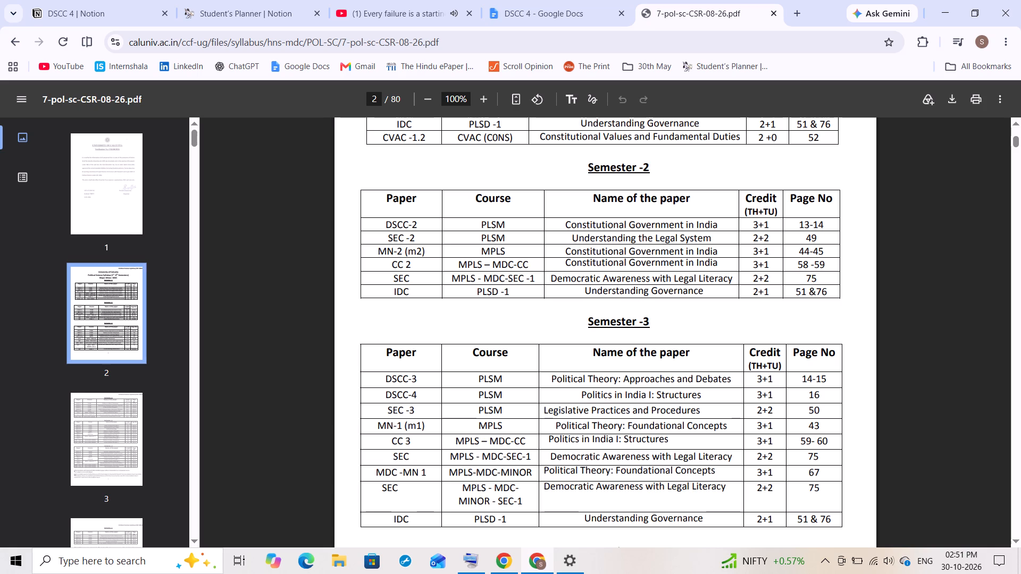
Go to syllabus page 16, copy "1. Politics in India: nature and trends" from the DSCC-4 section that follows, and return to the new Notion page.
left_click(371, 101)
type("16")
key("Return")
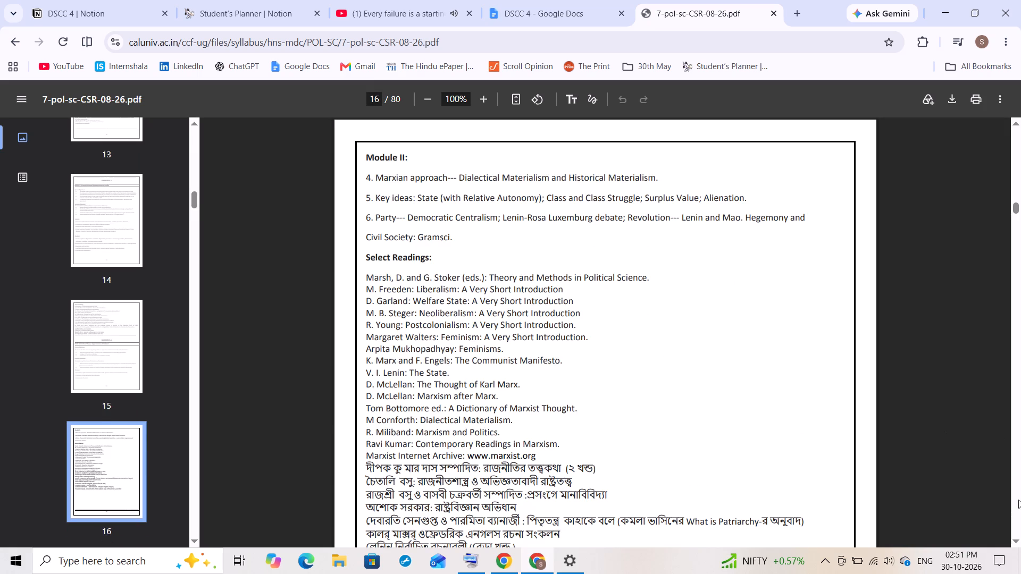
left_click(1013, 541)
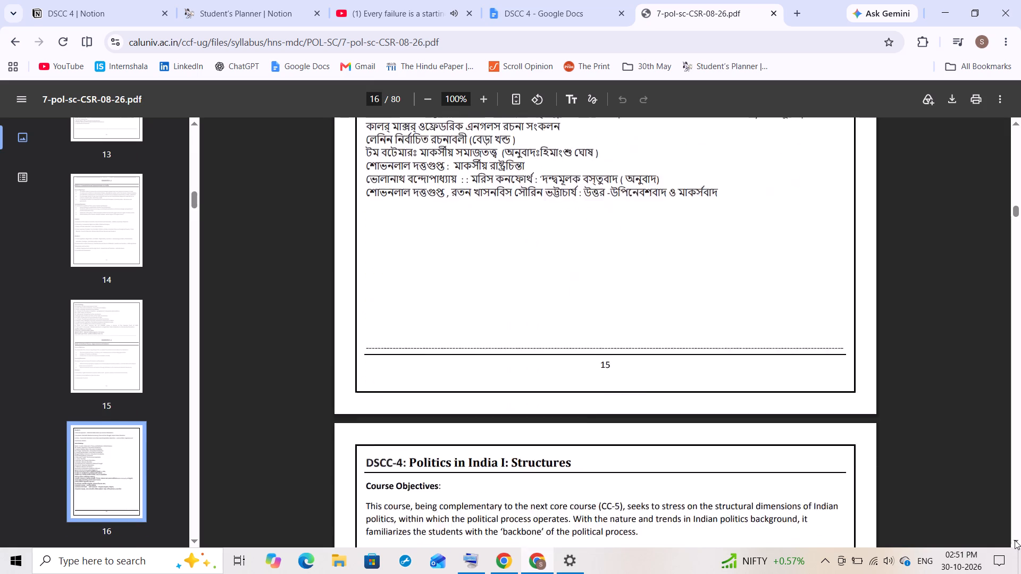
left_click(1015, 540)
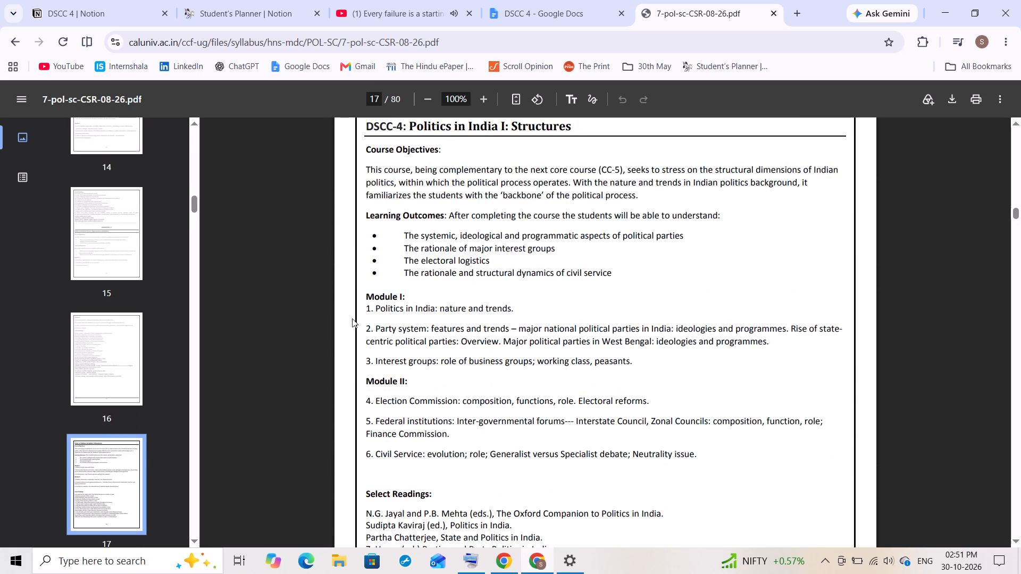
left_click_drag(365, 312, 545, 314)
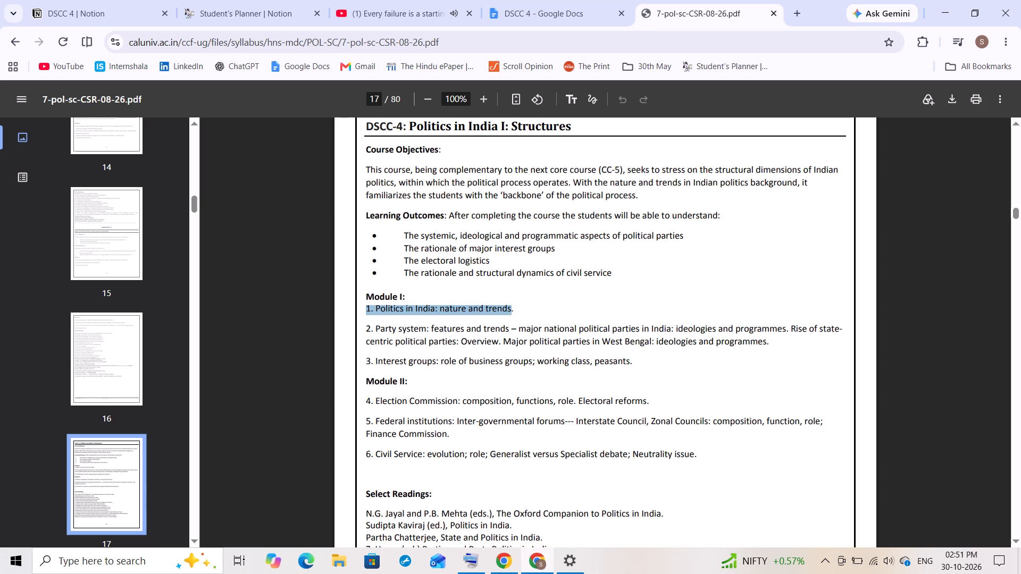
left_click_drag(545, 314, 545, 315)
key("ctrl+c")
left_click(101, 0)
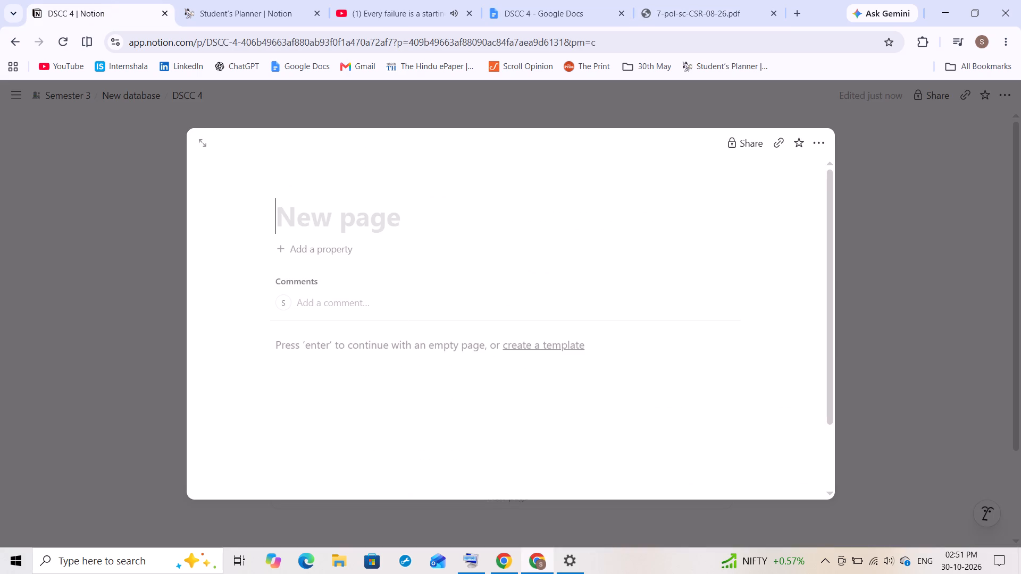
Title the new database page "1. Politics in India: nature and trends" with the copied text and return to the DSCC 4 page.
key("ctrl+v")
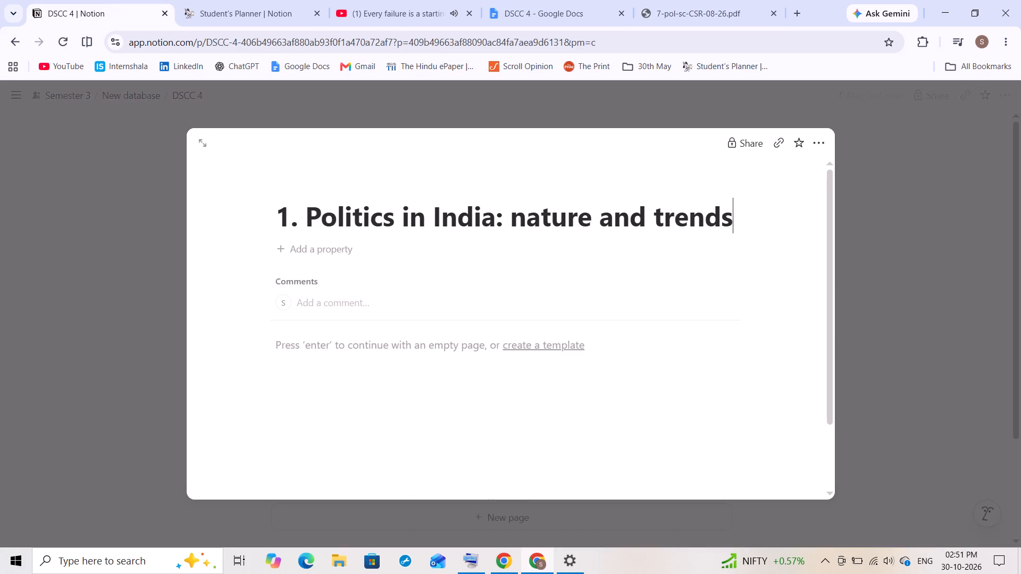
left_click(892, 340)
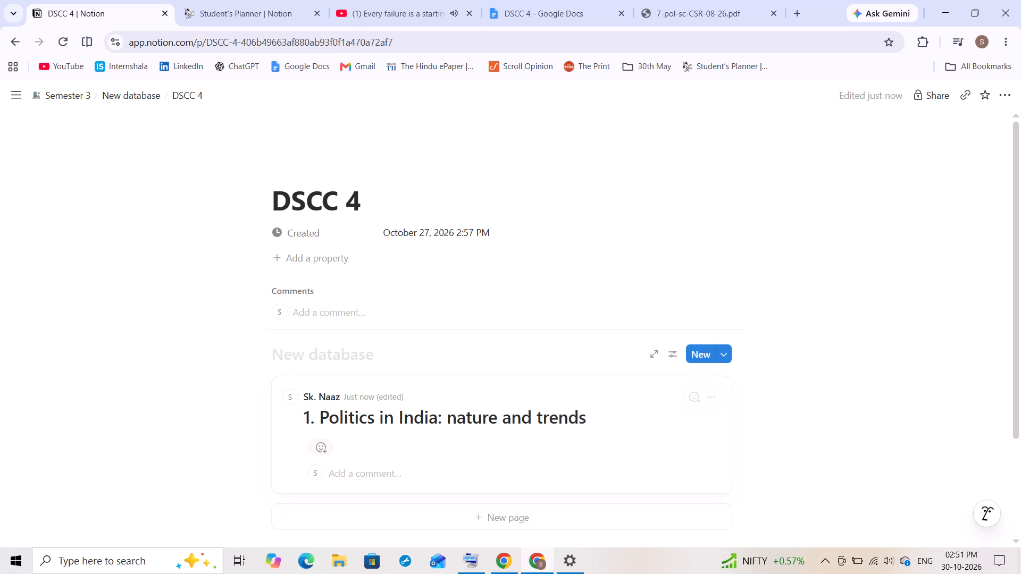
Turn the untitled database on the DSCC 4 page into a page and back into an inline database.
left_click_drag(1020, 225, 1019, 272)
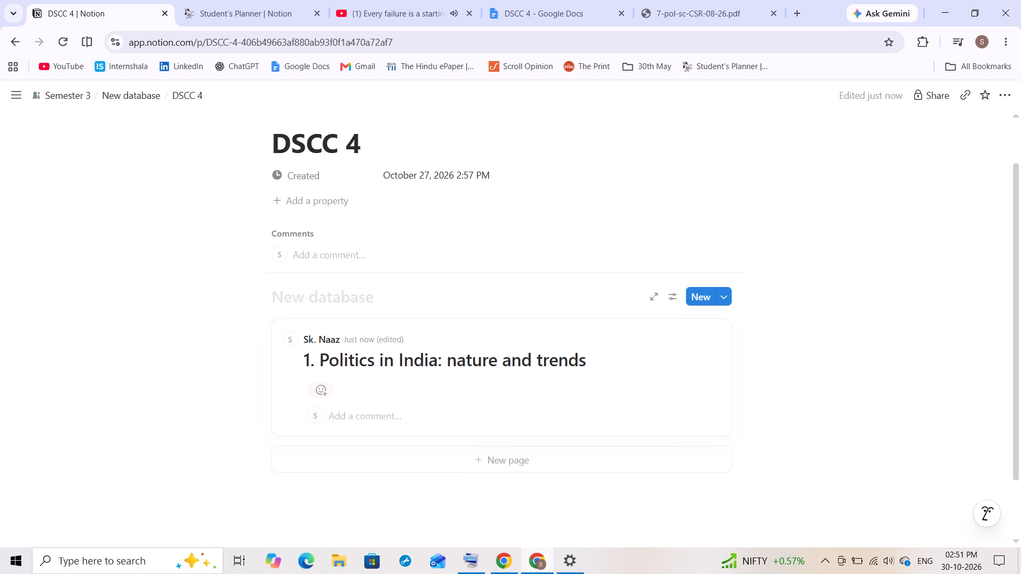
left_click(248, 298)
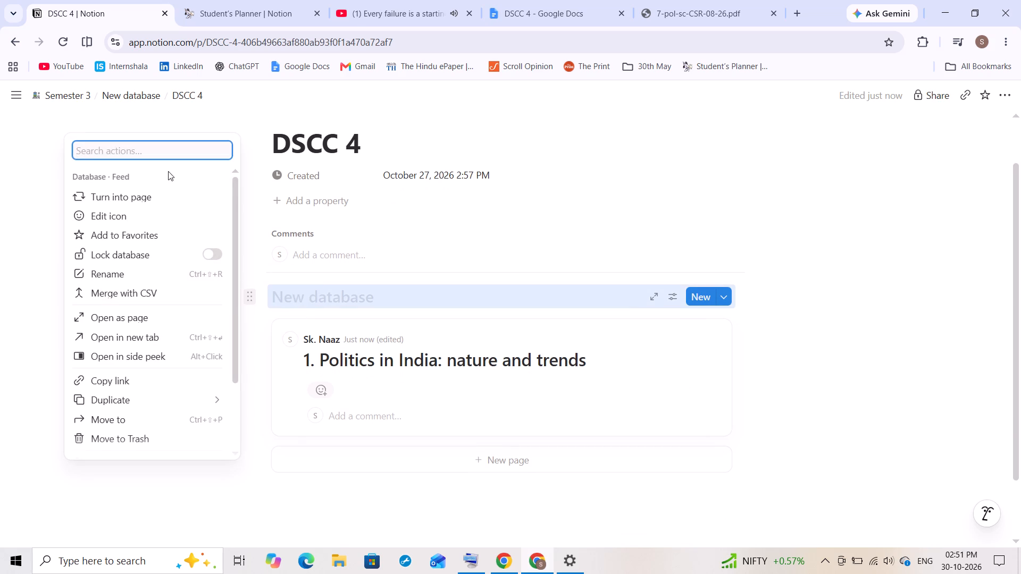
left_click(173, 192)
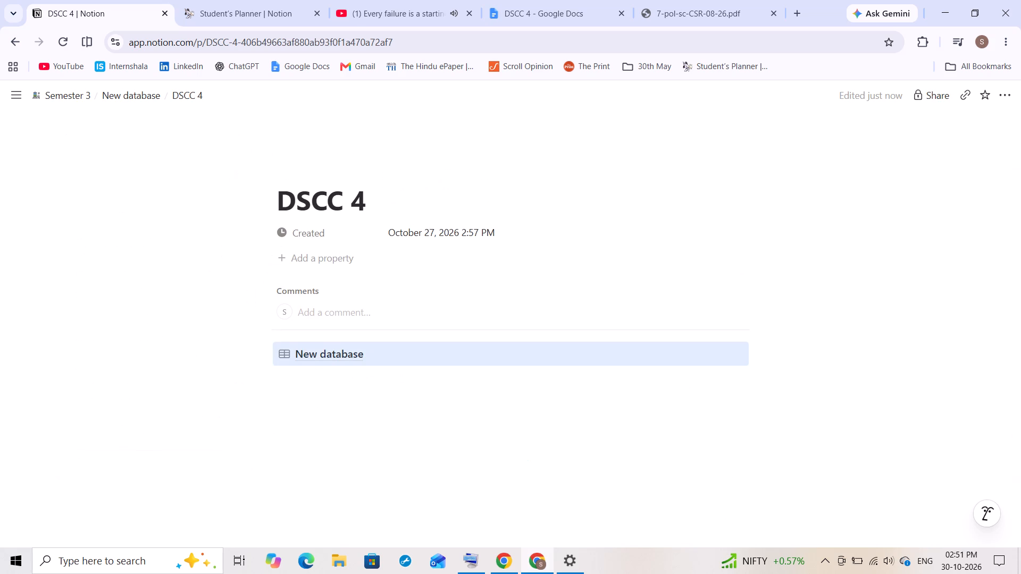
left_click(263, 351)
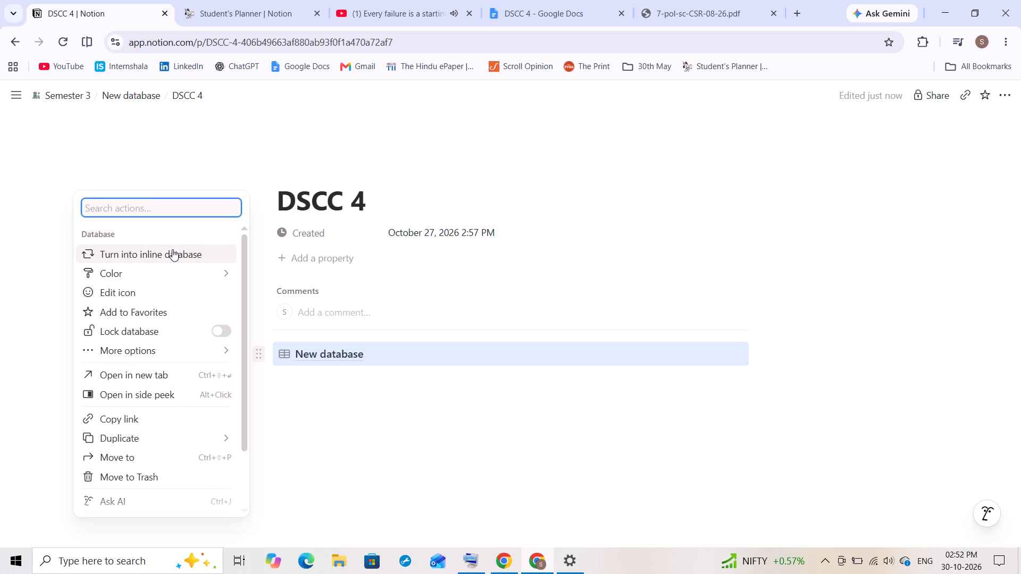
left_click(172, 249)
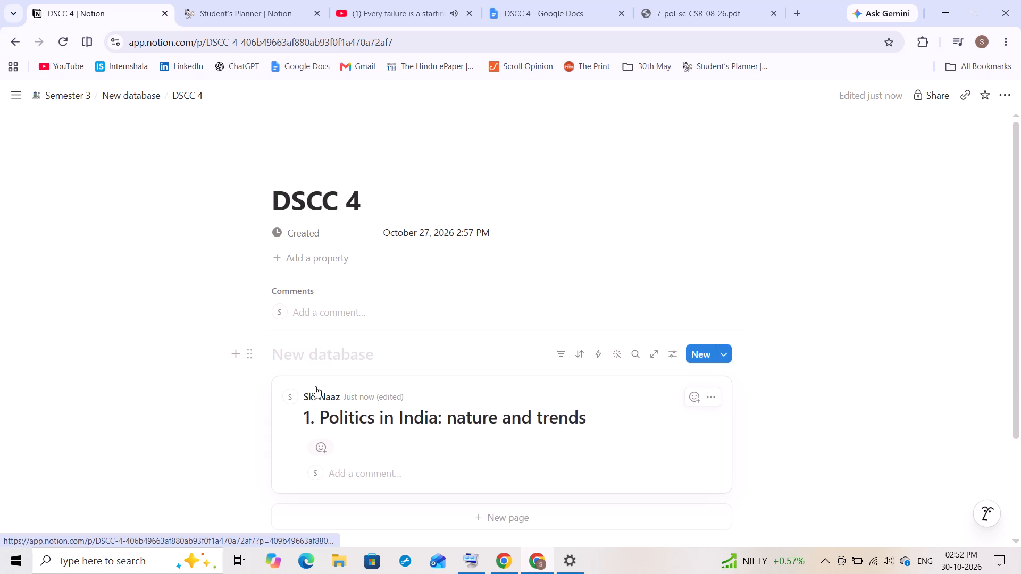
Name the inline database on the DSCC 4 page "Syllabus".
left_click(366, 350)
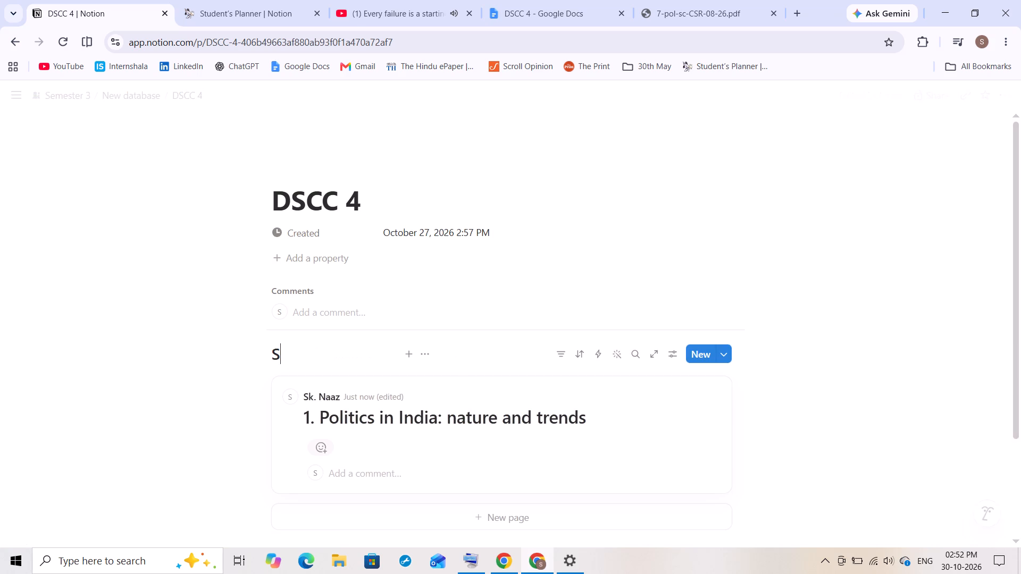
key("y")
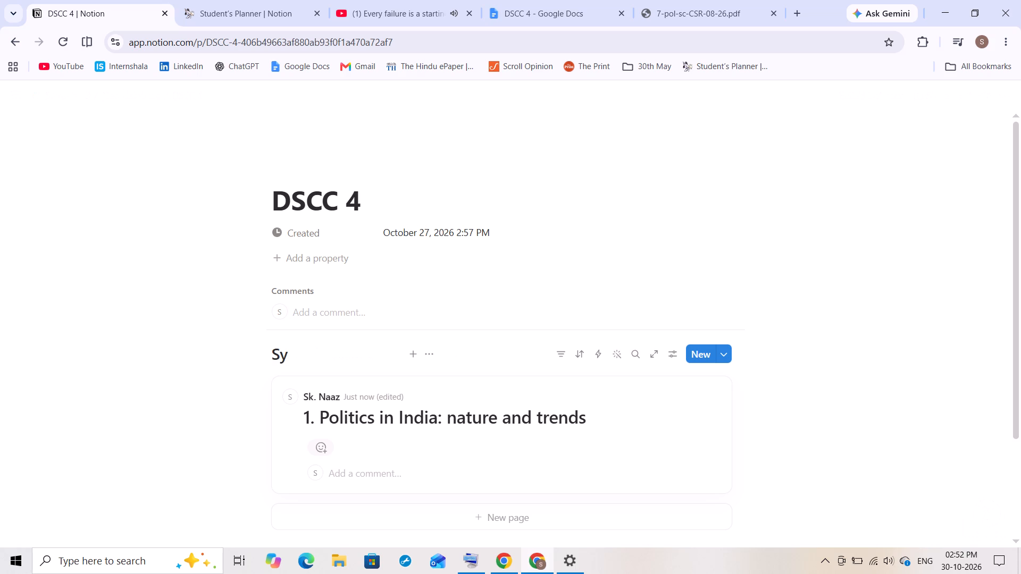
type("llabus")
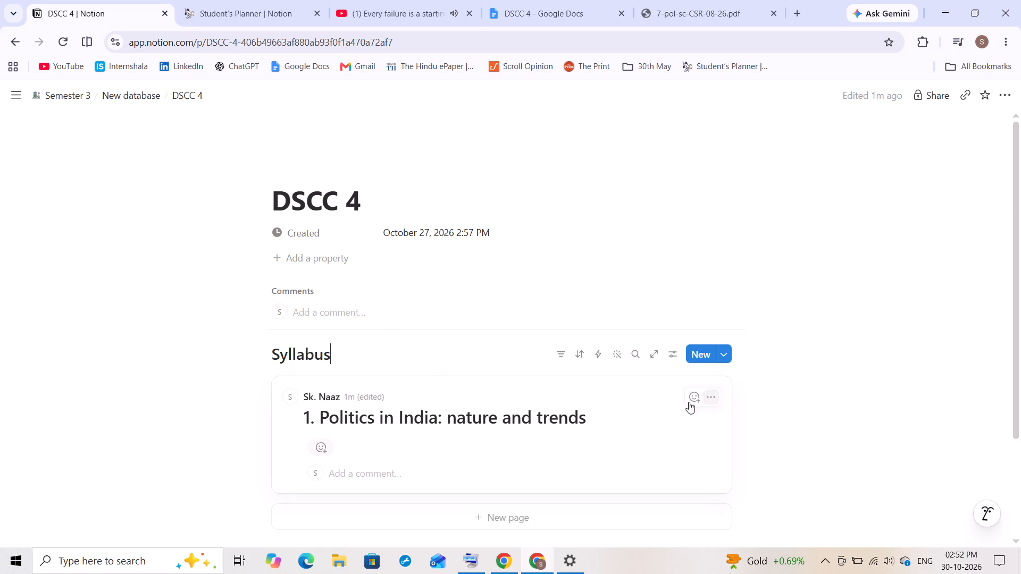
Open the Syllabus database in side peek and look through the options of its Feed view.
left_click(245, 358)
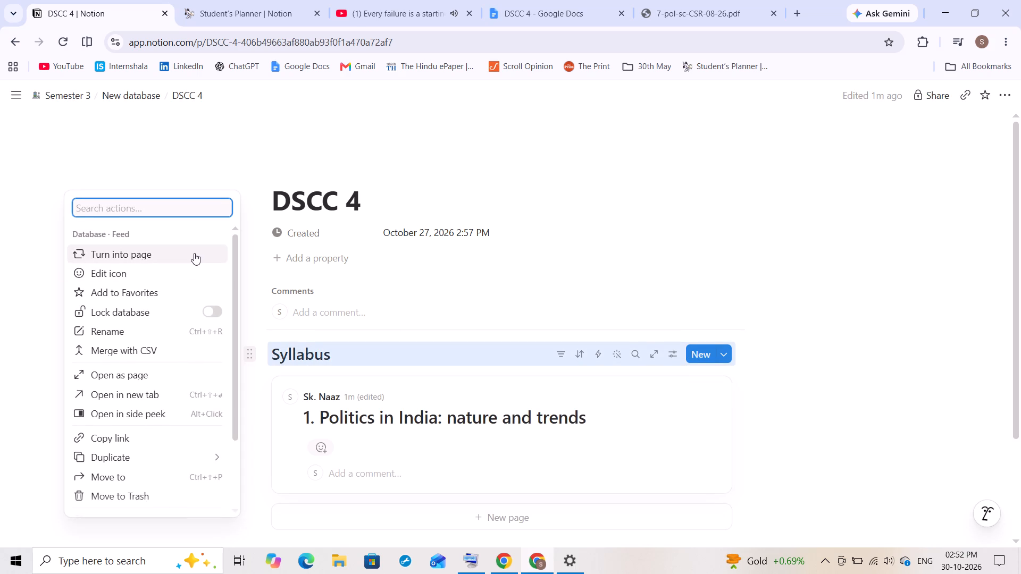
left_click_drag(233, 248, 242, 341)
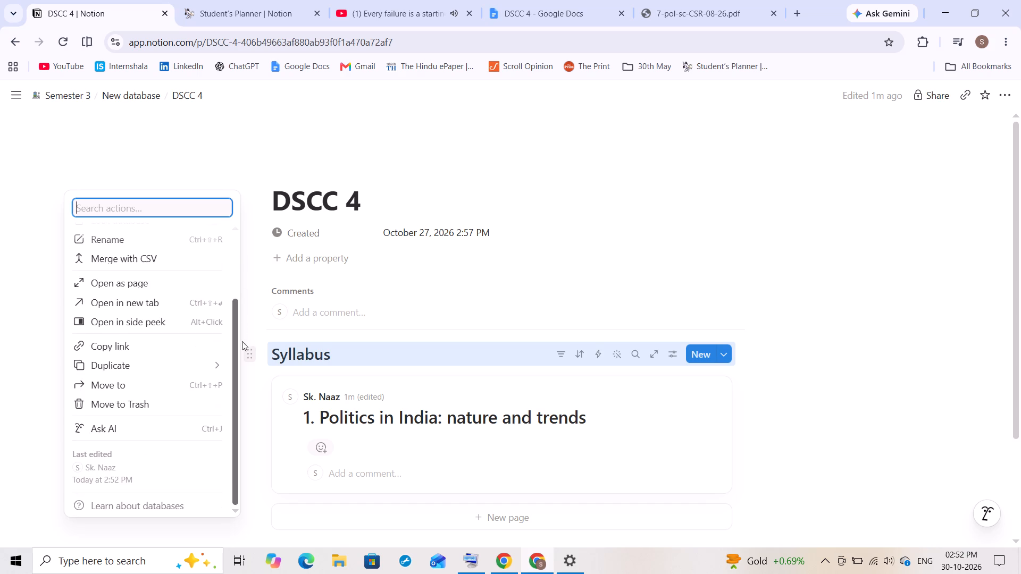
left_click_drag(242, 341, 242, 367)
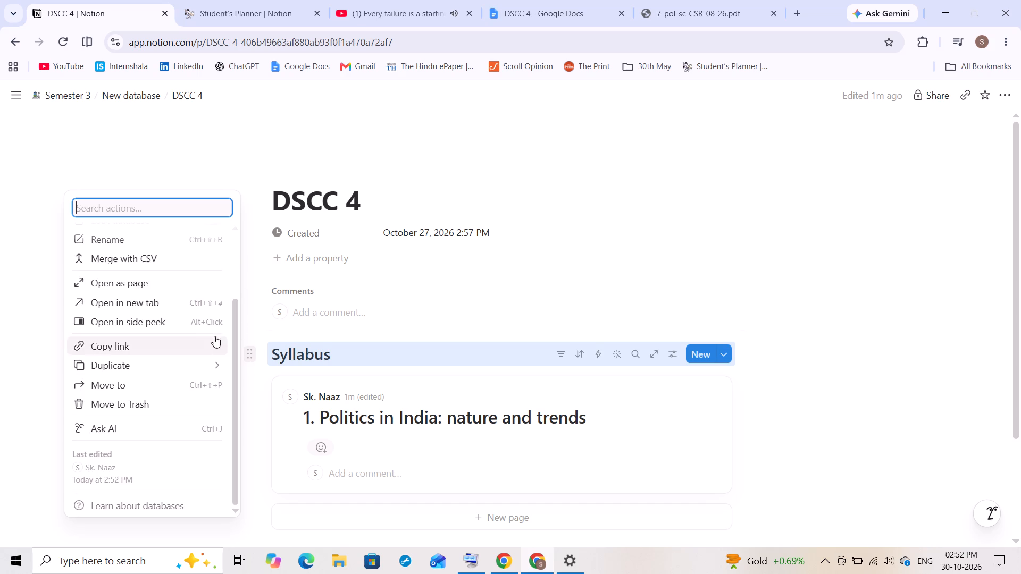
left_click(205, 326)
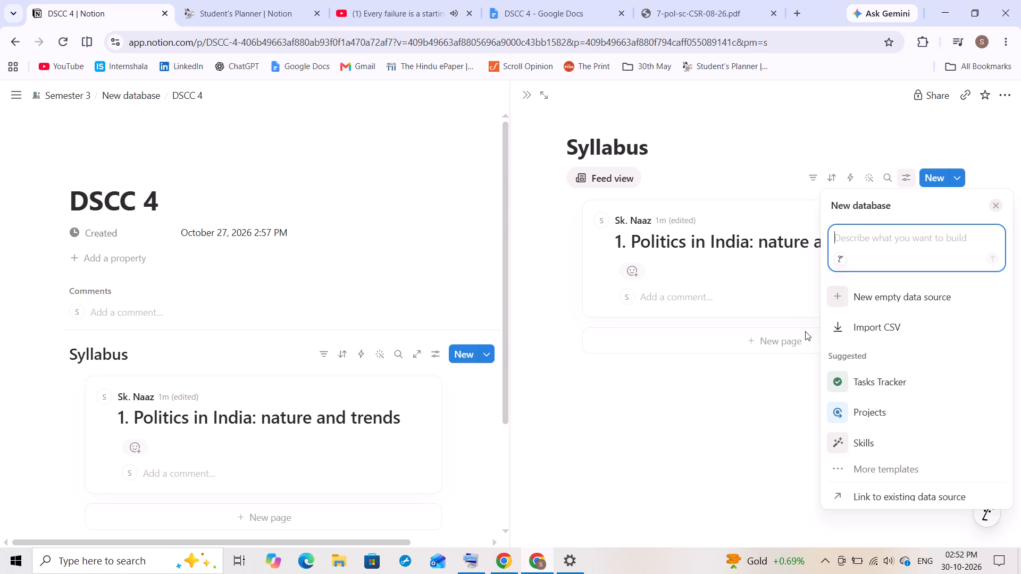
left_click(753, 387)
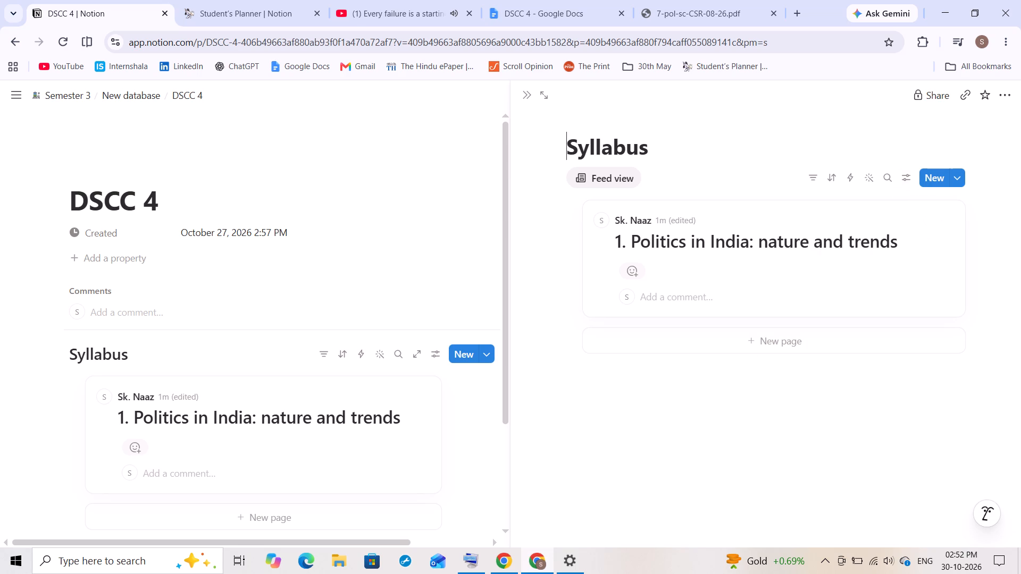
left_click(597, 183)
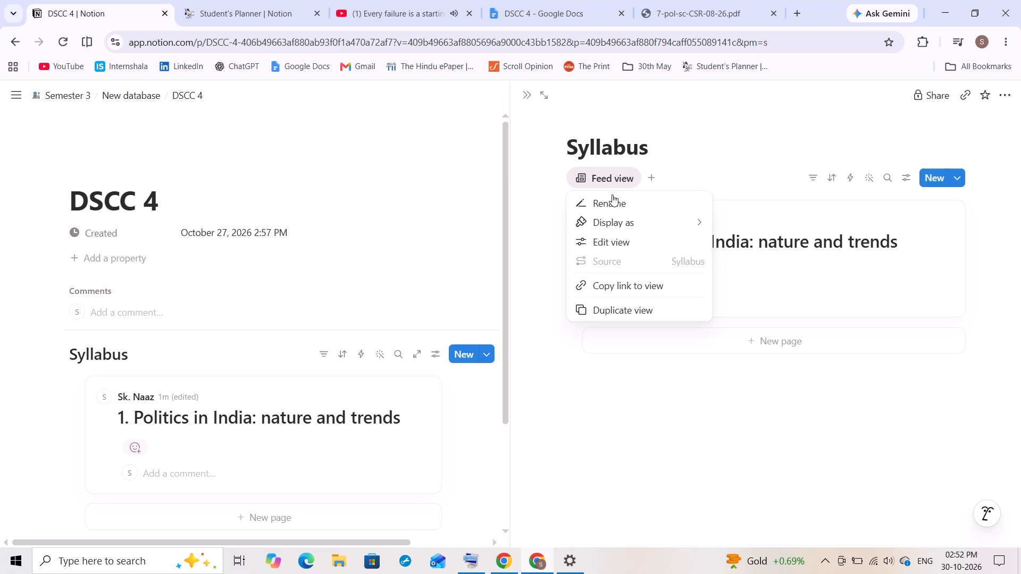
left_click(645, 364)
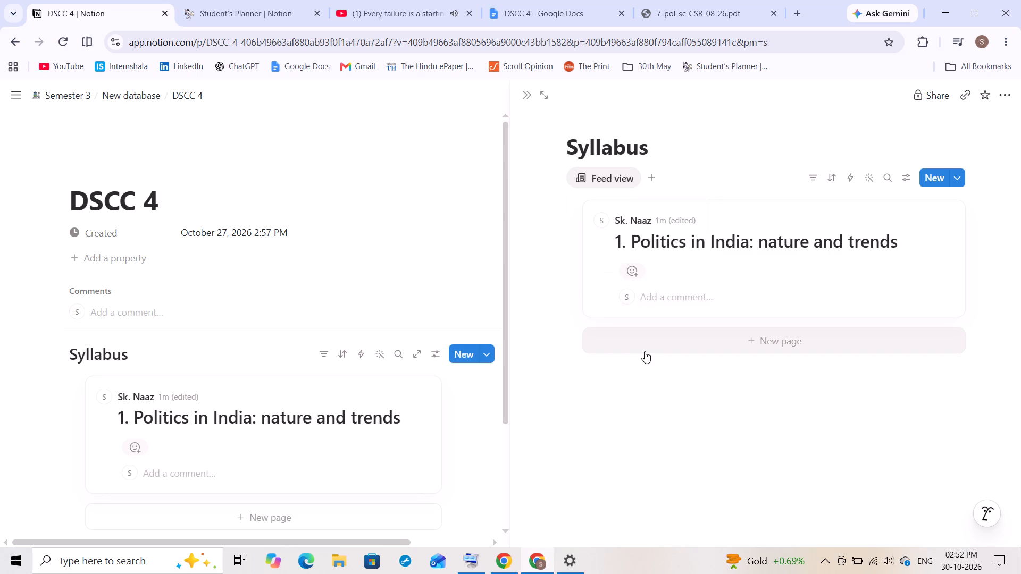
left_click_drag(506, 325, 499, 393)
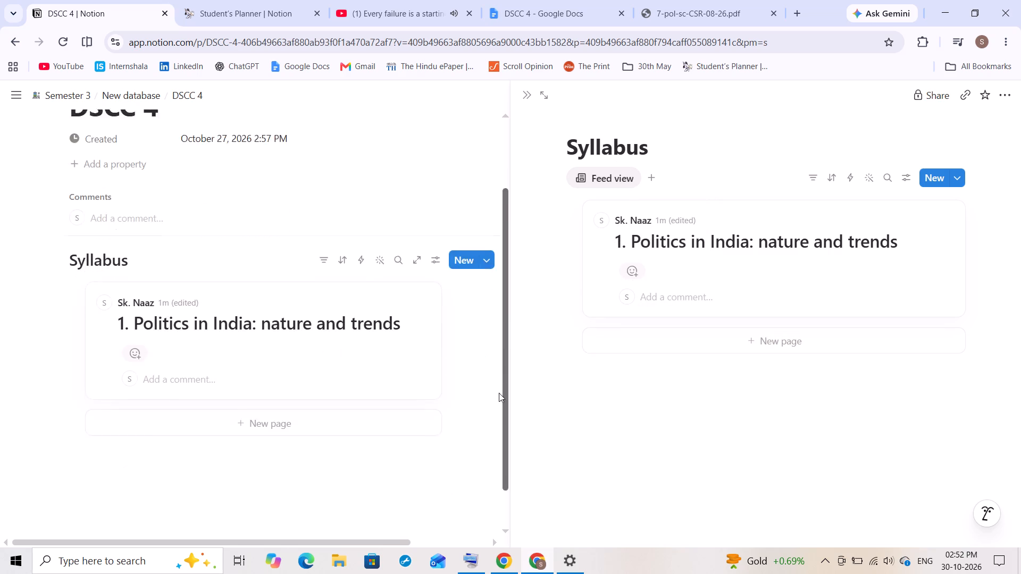
left_click_drag(499, 393, 522, 318)
Add a Syllabus database page titled "Party system: features and trends", copied from item 2 of Module I in the syllabus PDF.
left_click(646, 342)
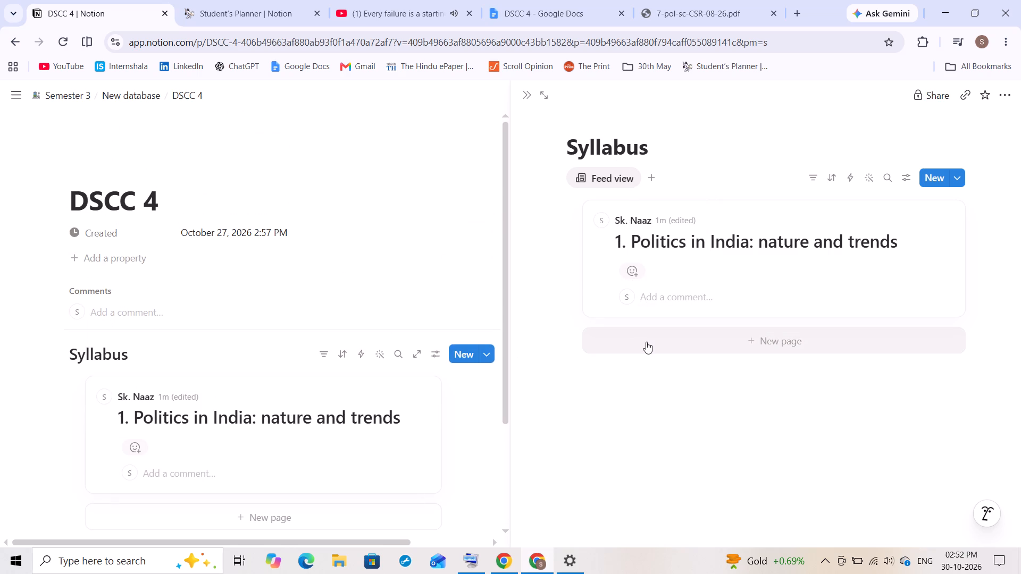
left_click(654, 0)
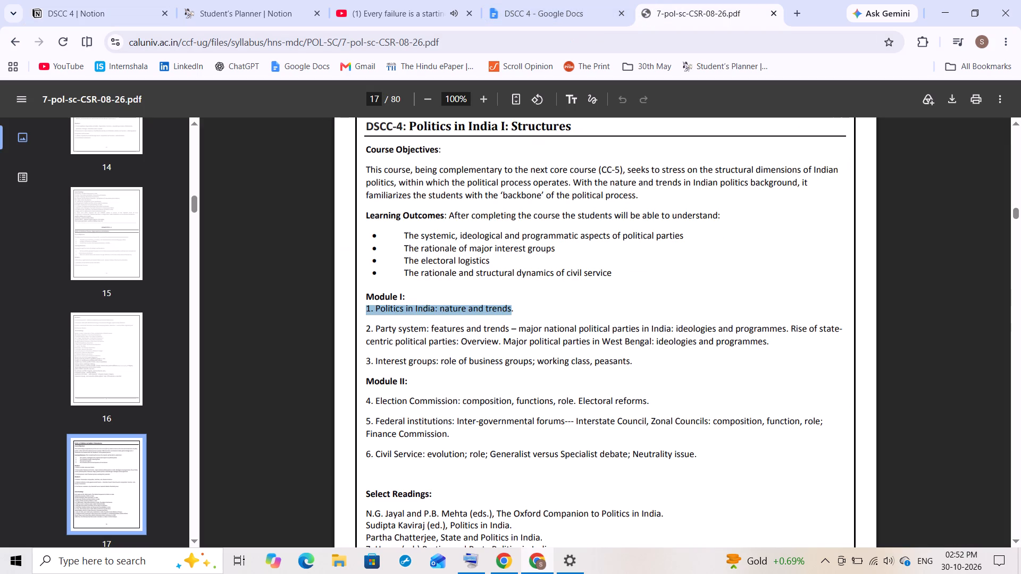
left_click_drag(376, 329, 508, 327)
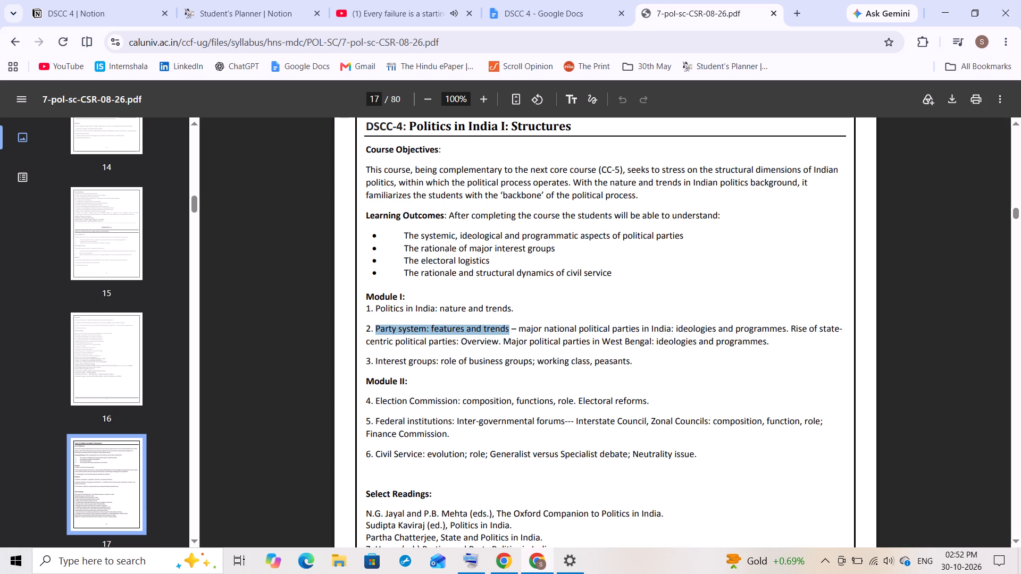
key("ctrl+c")
left_click(514, 0)
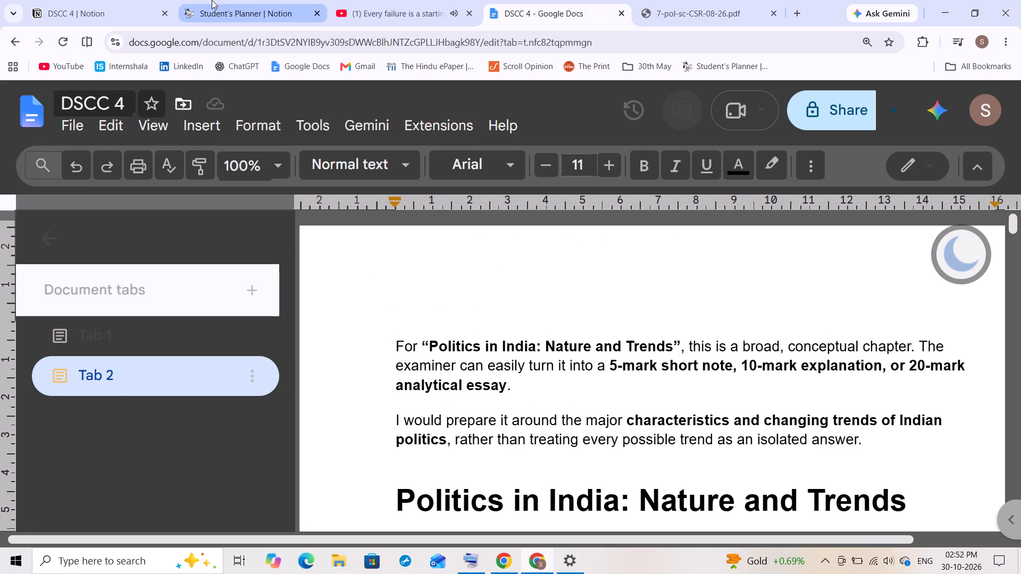
left_click(212, 0)
left_click(118, 0)
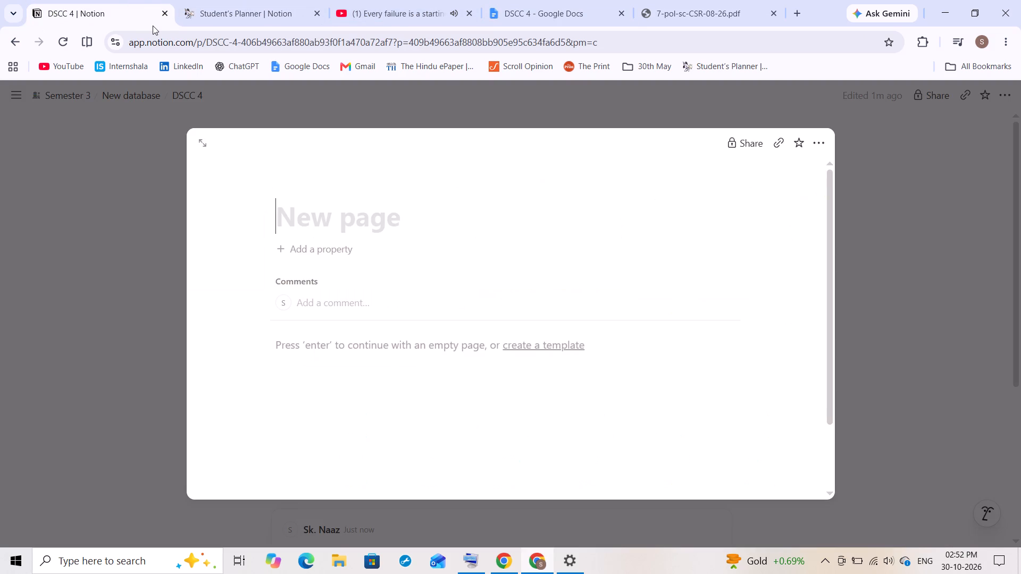
key("ctrl+v")
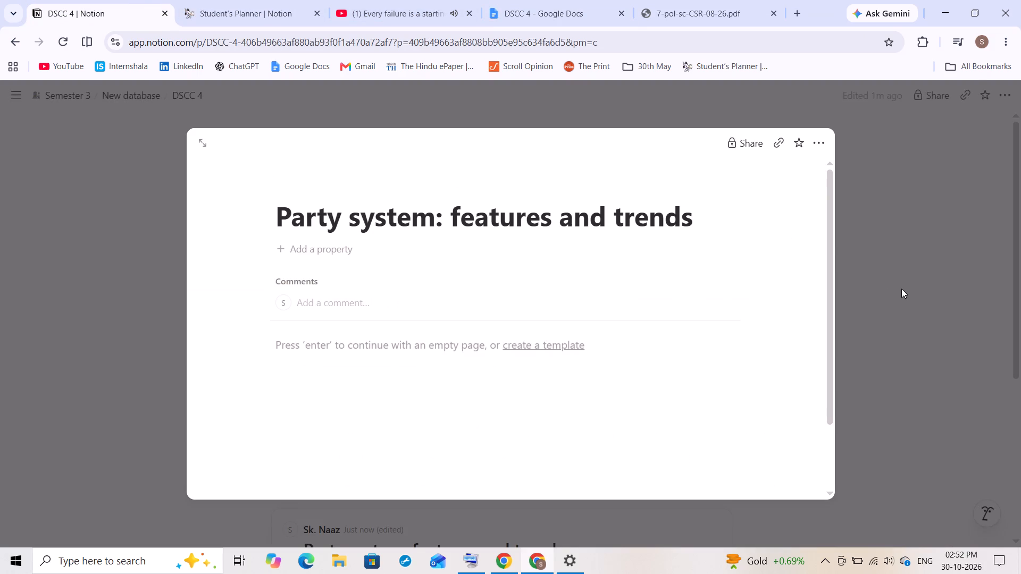
left_click(901, 289)
Add another Syllabus database page titled "Interest groups", copied from item 3 of Module I in the syllabus PDF.
left_click_drag(1020, 256, 1020, 370)
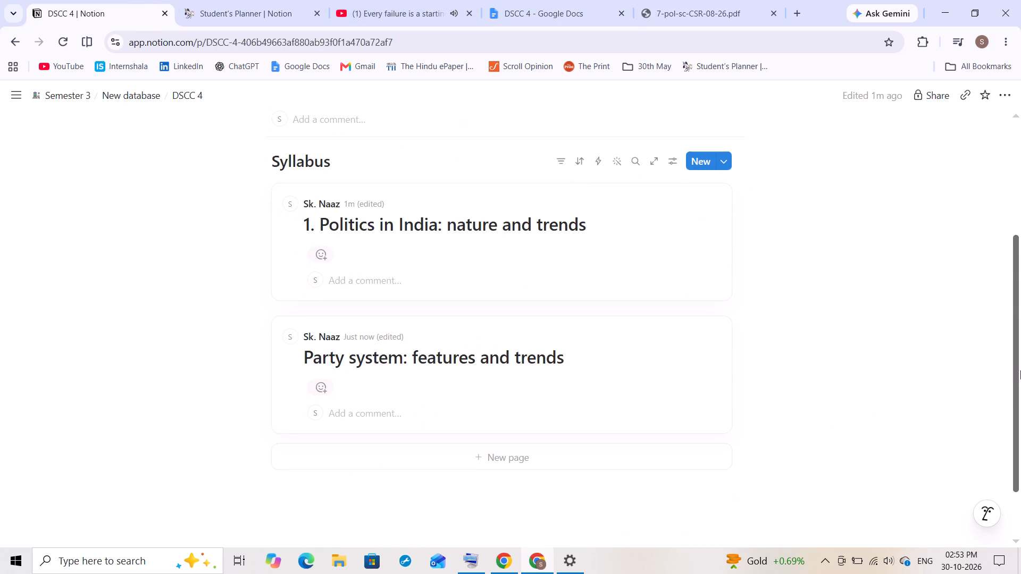
left_click_drag(1020, 370, 1020, 372)
left_click(566, 448)
left_click(680, 0)
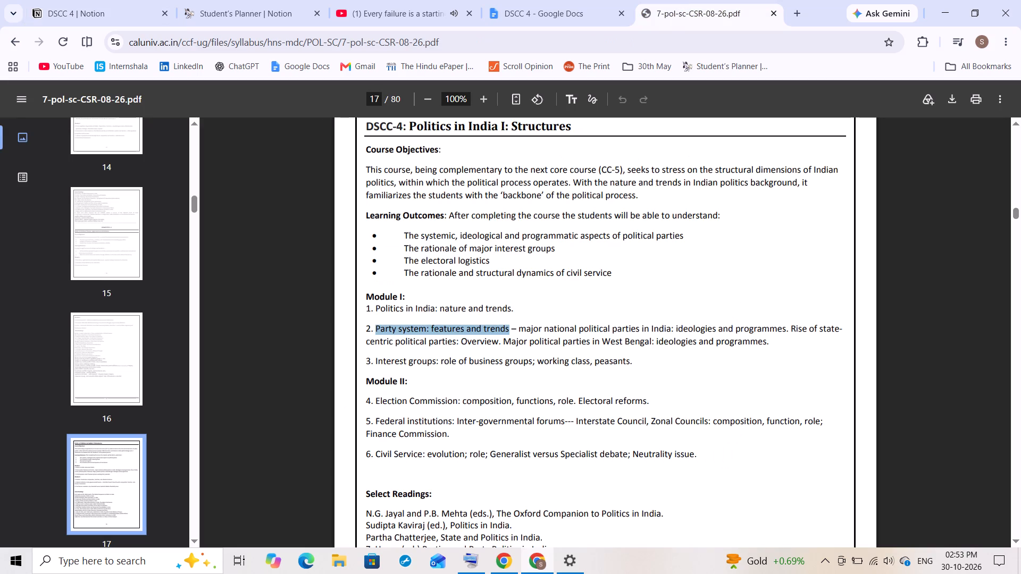
left_click_drag(374, 359, 437, 364)
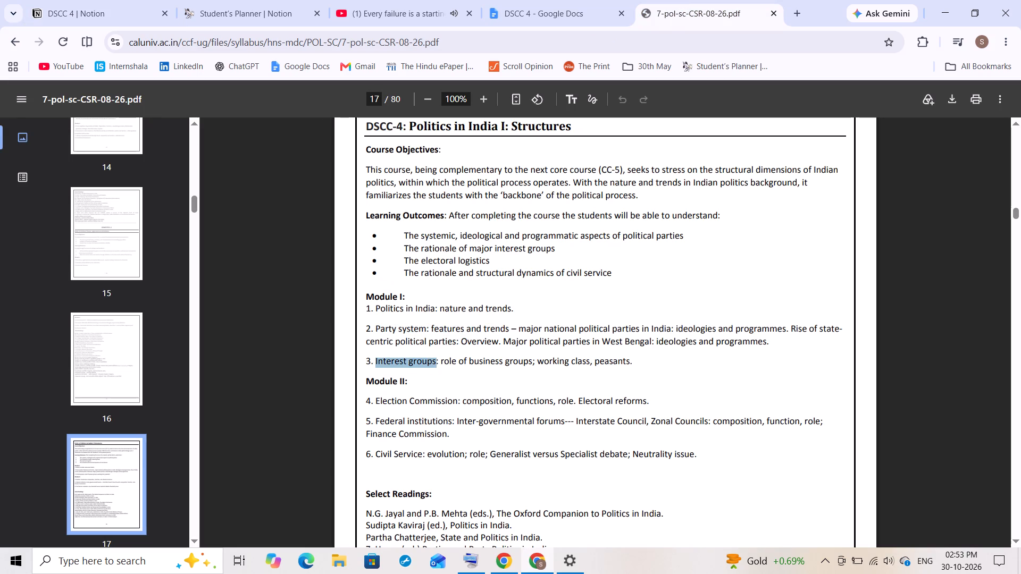
left_click_drag(437, 364, 437, 364)
key("ctrl+c")
left_click(91, 0)
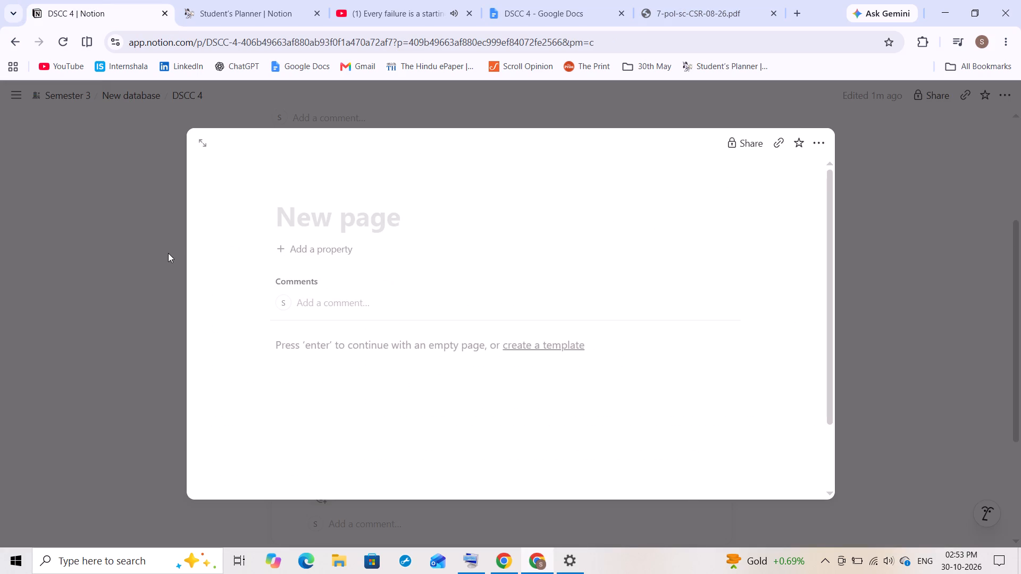
key("ctrl+v")
left_click(164, 260)
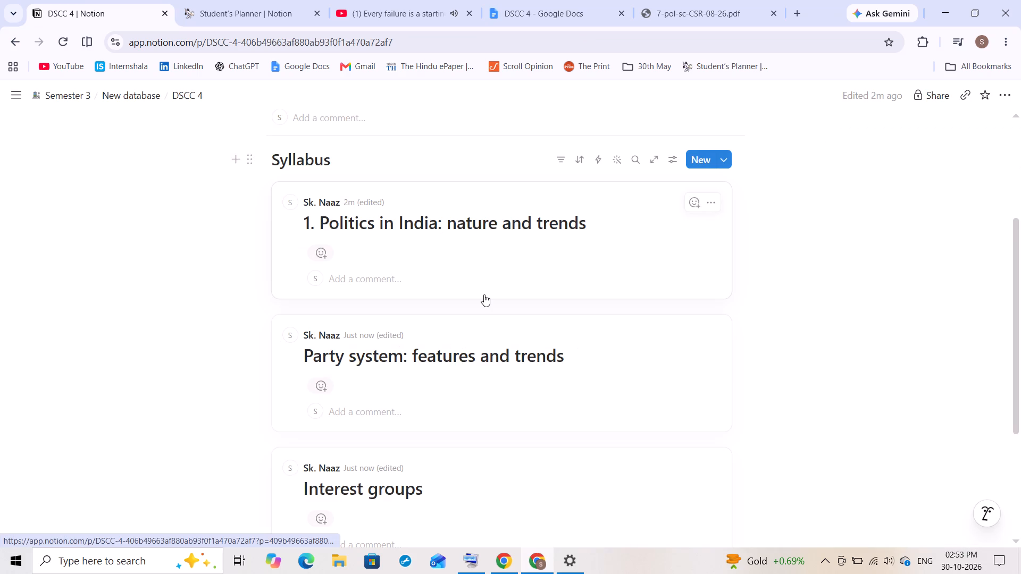
Add a Syllabus database page titled "Election Commission", copied from item 4 of Module II in the syllabus PDF.
left_click_drag(1020, 260, 1020, 345)
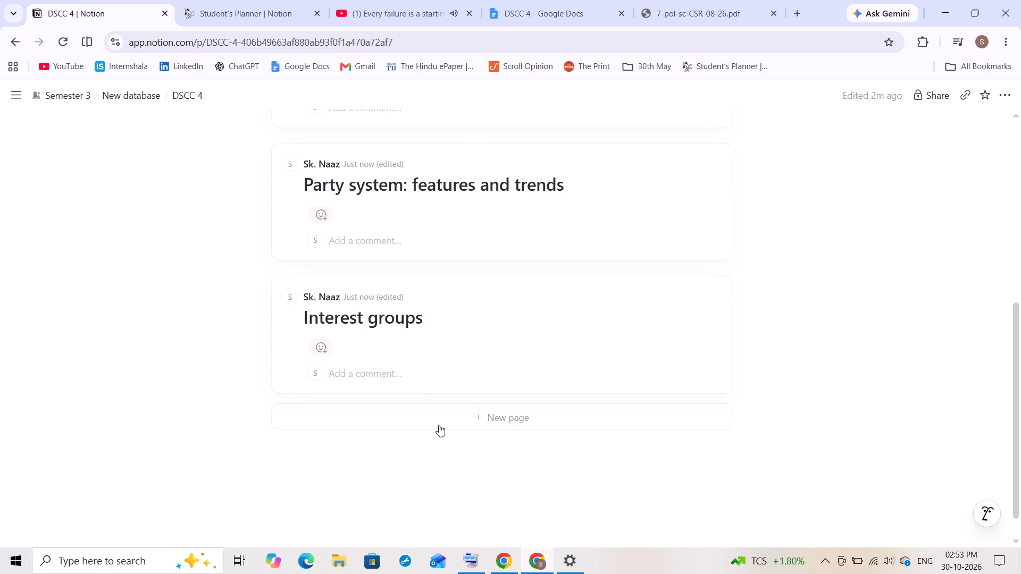
left_click(439, 423)
left_click(504, 0)
left_click(242, 0)
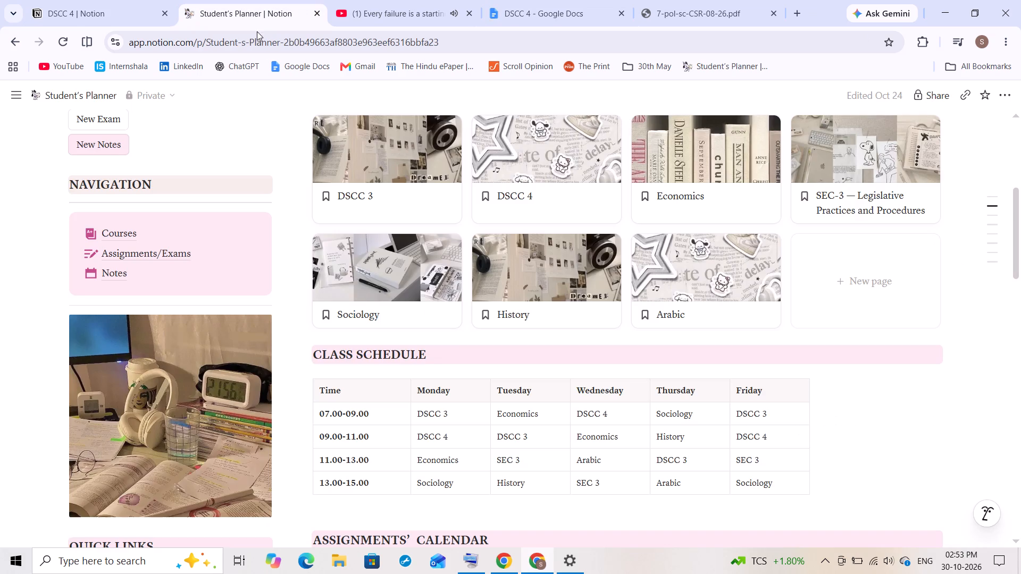
left_click(721, 0)
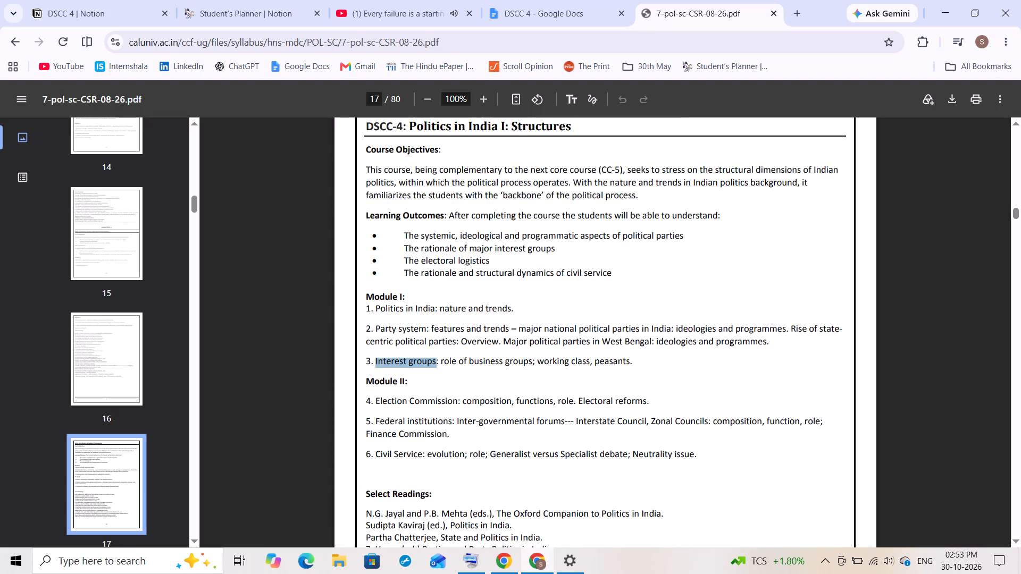
left_click_drag(376, 402, 455, 391)
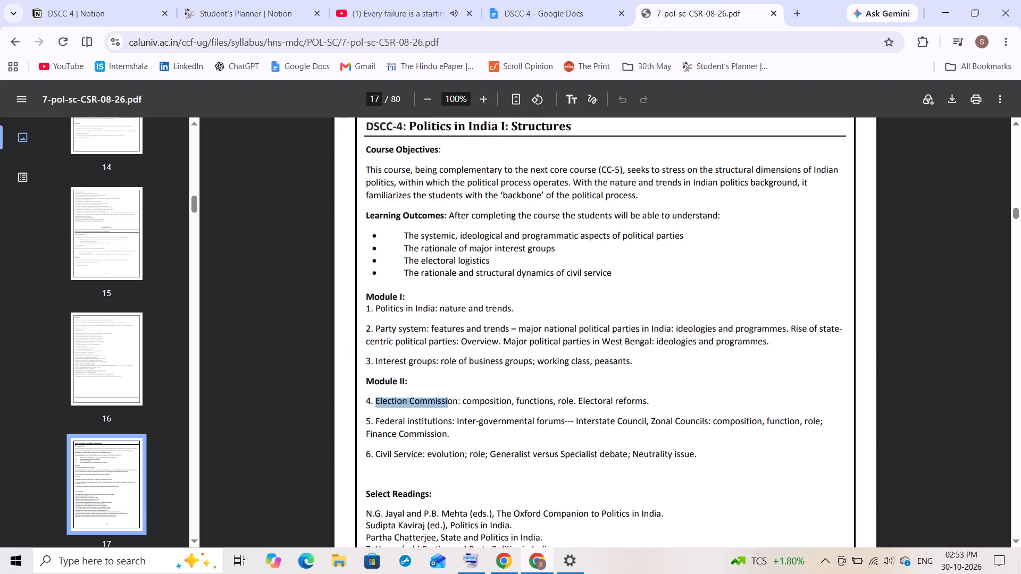
left_click_drag(455, 391, 456, 403)
key("ctrl+c")
left_click(97, 7)
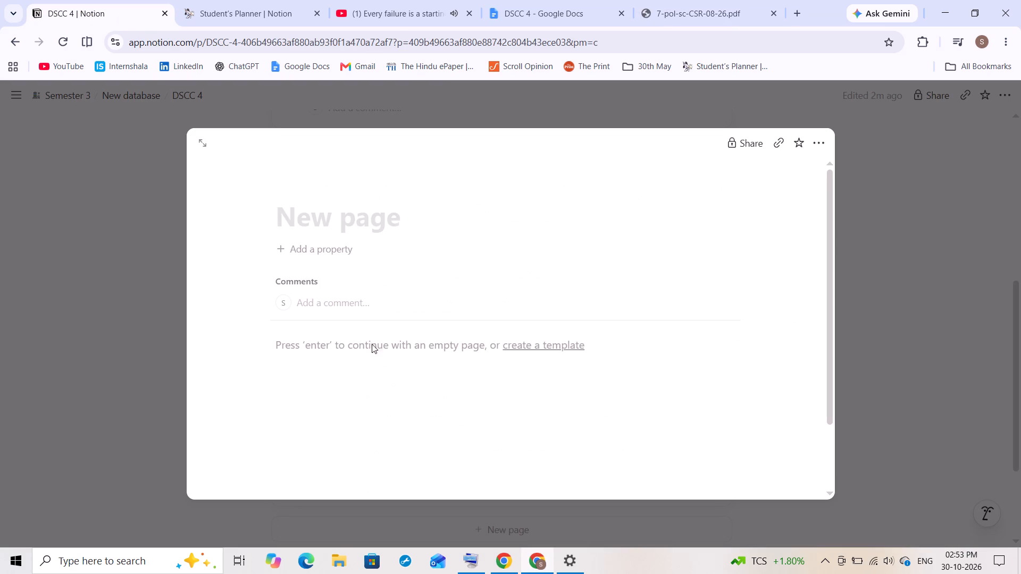
key("ctrl+v")
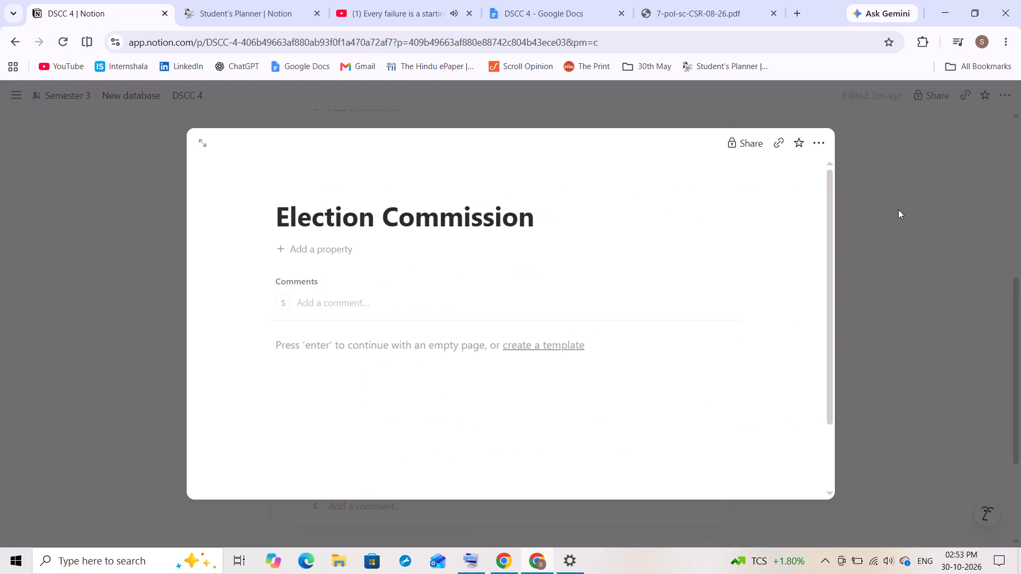
left_click(904, 210)
Add a Syllabus database page titled "Federal institutions", copied from item 5 of Module II in the syllabus PDF.
left_click_drag(1020, 333, 1008, 428)
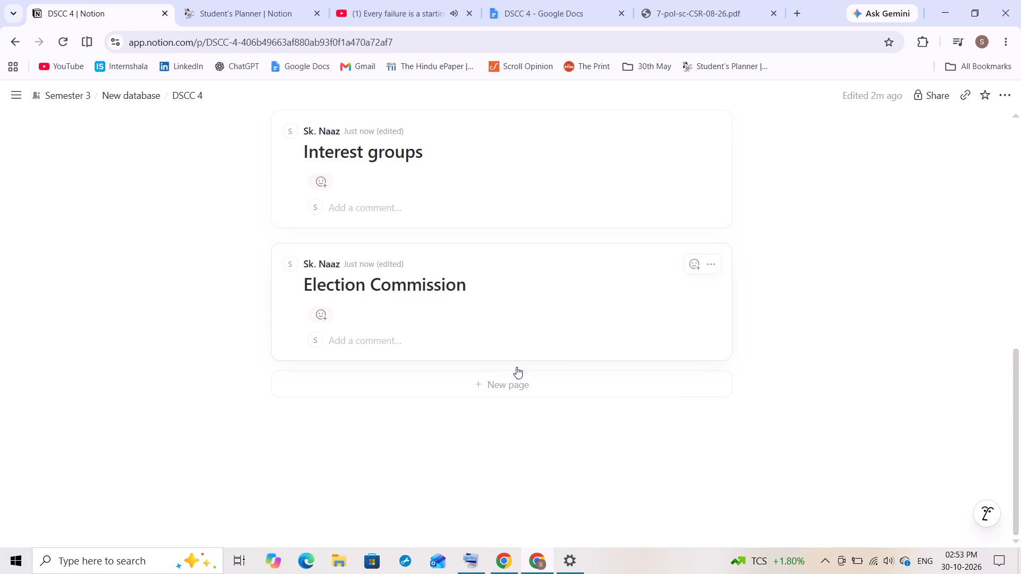
left_click(512, 384)
double_click(541, 0)
left_click(302, 0)
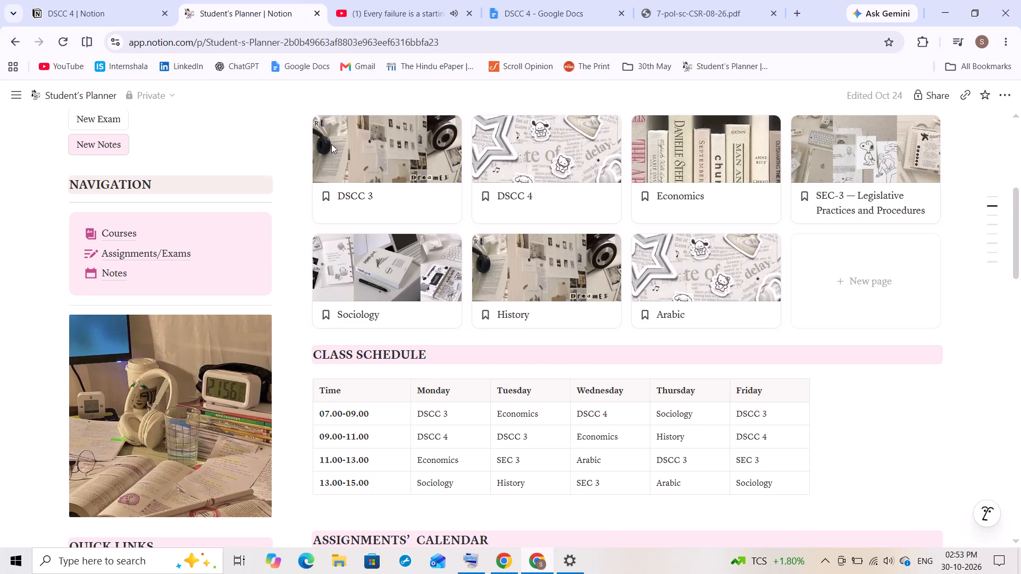
left_click(713, 0)
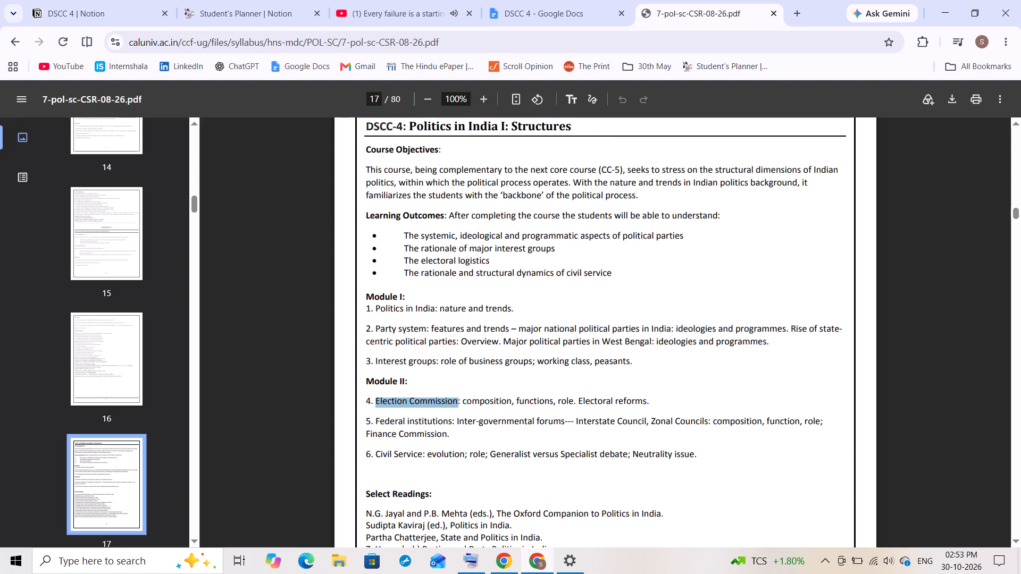
left_click_drag(375, 420, 411, 419)
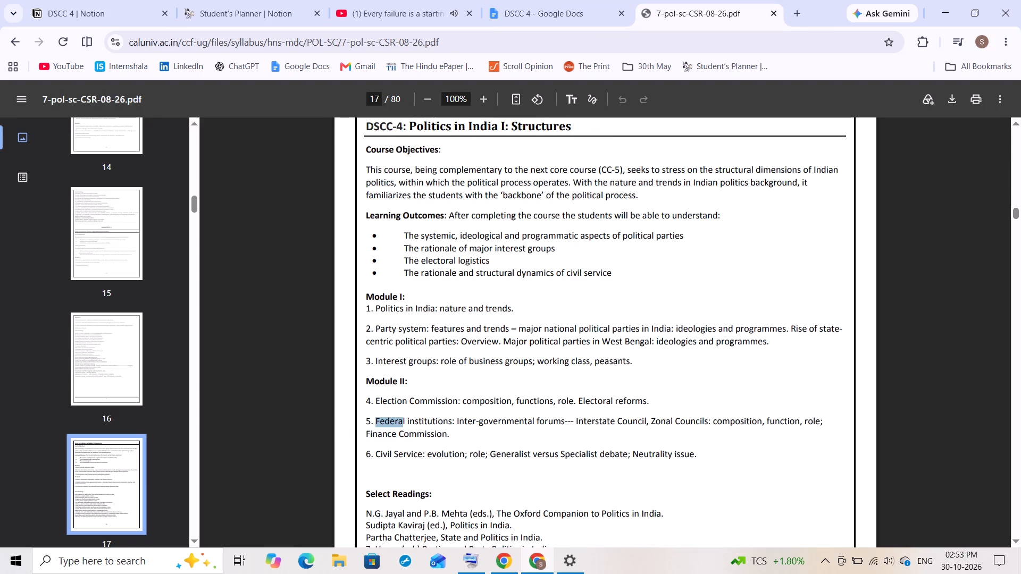
left_click_drag(411, 419, 451, 419)
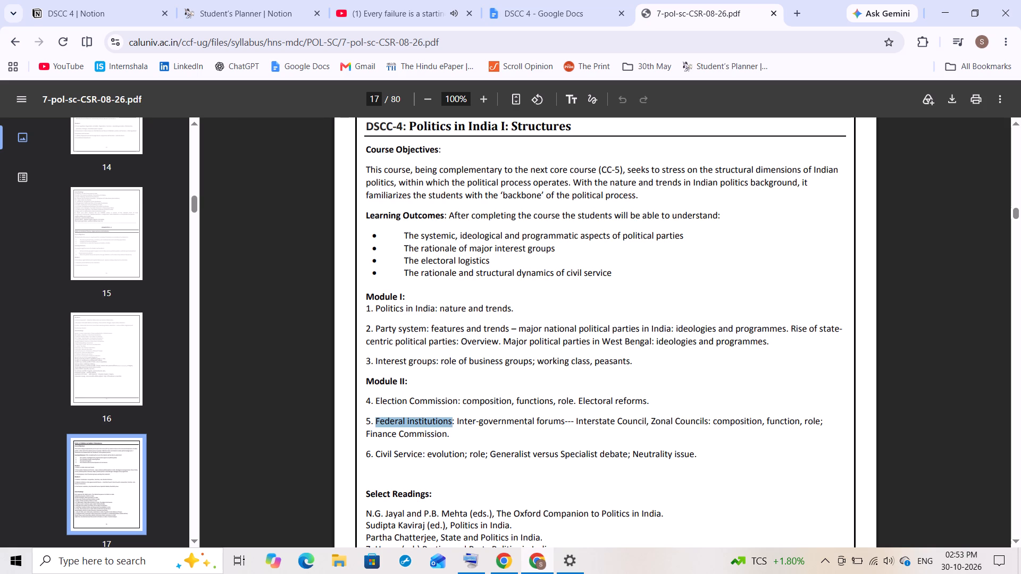
key("ctrl+c")
left_click(94, 16)
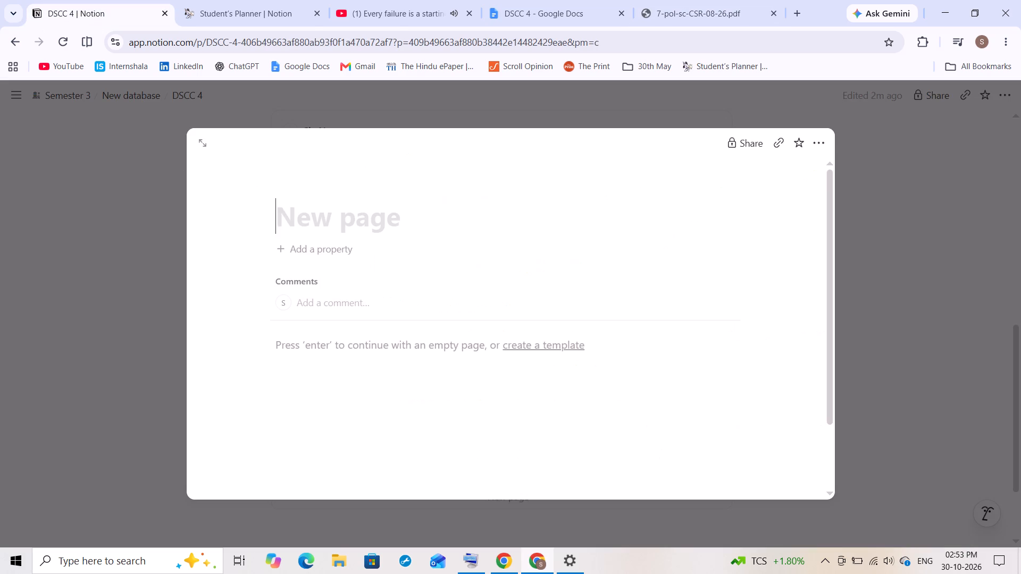
key("ctrl+v")
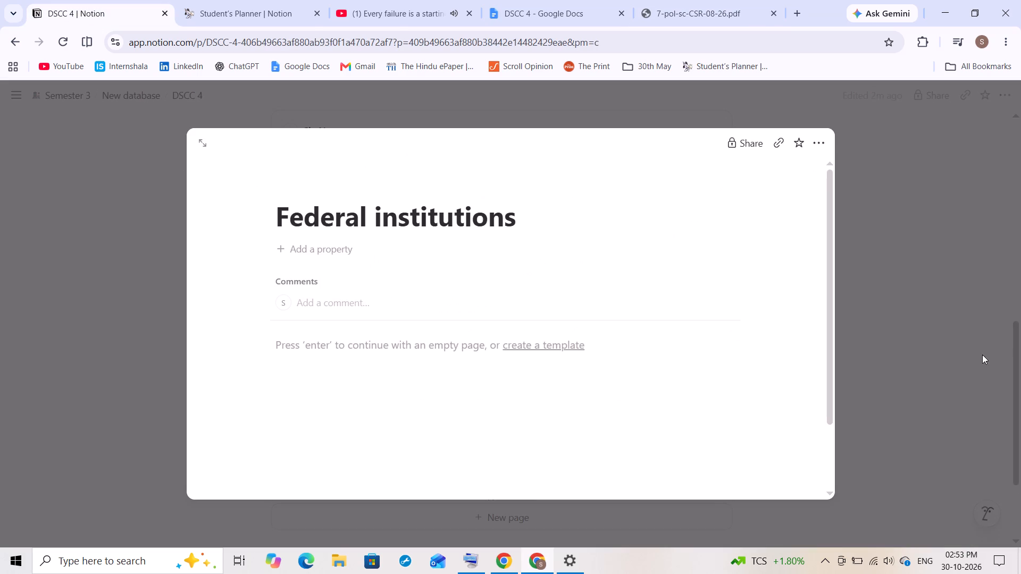
left_click(1007, 342)
Add a Syllabus database page titled "Civil Service", copied from item 6 of Module II in the syllabus PDF.
left_click(553, 4)
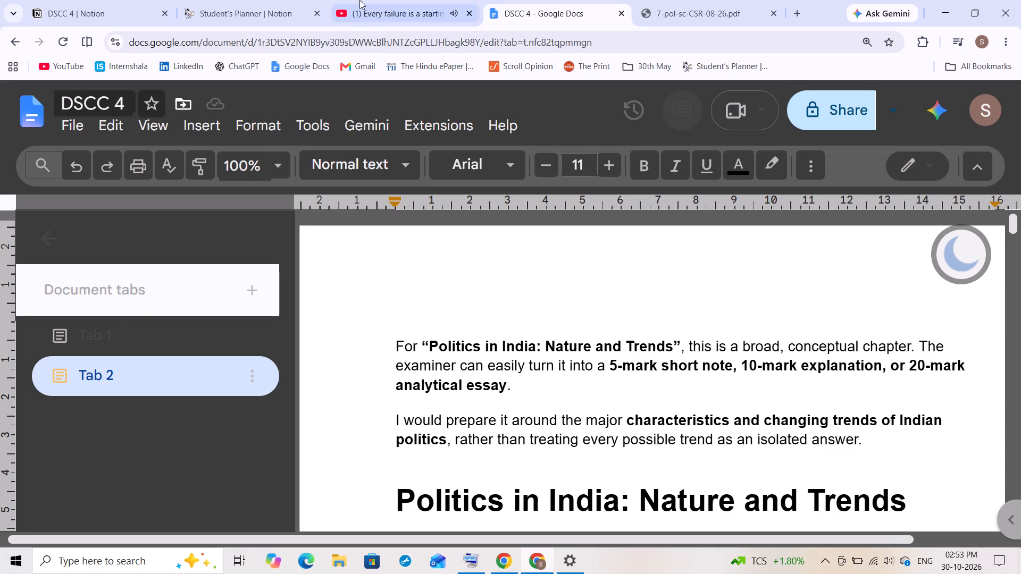
left_click(294, 0)
left_click(652, 0)
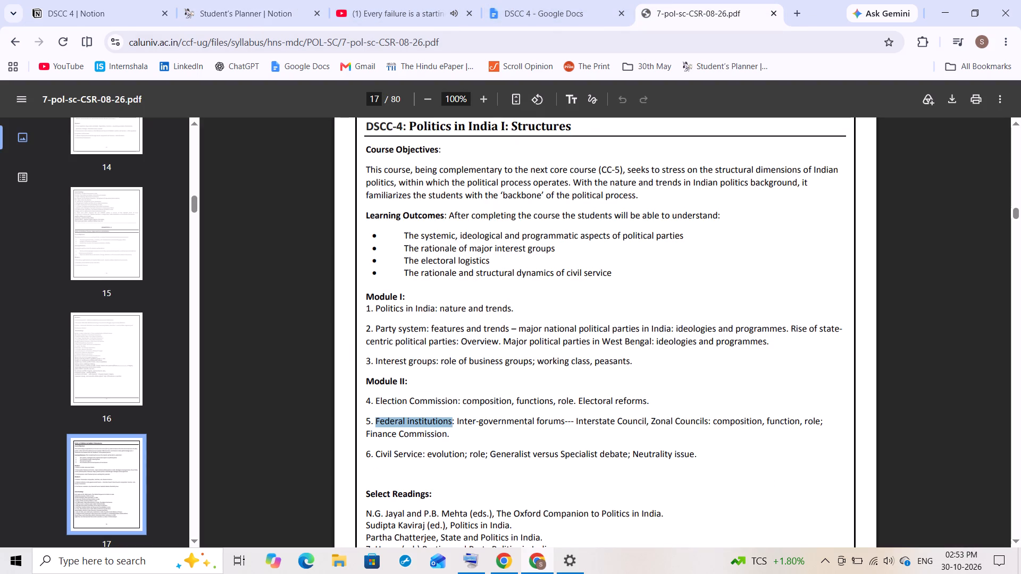
left_click_drag(375, 450, 422, 450)
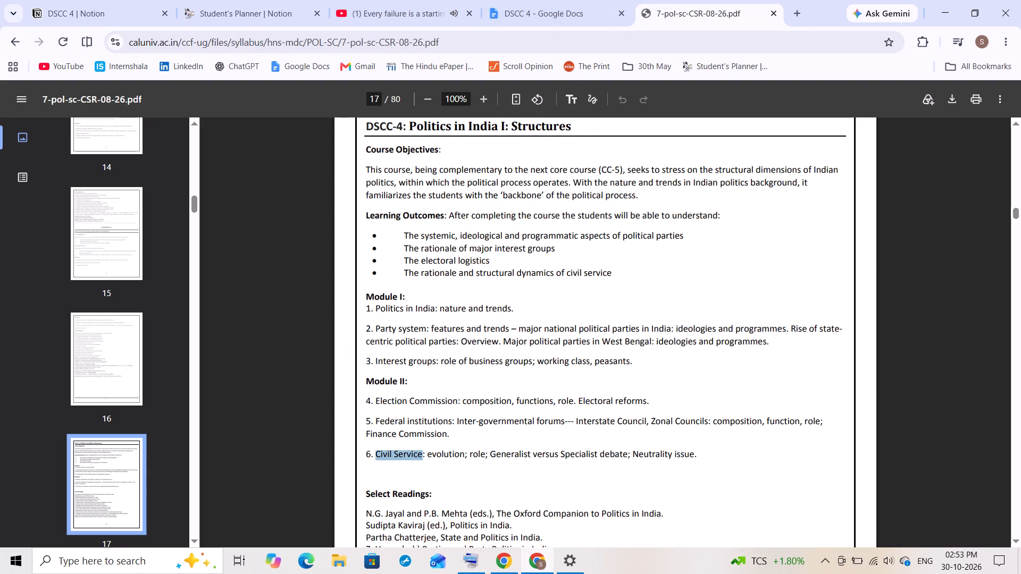
key("ctrl+c")
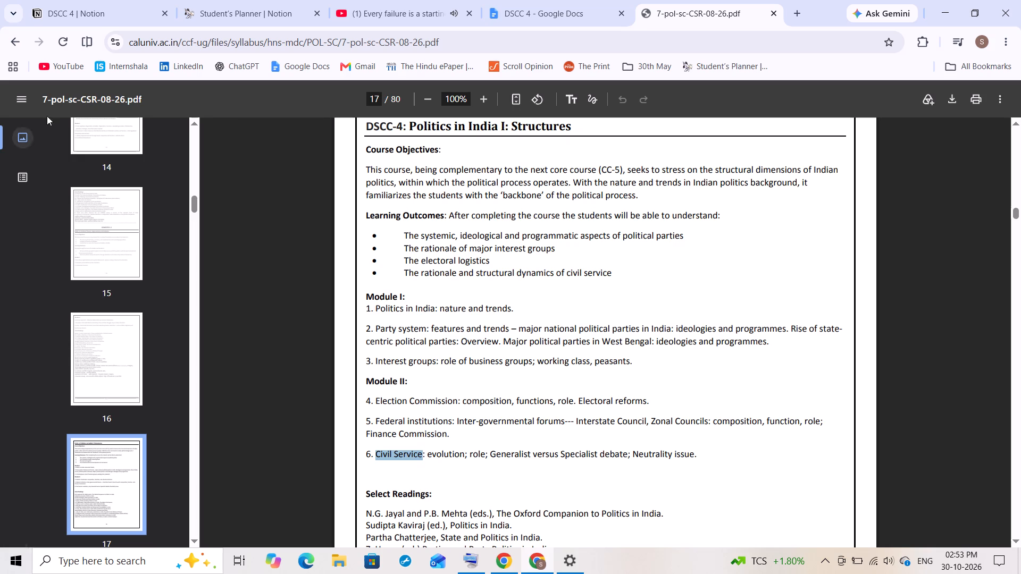
left_click(95, 2)
left_click(490, 514)
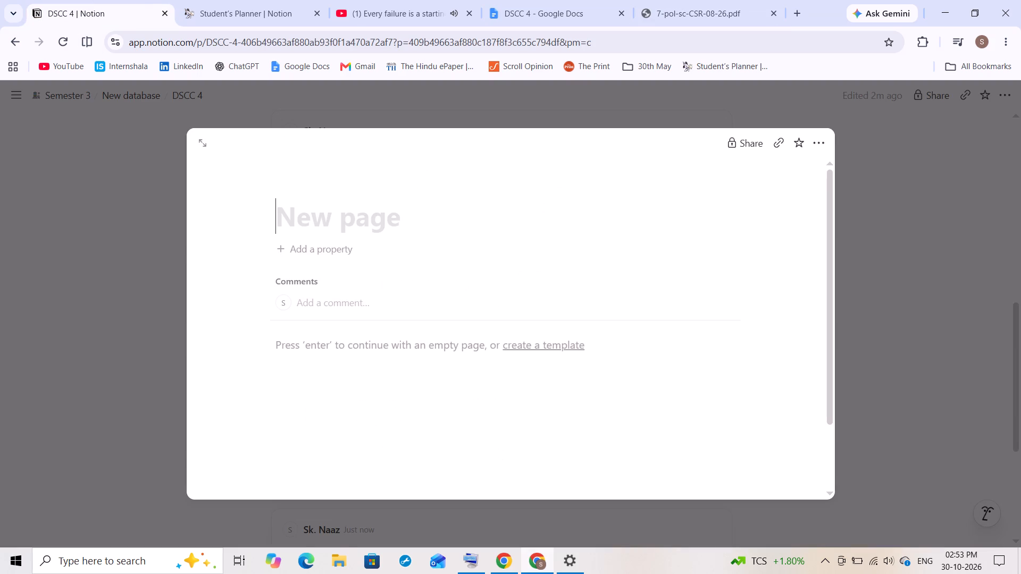
key("ctrl+v")
left_click(957, 396)
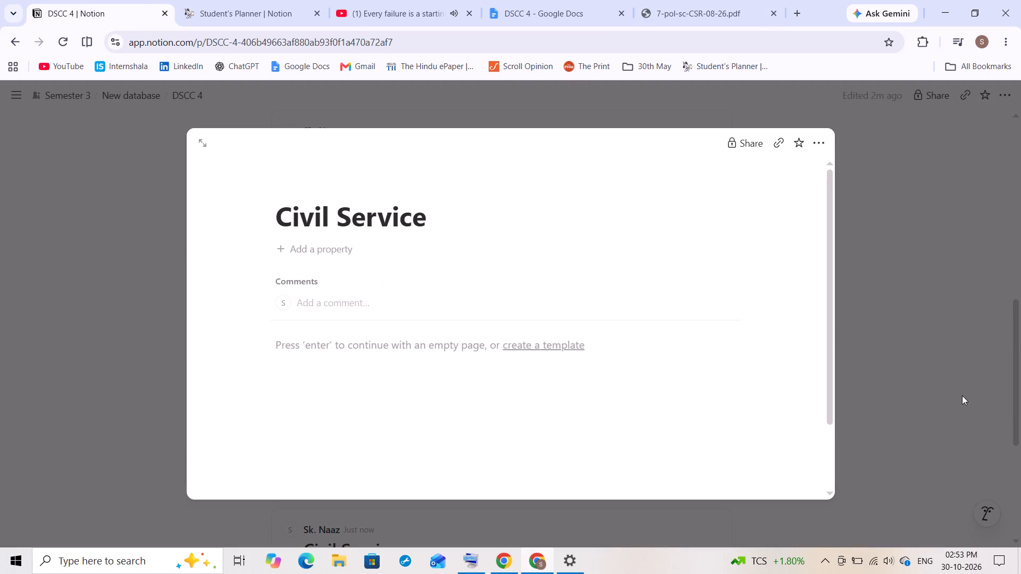
Go up to the untitled parent database of the DSCC 4 page and name it "Subjects".
left_click_drag(1020, 409, 989, 450)
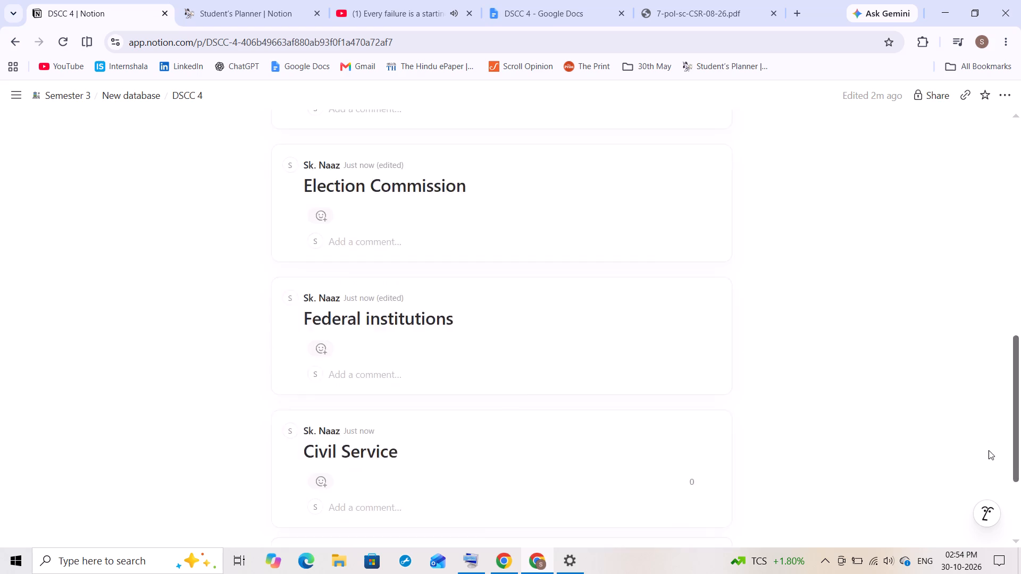
left_click_drag(989, 450, 964, 249)
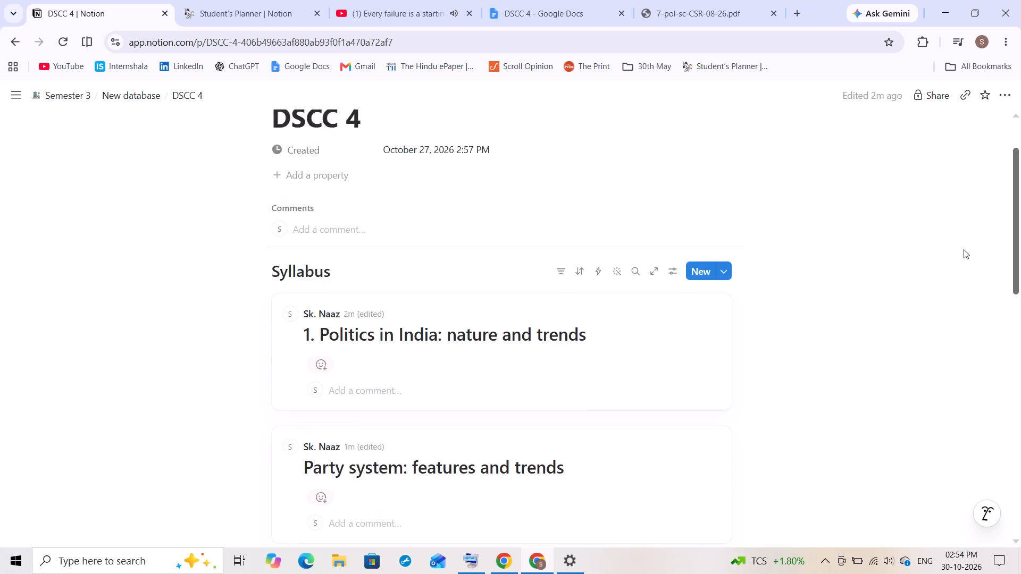
left_click_drag(964, 249, 964, 209)
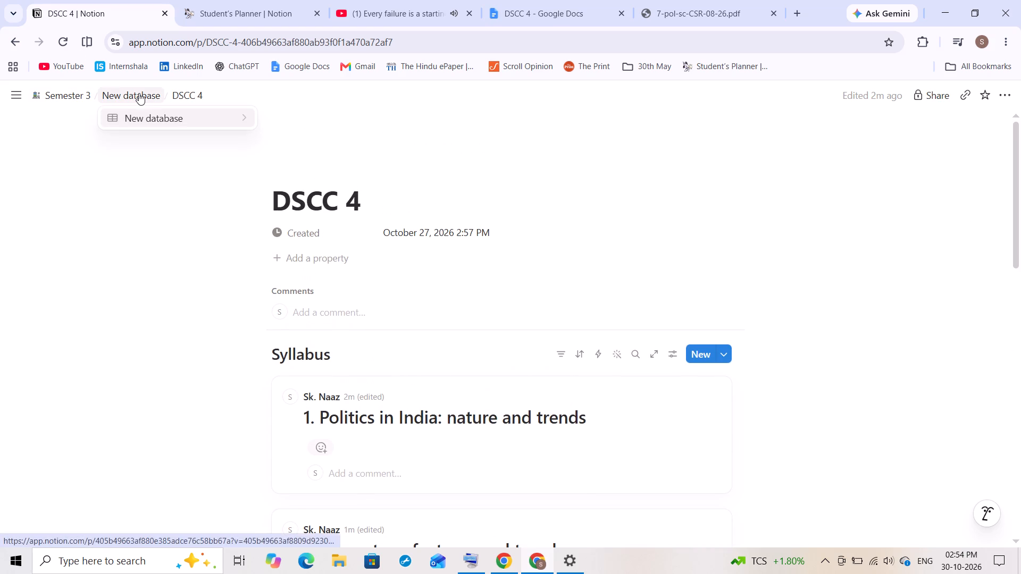
left_click(139, 93)
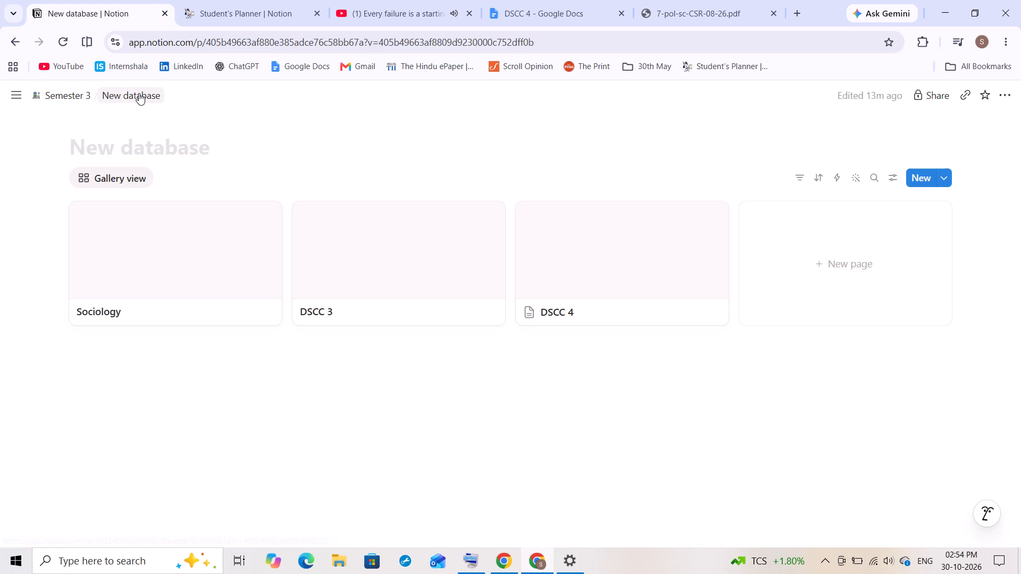
left_click(102, 156)
key("Return")
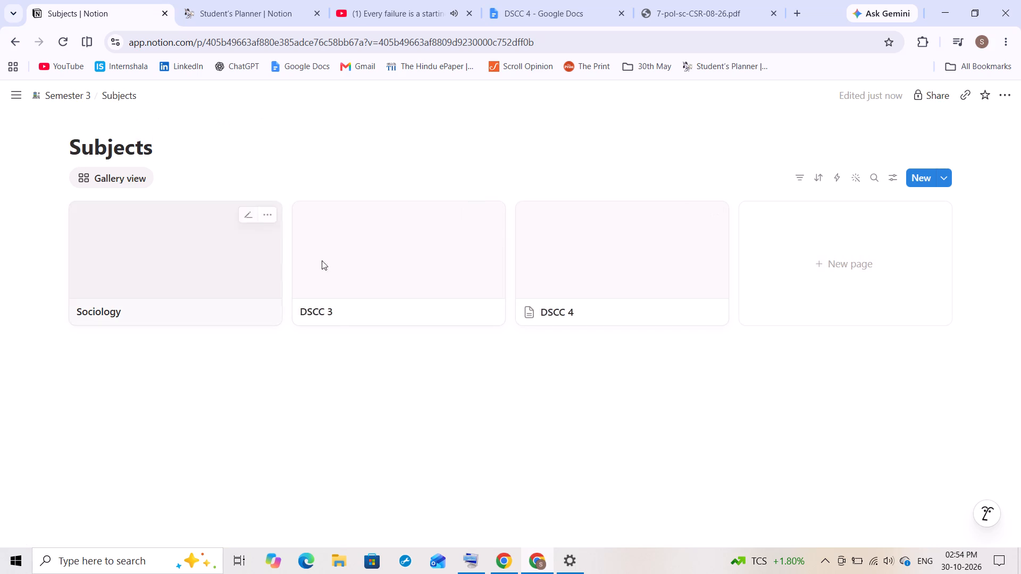
Open the DSCC 3 page from the Subjects gallery and insert a Feed view database in its body.
left_click(335, 259)
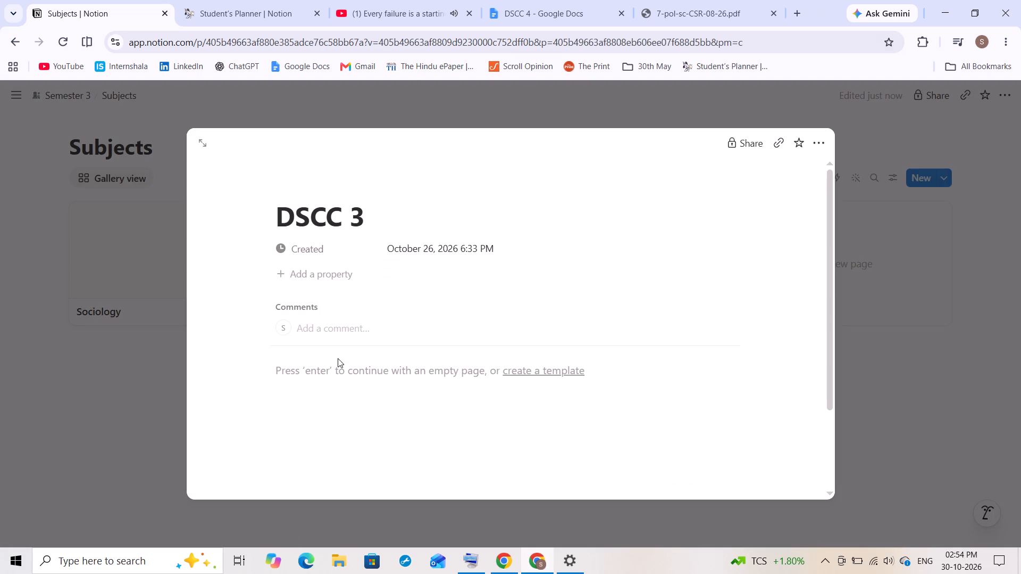
left_click(274, 370)
left_click(257, 369)
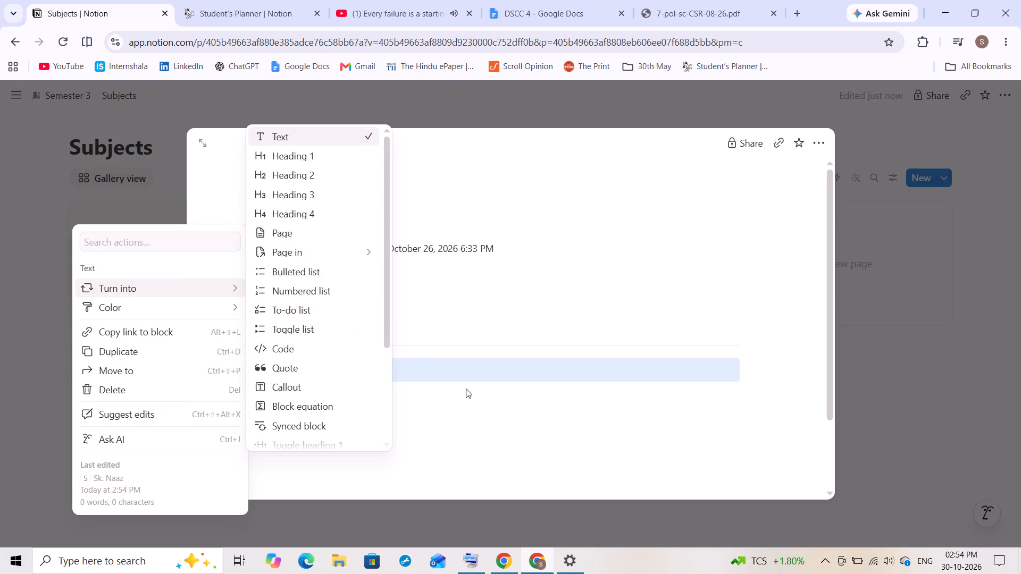
left_click(445, 438)
left_click(248, 368)
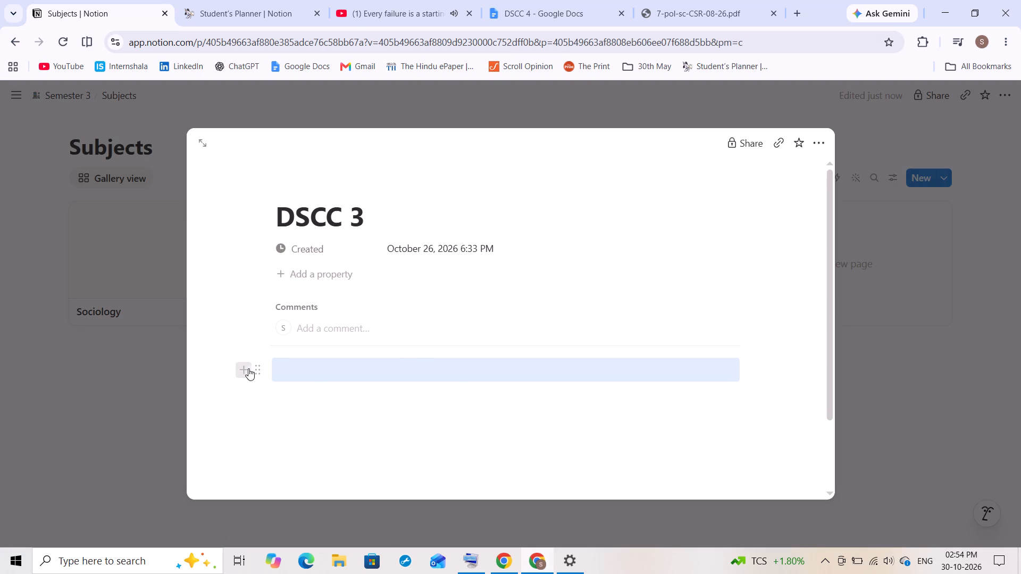
left_click_drag(480, 191, 483, 195)
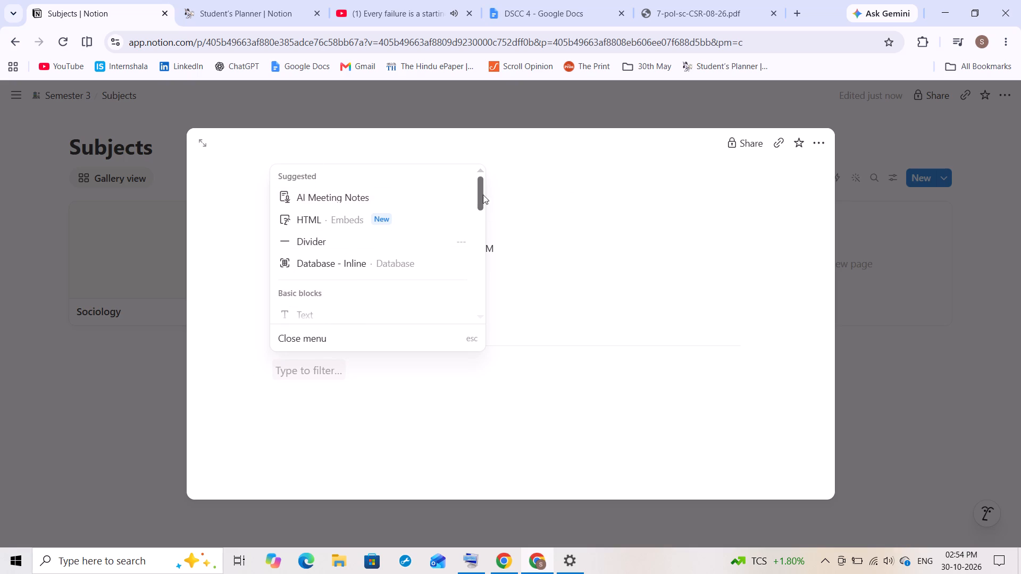
left_click_drag(483, 195, 479, 264)
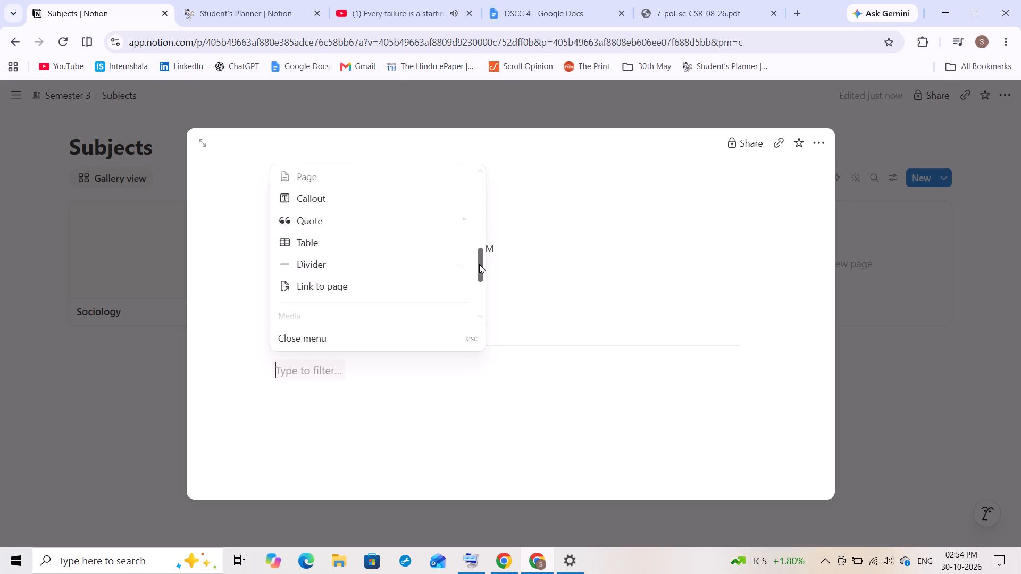
left_click_drag(479, 264, 476, 300)
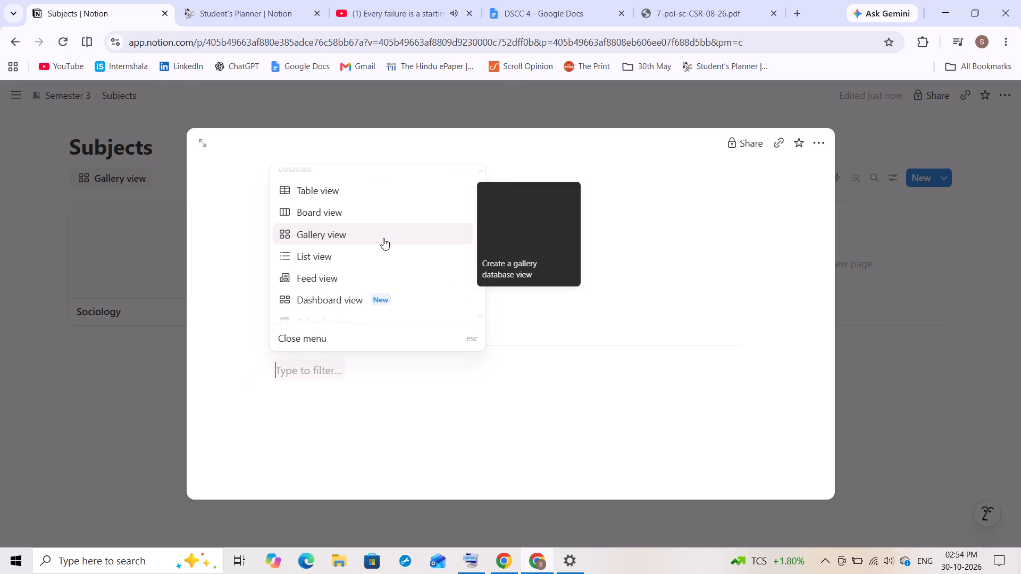
left_click(388, 278)
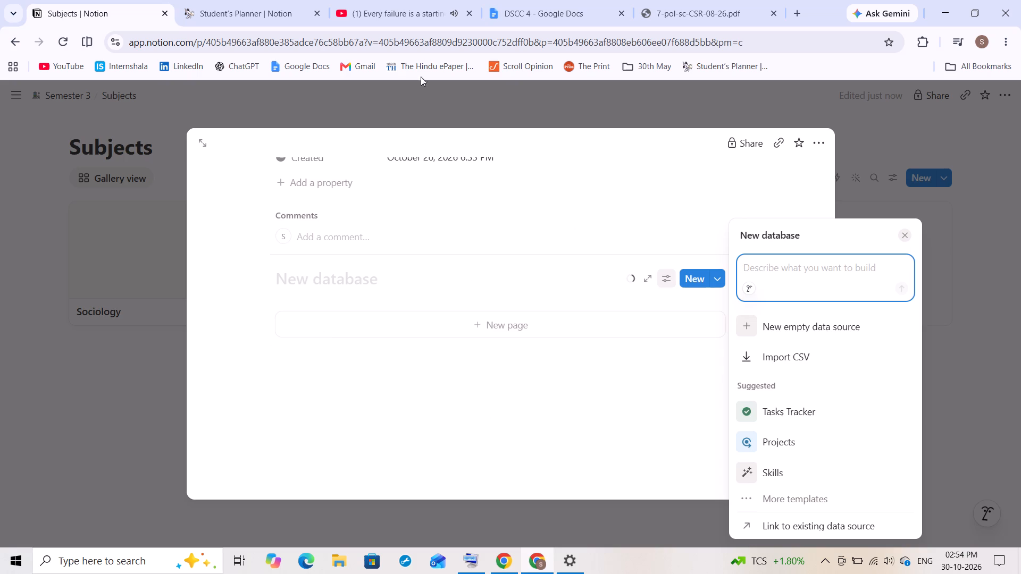
Name the new feed database on the DSCC 3 page "Syllabus".
left_click(377, 284)
left_click(369, 279)
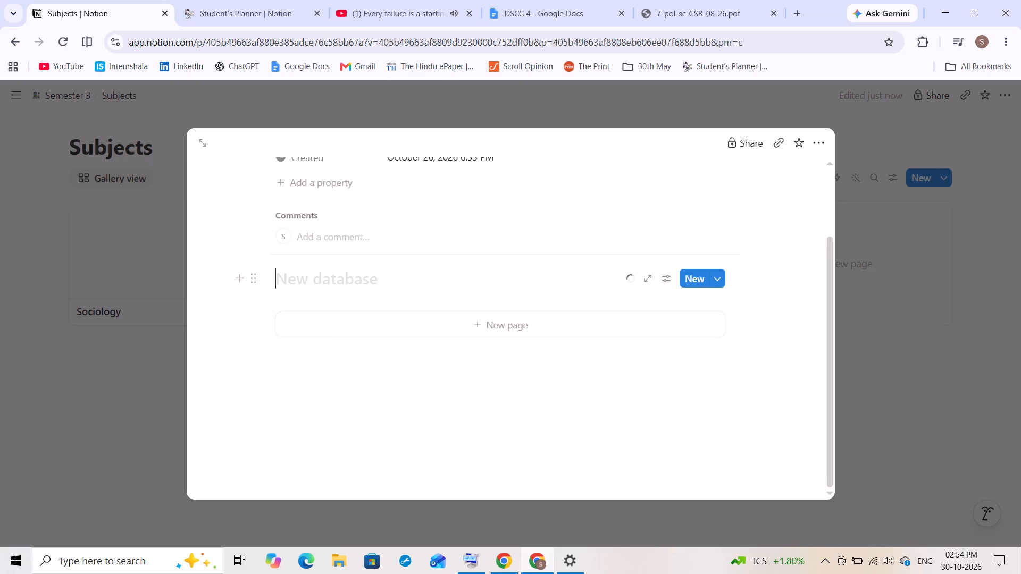
type("yllabus")
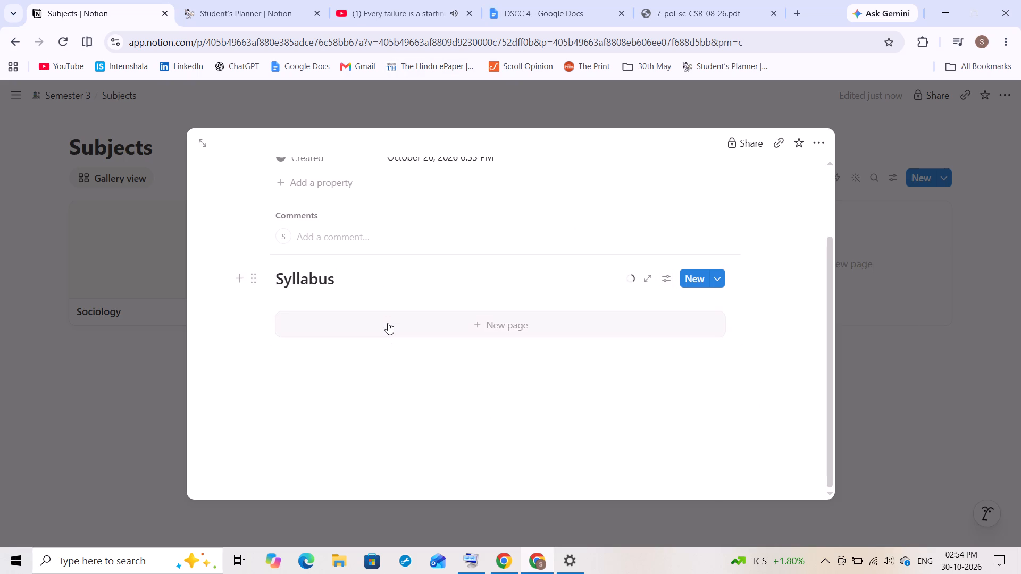
Start a new page in the DSCC 3 Syllabus database and bring up the DSCC-3 section of the syllabus PDF.
left_click(388, 323)
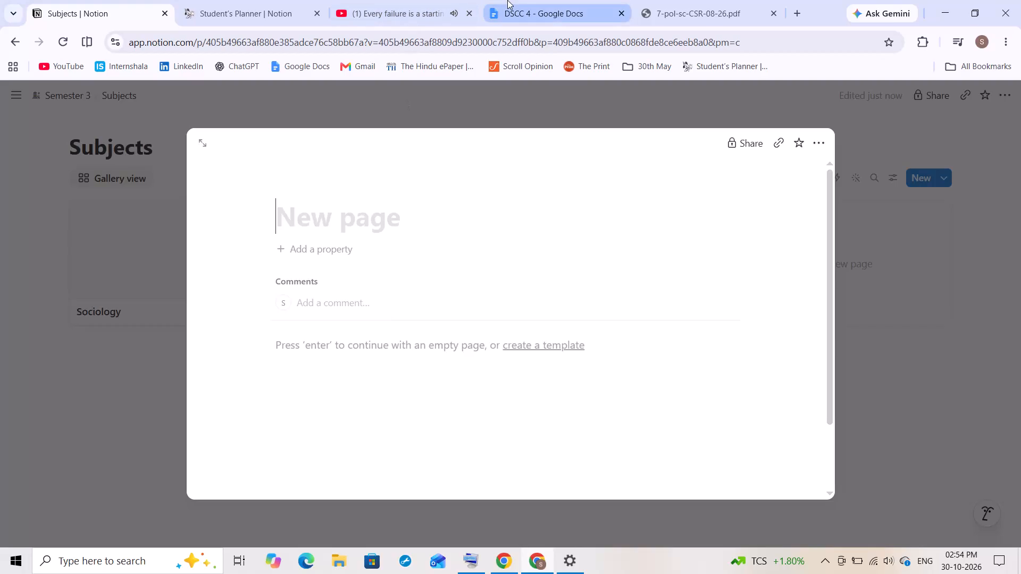
left_click(672, 0)
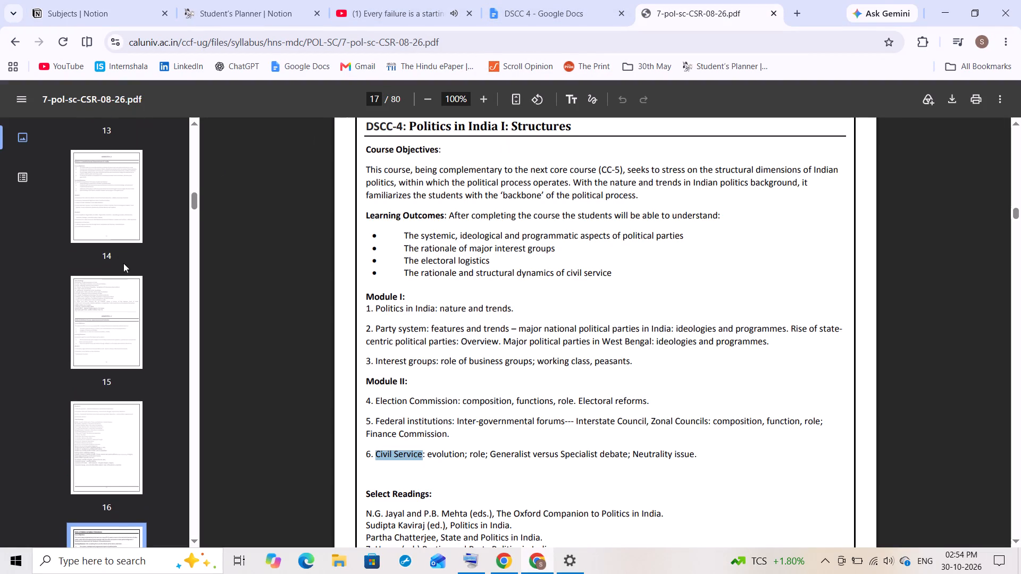
left_click(127, 325)
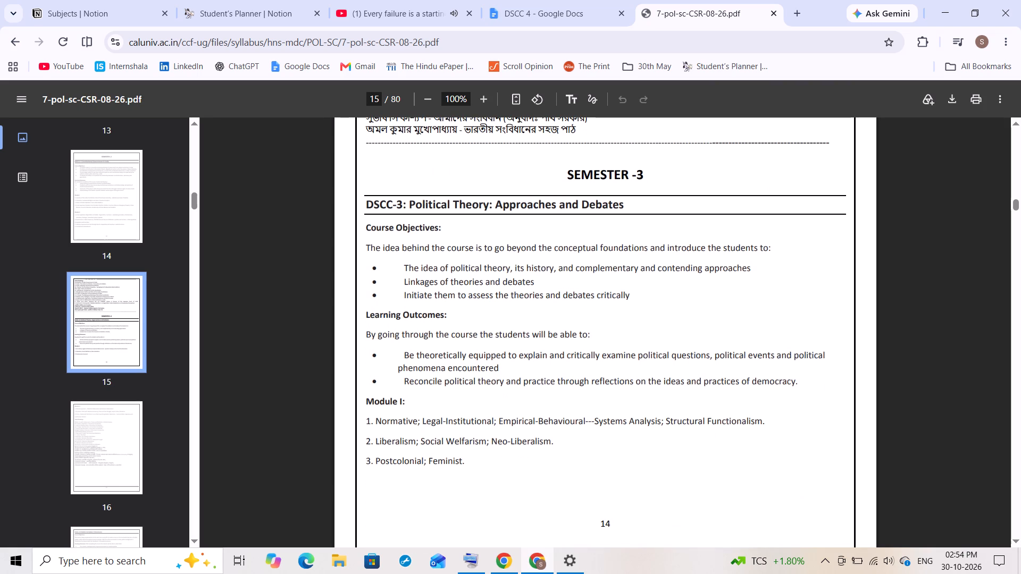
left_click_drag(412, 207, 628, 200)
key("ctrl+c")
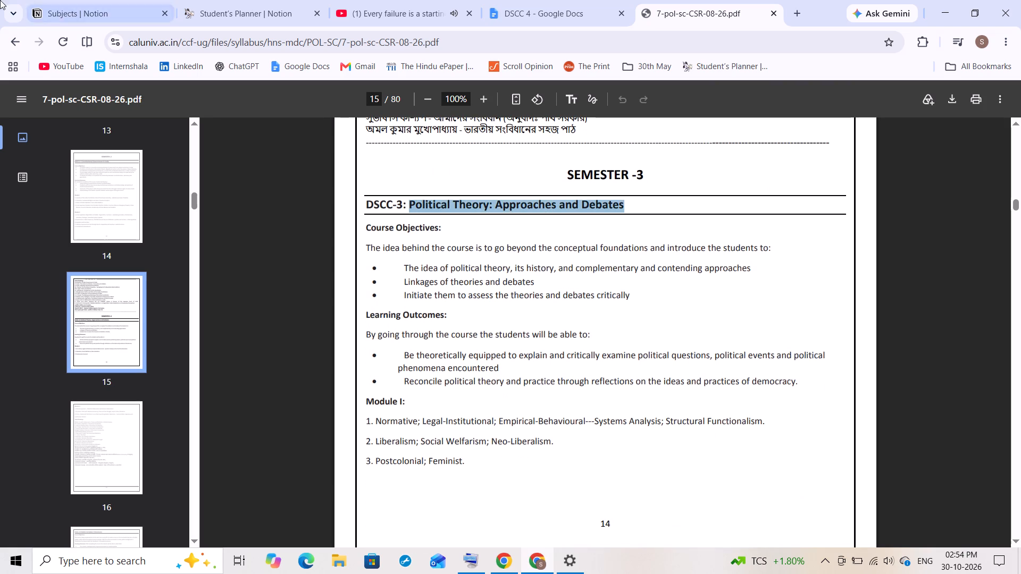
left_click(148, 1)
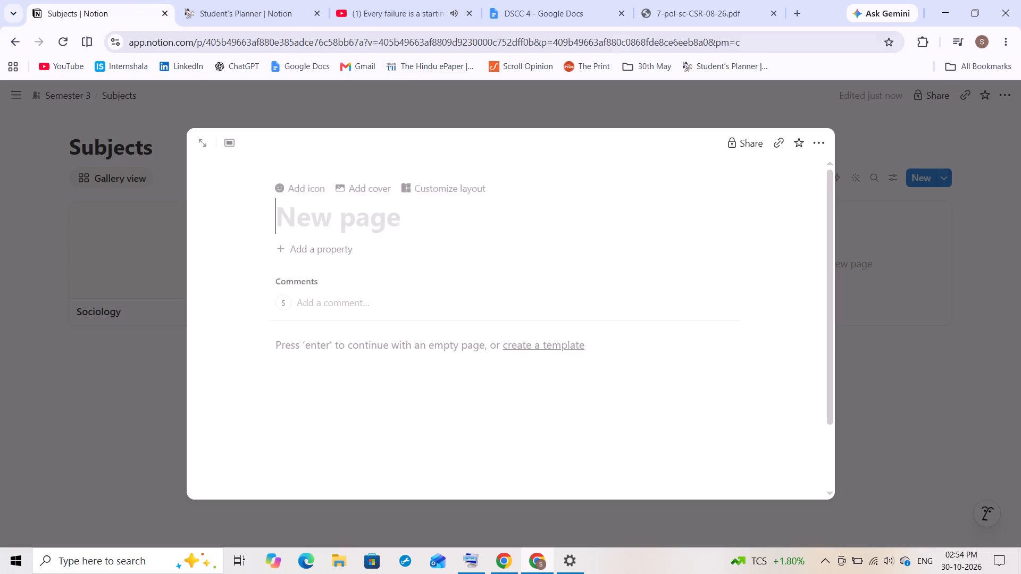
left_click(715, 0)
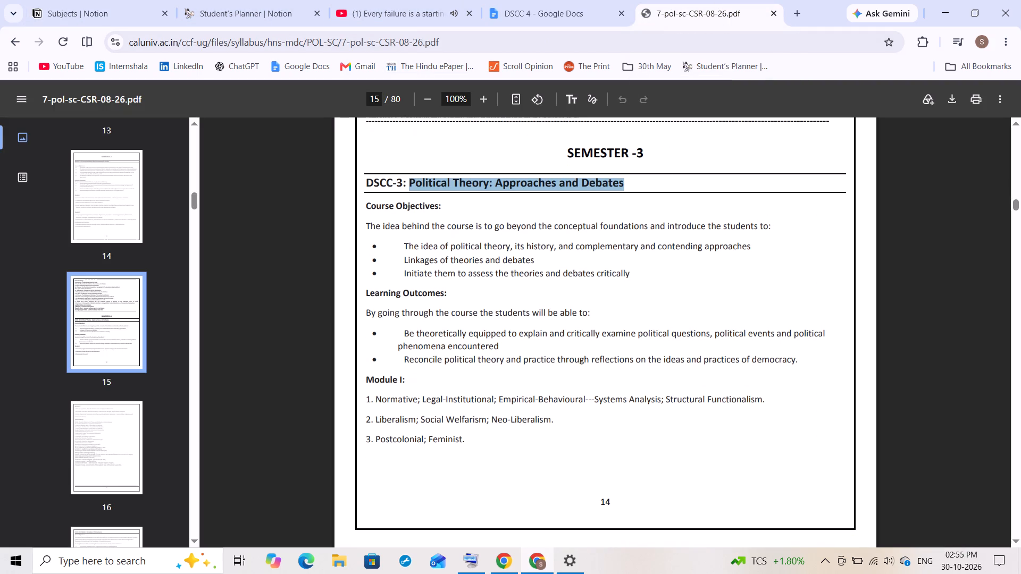
Title the new Syllabus page "Normative; Legal-Institutional; Empirical-Behavioural", copied from item 1 of Module I in the PDF, and close it.
left_click_drag(376, 392, 549, 383)
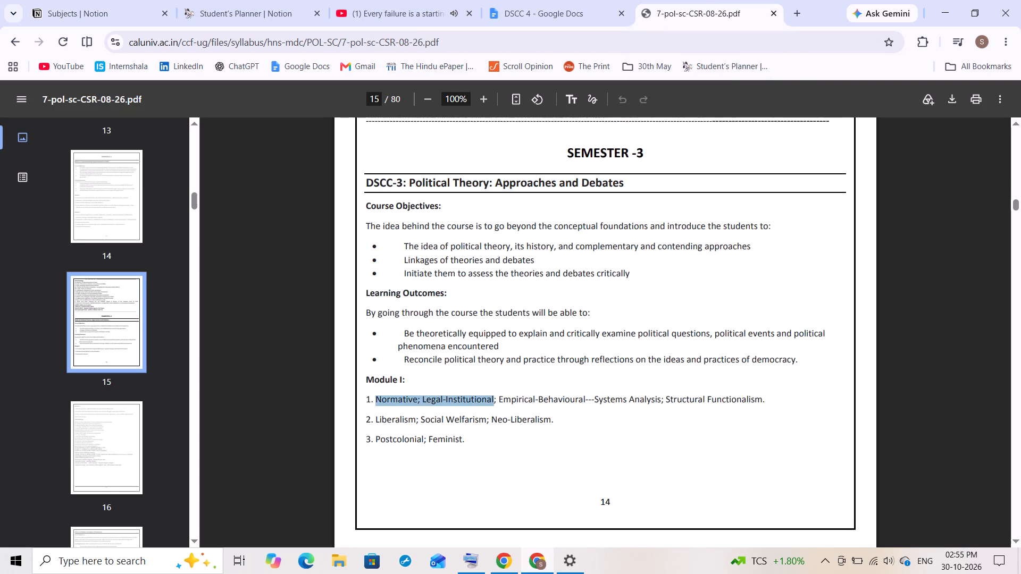
left_click_drag(549, 383, 583, 404)
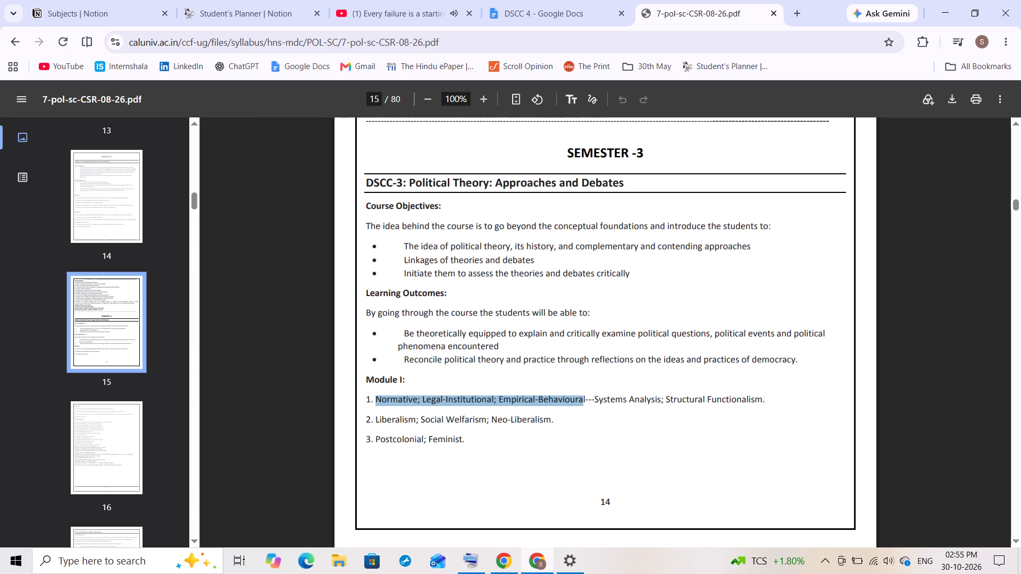
left_click_drag(583, 404, 586, 402)
key("ctrl+c")
left_click(308, 0)
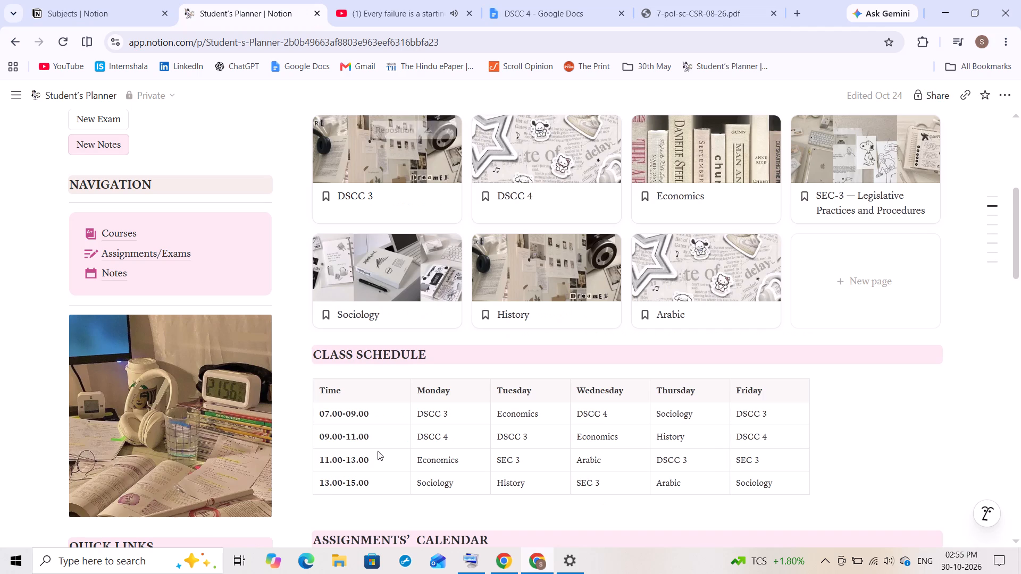
left_click(99, 0)
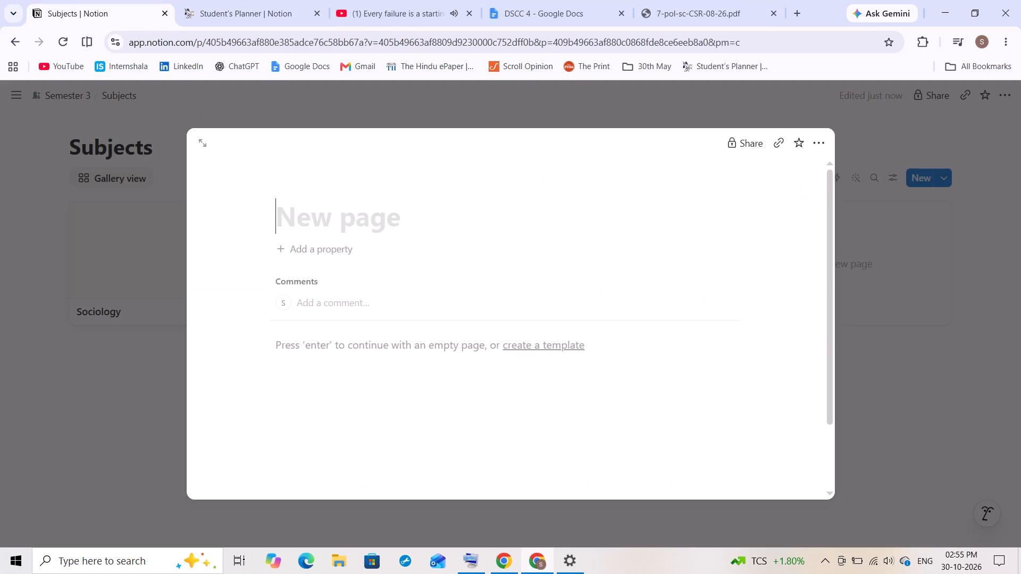
key("ctrl+v")
double_click(150, 336)
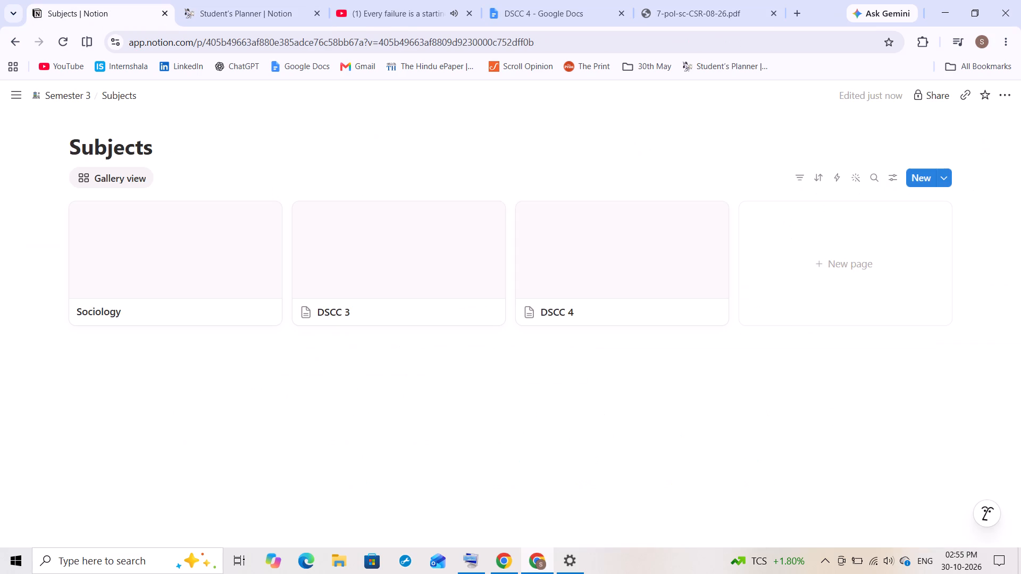
Add a page titled "Liberalism; Social Welfarism; Neo-Liberalism." to the DSCC 3 Syllabus database, copied from item 2 of Module I in the PDF.
left_click(368, 265)
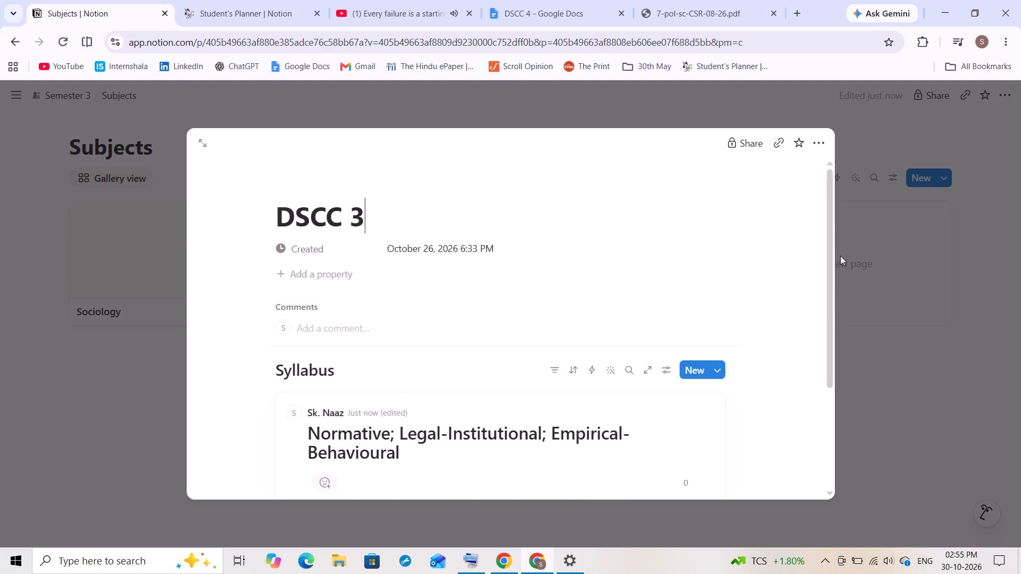
left_click_drag(826, 278, 826, 406)
left_click(608, 405)
left_click(637, 0)
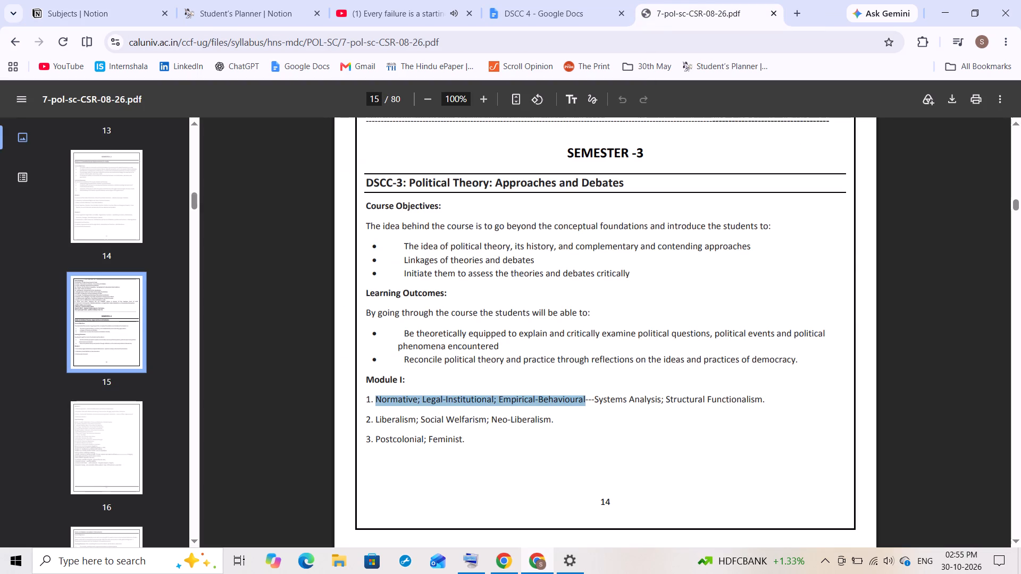
left_click_drag(376, 417, 563, 426)
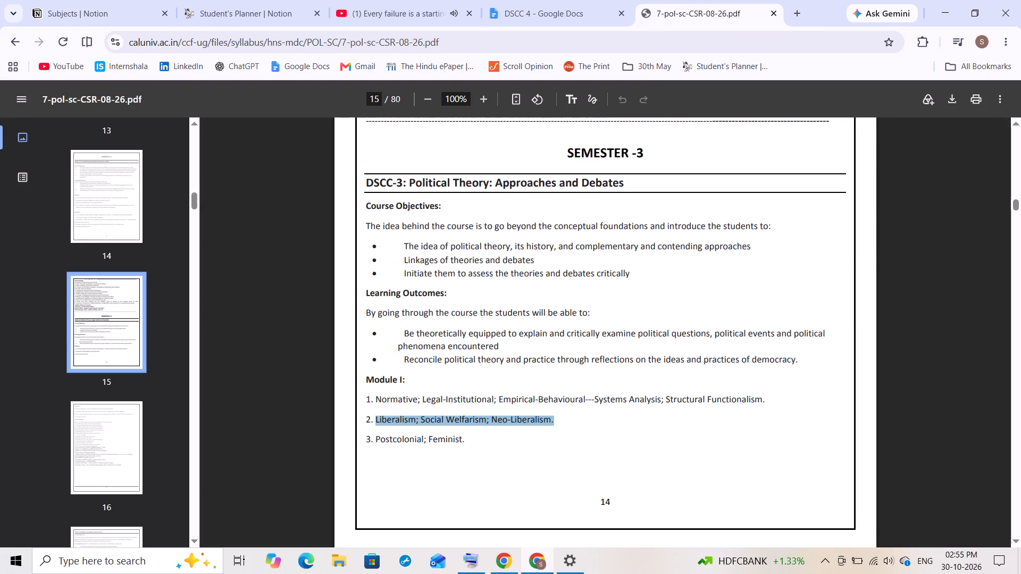
left_click_drag(563, 426, 558, 429)
key("ctrl+c")
left_click(57, 0)
key("ctrl+v")
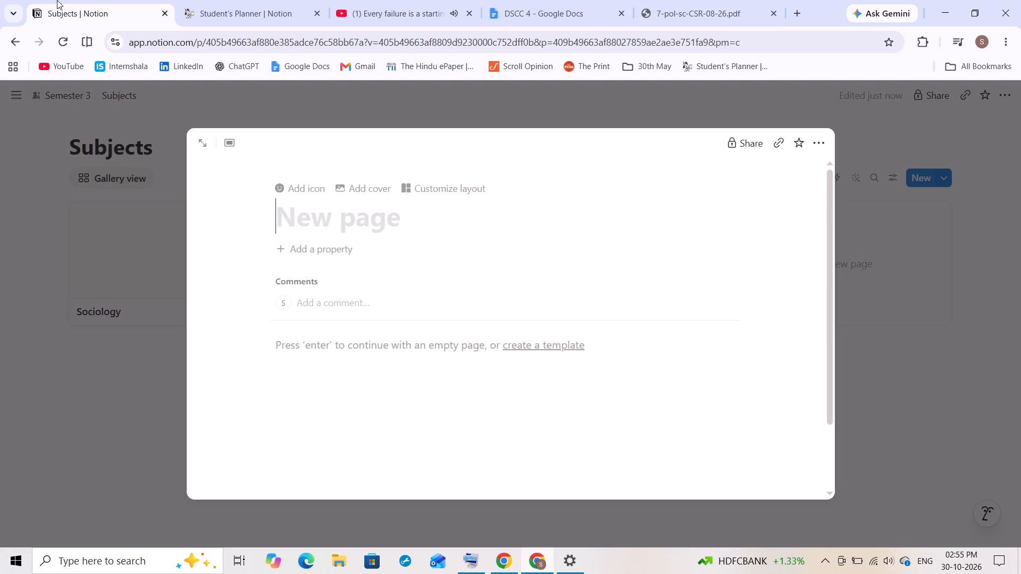
left_click(68, 298)
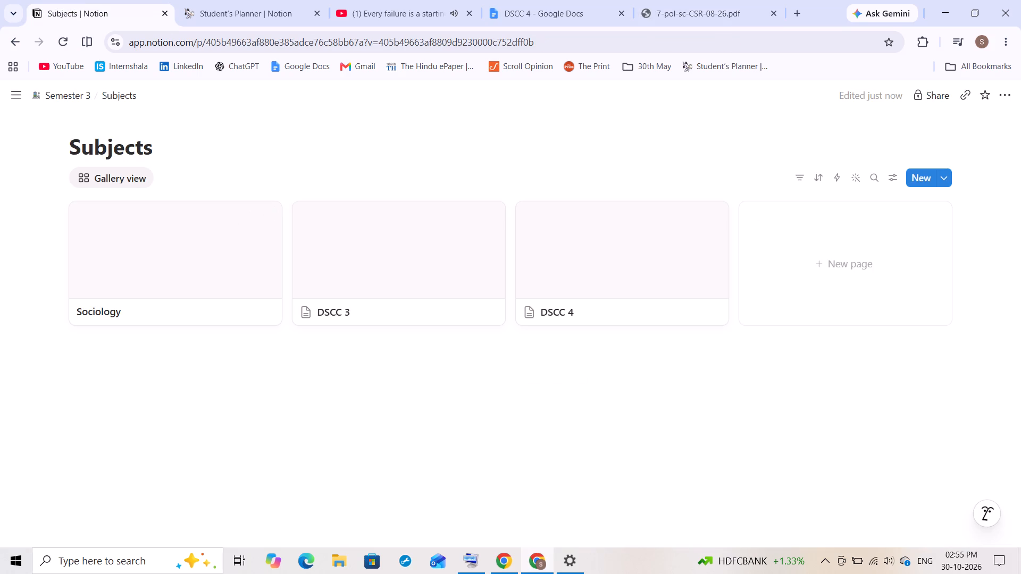
Add a page titled "Postcolonial; Feminist" to the DSCC 3 Syllabus database, copied from item 3 of Module I in the PDF.
left_click(393, 265)
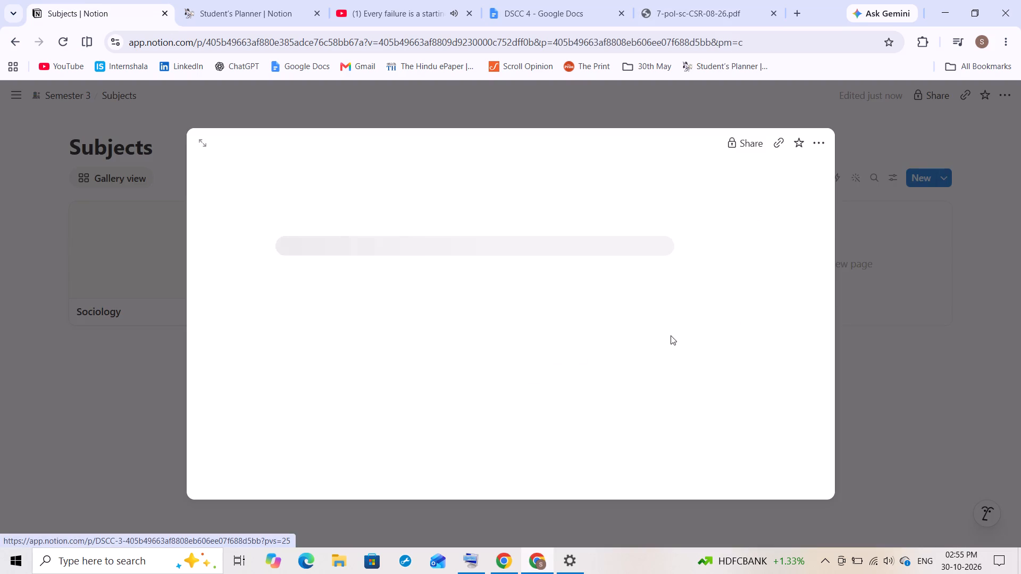
left_click_drag(830, 236, 848, 385)
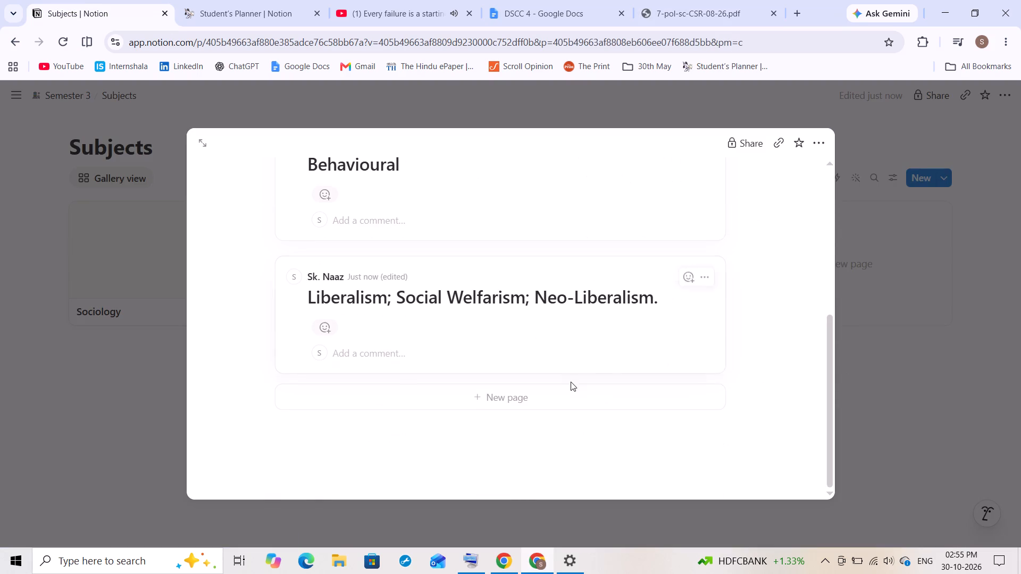
left_click(566, 393)
left_click(591, 0)
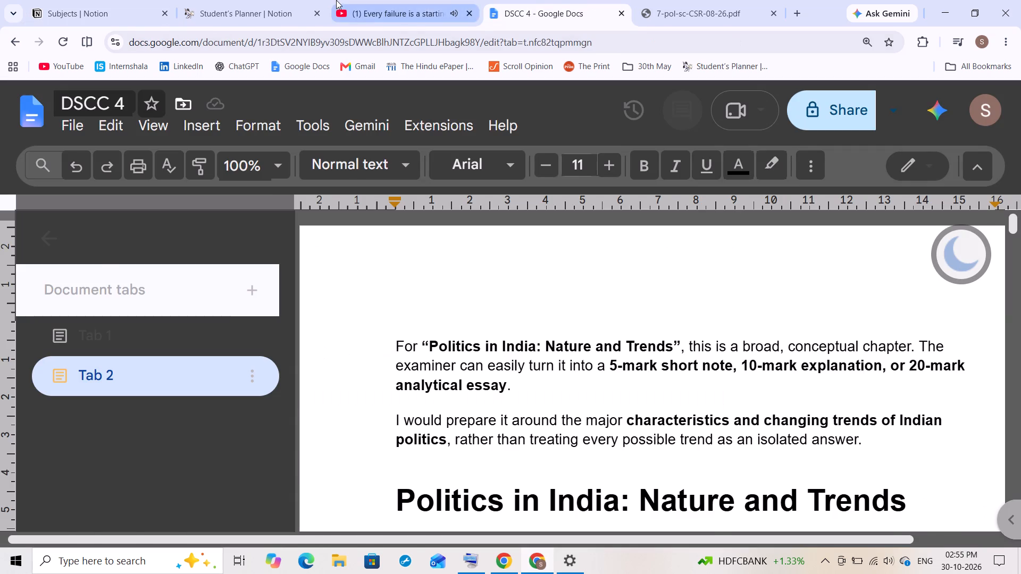
left_click(336, 0)
left_click(692, 0)
left_click_drag(375, 443, 378, 443)
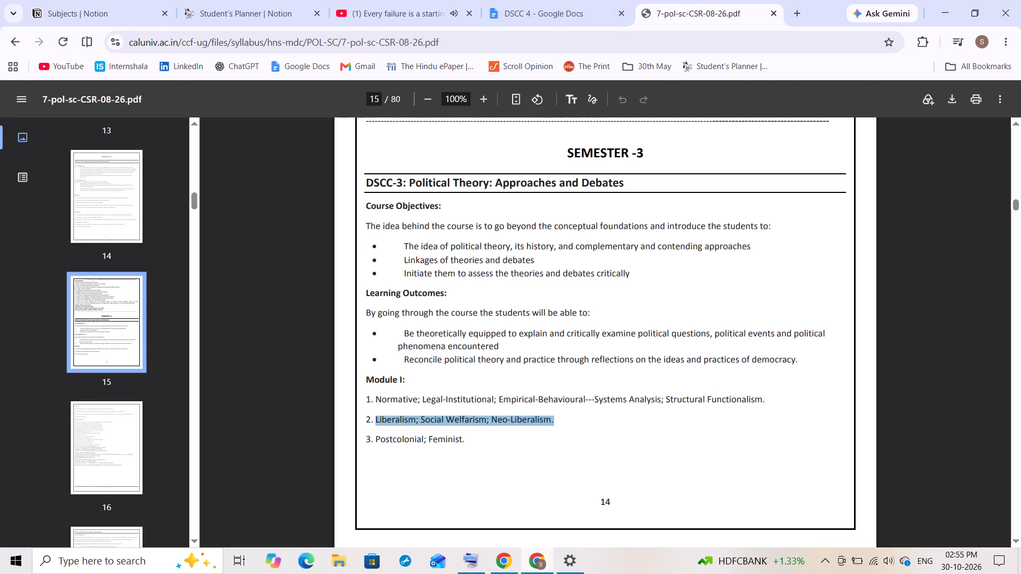
left_click_drag(378, 443, 462, 443)
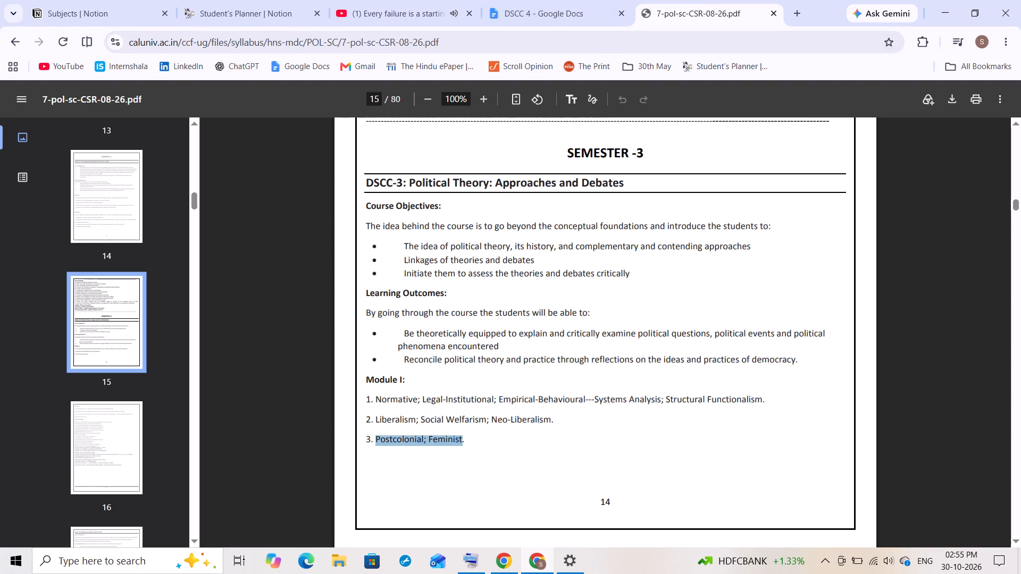
key("ctrl+c")
left_click(195, 0)
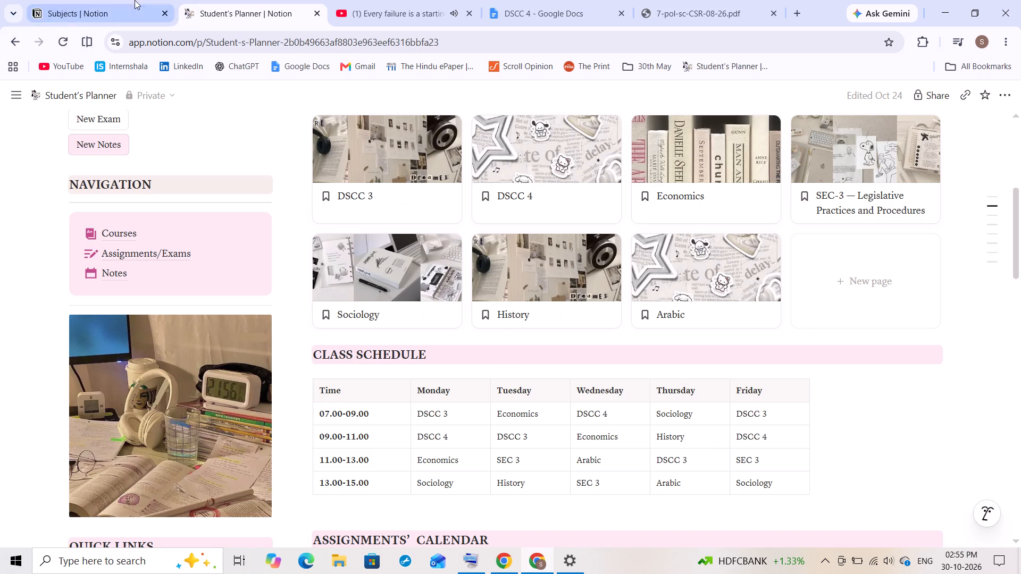
left_click(135, 0)
key("ctrl+v")
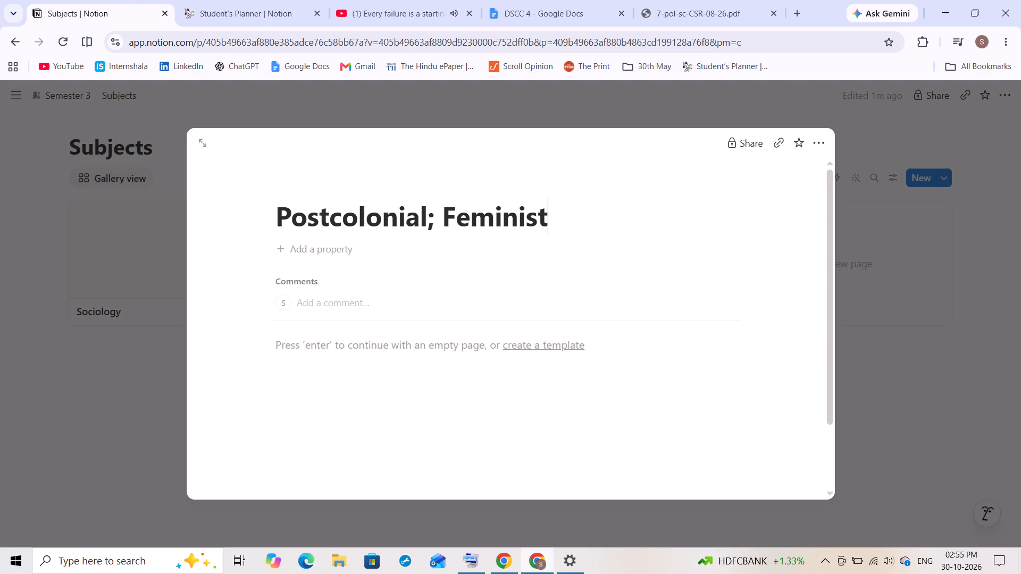
left_click(136, 371)
Add a DSCC 3 Syllabus page titled "Marxian approach--- Dialectical Materialism and Historical Materialism", copied from item 4 of Module II in the PDF.
left_click(338, 277)
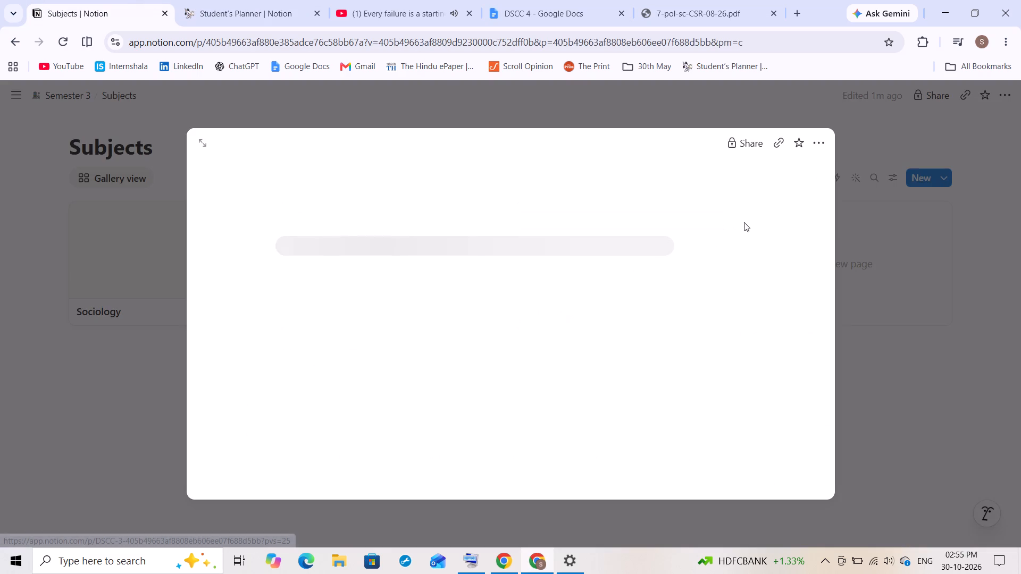
left_click_drag(830, 246, 842, 302)
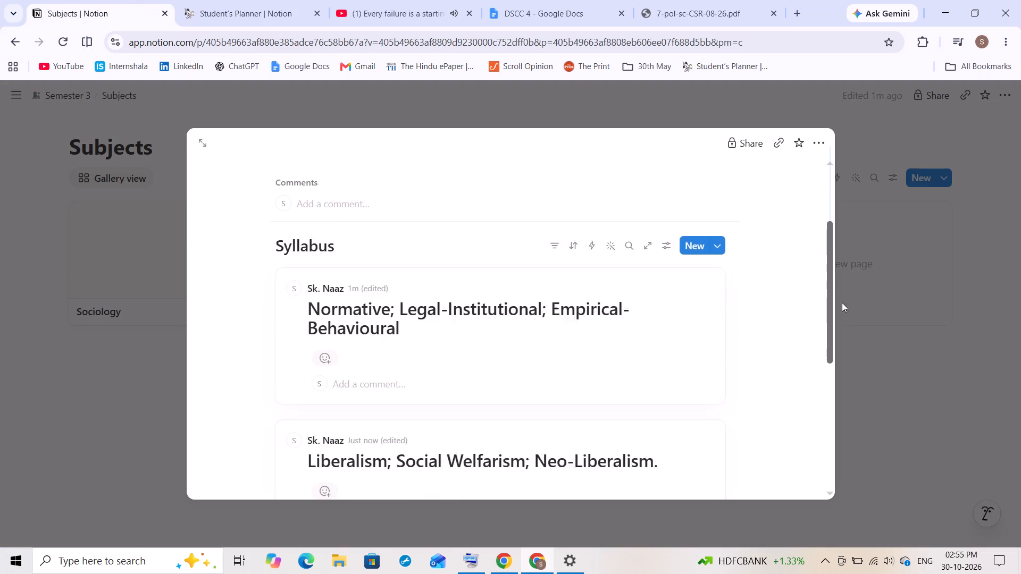
left_click_drag(842, 302, 832, 434)
left_click(524, 404)
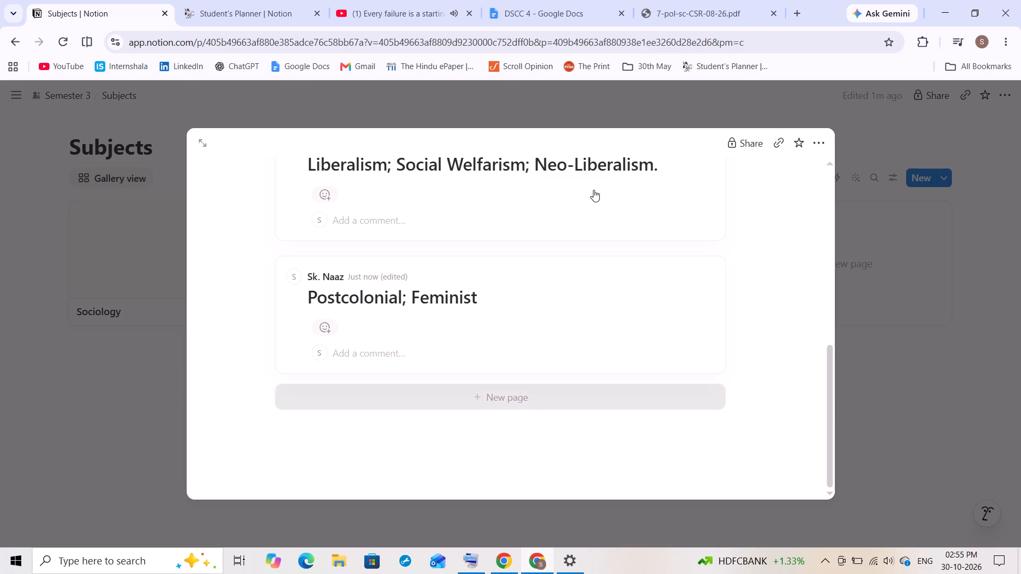
left_click(708, 0)
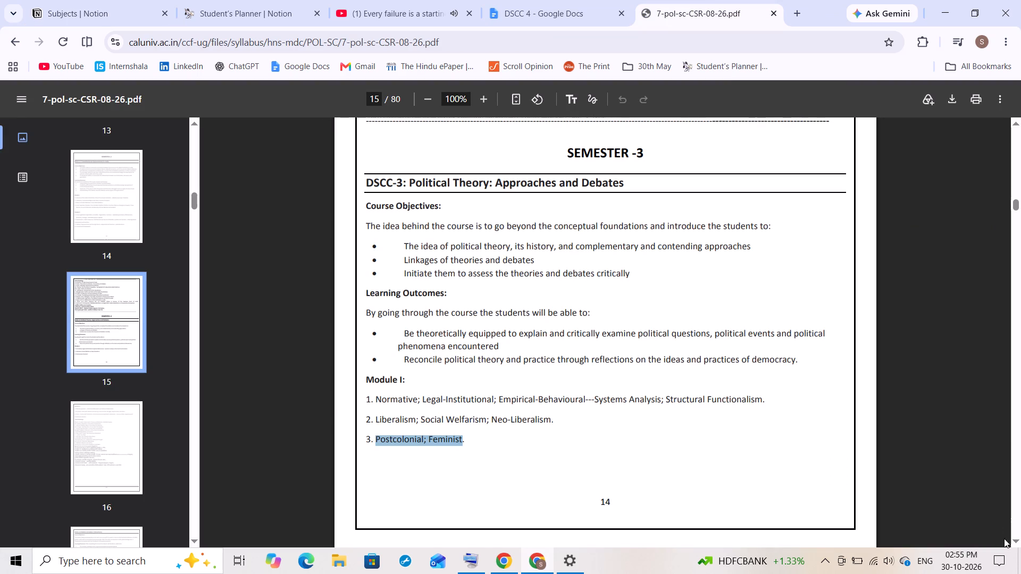
left_click(1016, 536)
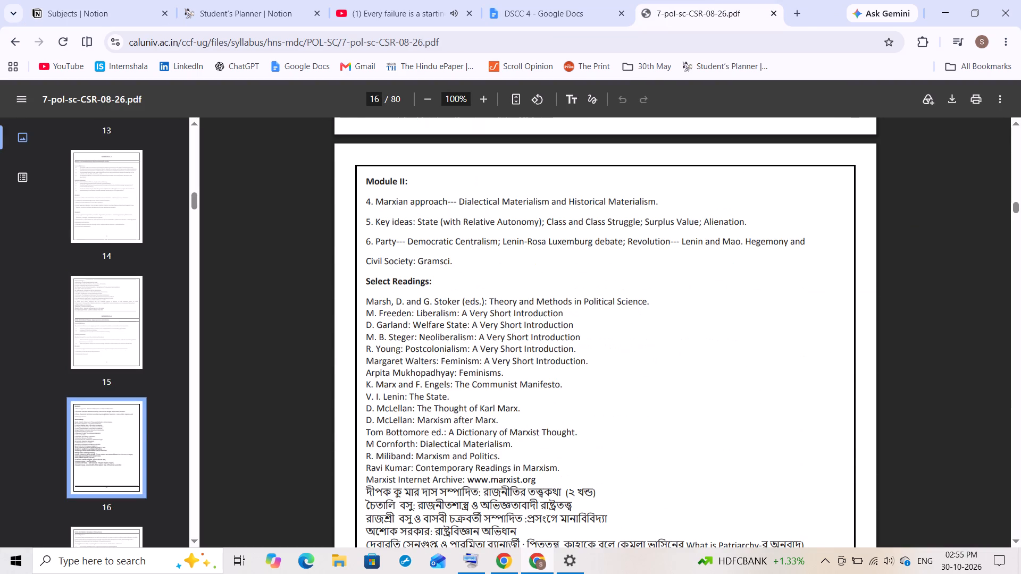
left_click_drag(375, 202, 694, 202)
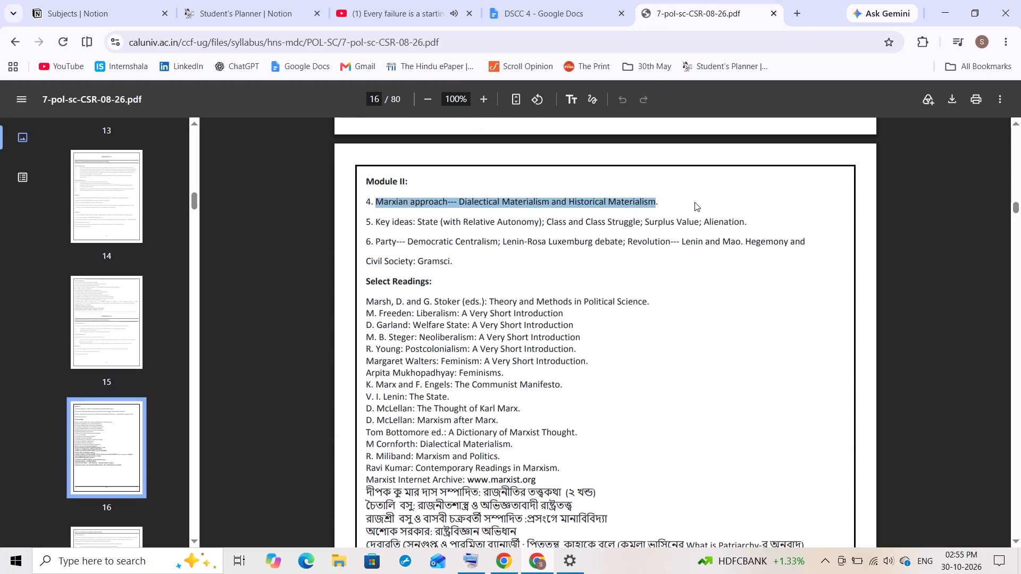
key("ctrl+c")
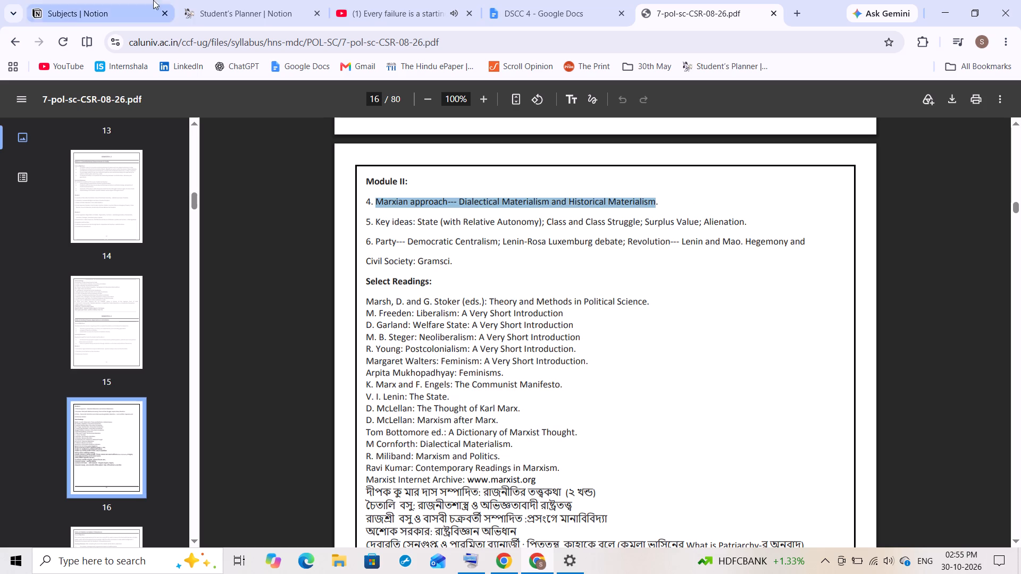
left_click(60, 0)
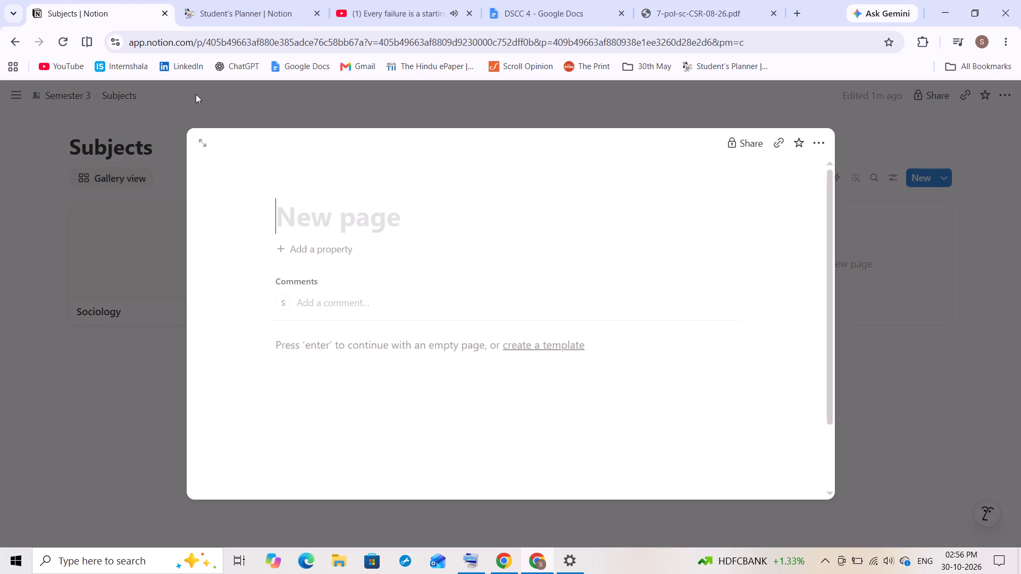
key("ctrl+v")
left_click(974, 344)
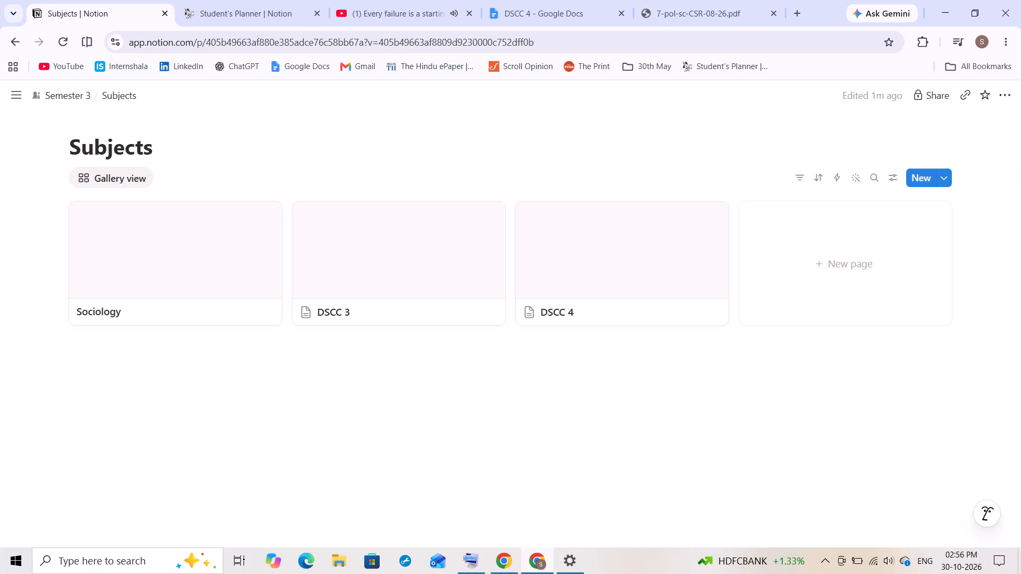
Add a DSCC 3 Syllabus page titled "State (with Relative Autonomy); Class and Class Struggle; Surplus Value; Alienation", copied from item 5 of Module II in the PDF.
left_click(415, 230)
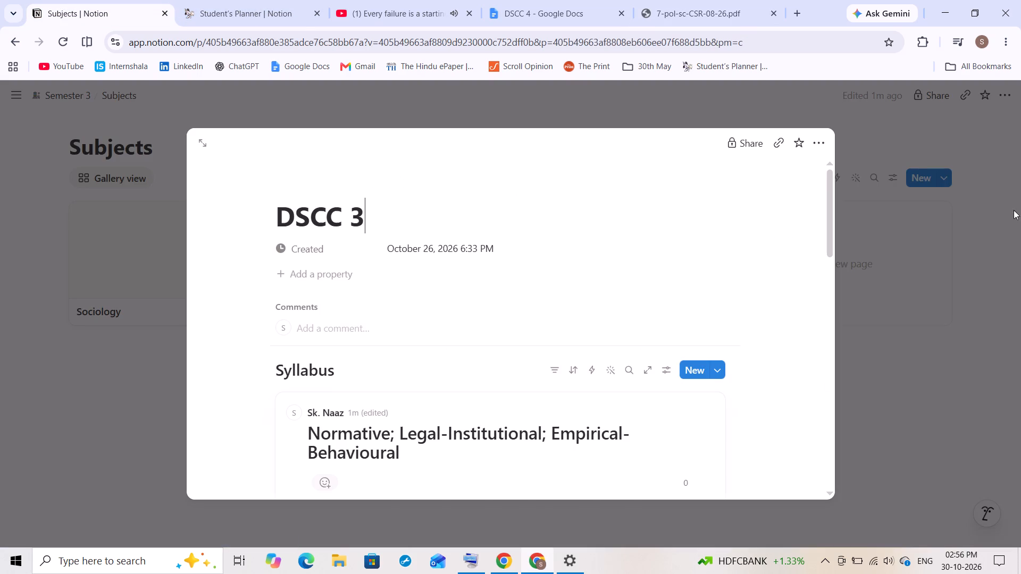
left_click_drag(828, 202, 839, 245)
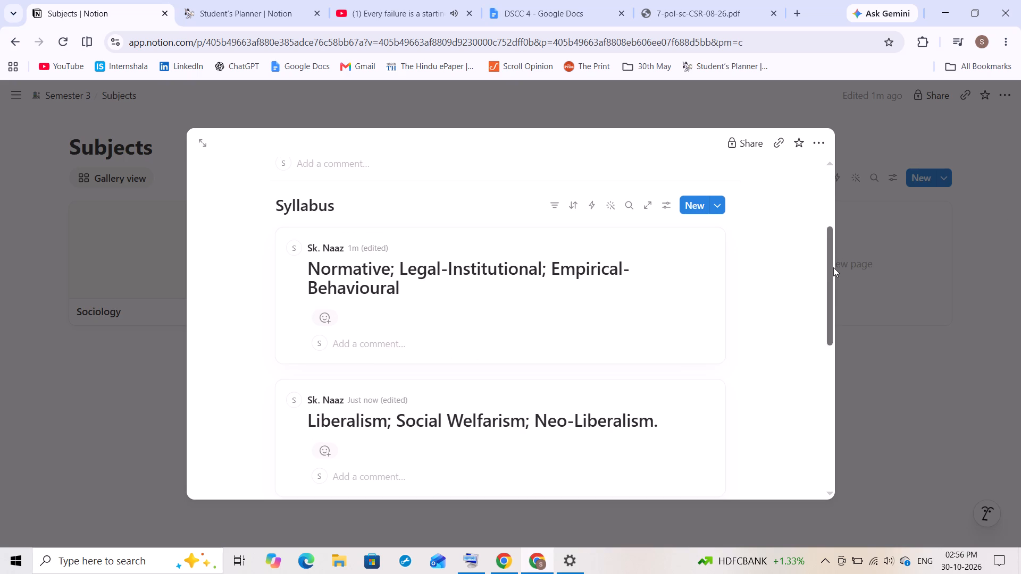
left_click_drag(835, 272, 834, 343)
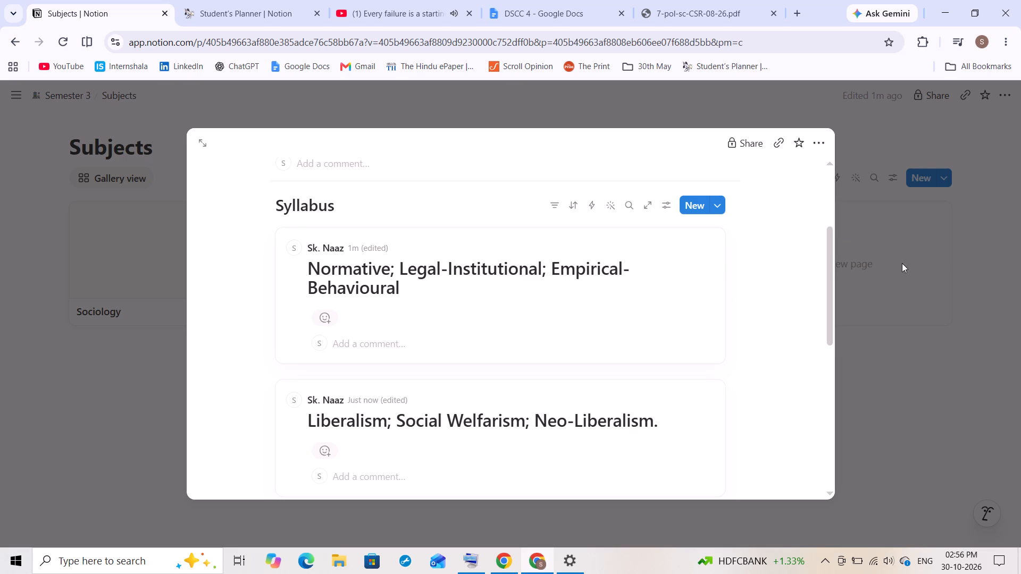
left_click_drag(828, 299, 823, 435)
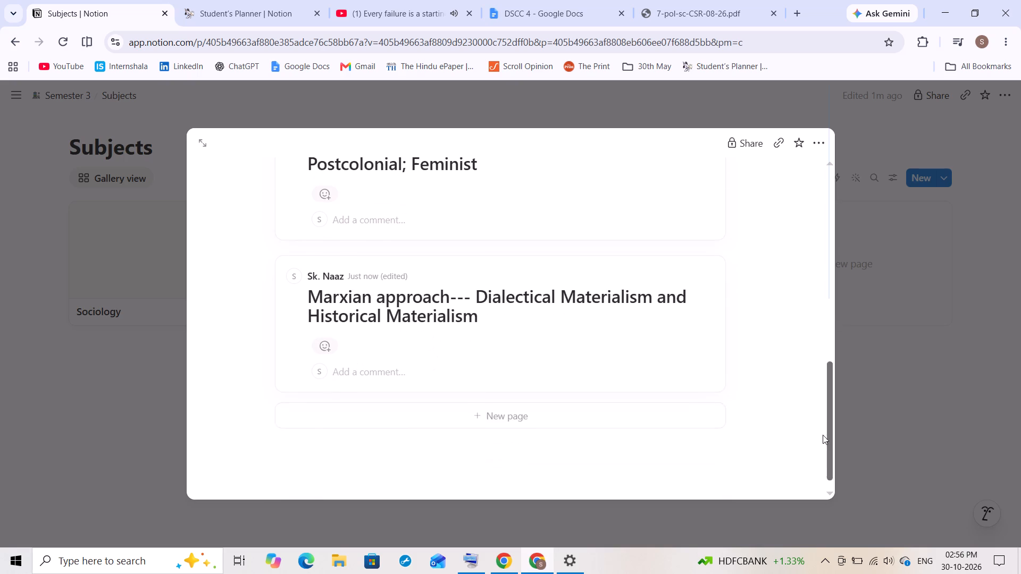
left_click_drag(823, 435, 822, 436)
left_click(586, 413)
left_click(715, 0)
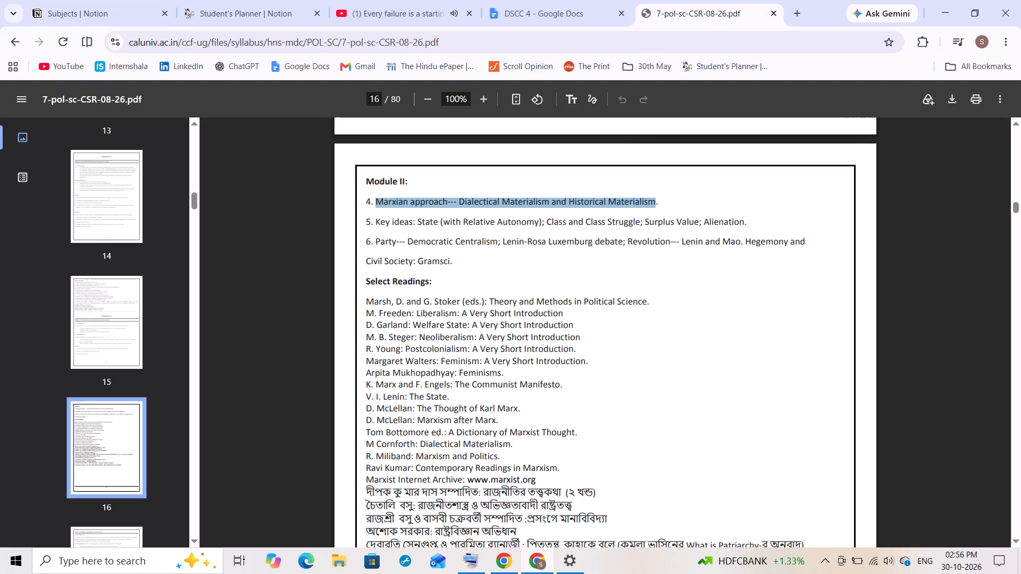
left_click_drag(418, 222, 437, 221)
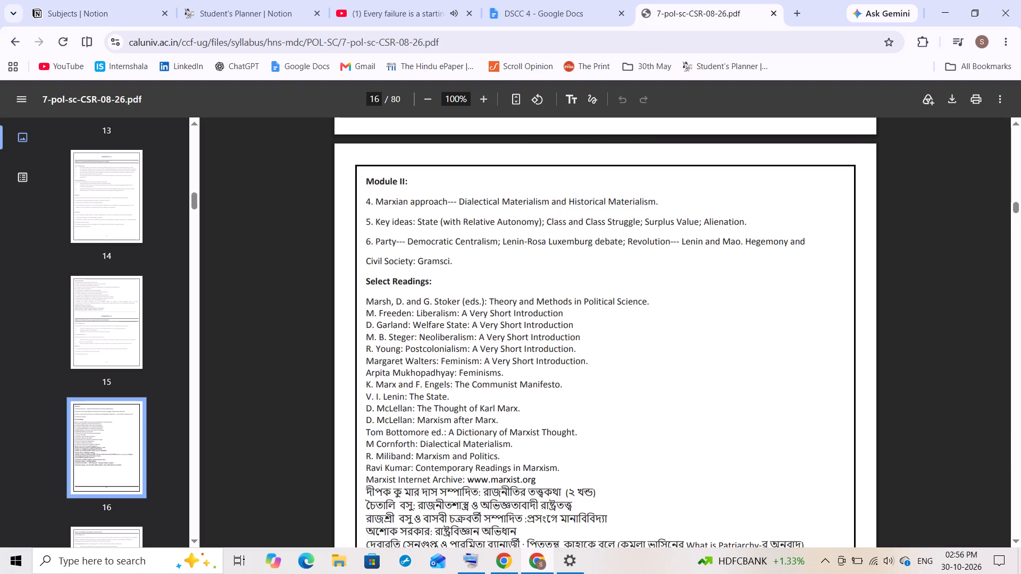
left_click_drag(437, 221, 740, 223)
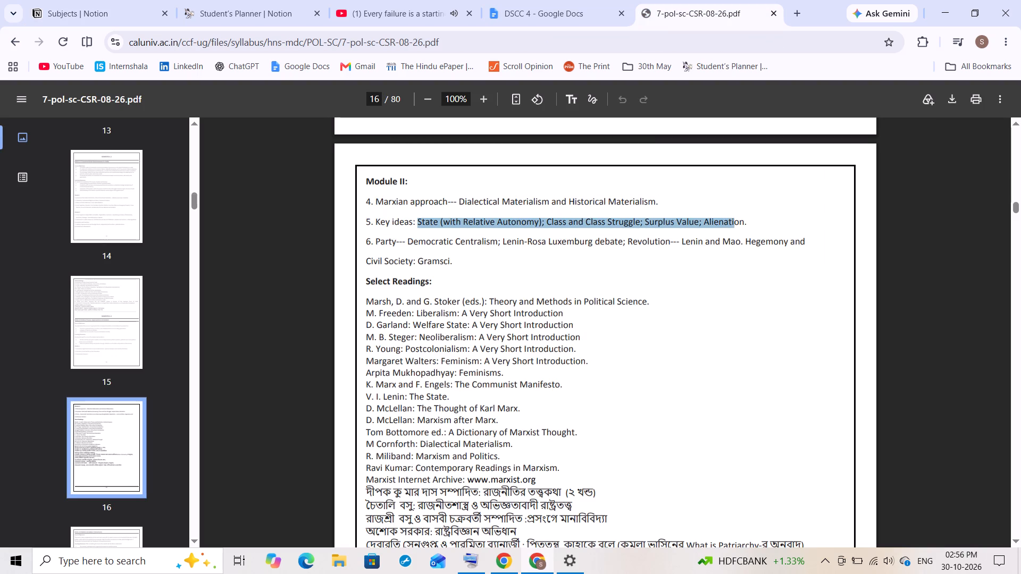
left_click_drag(740, 223, 744, 224)
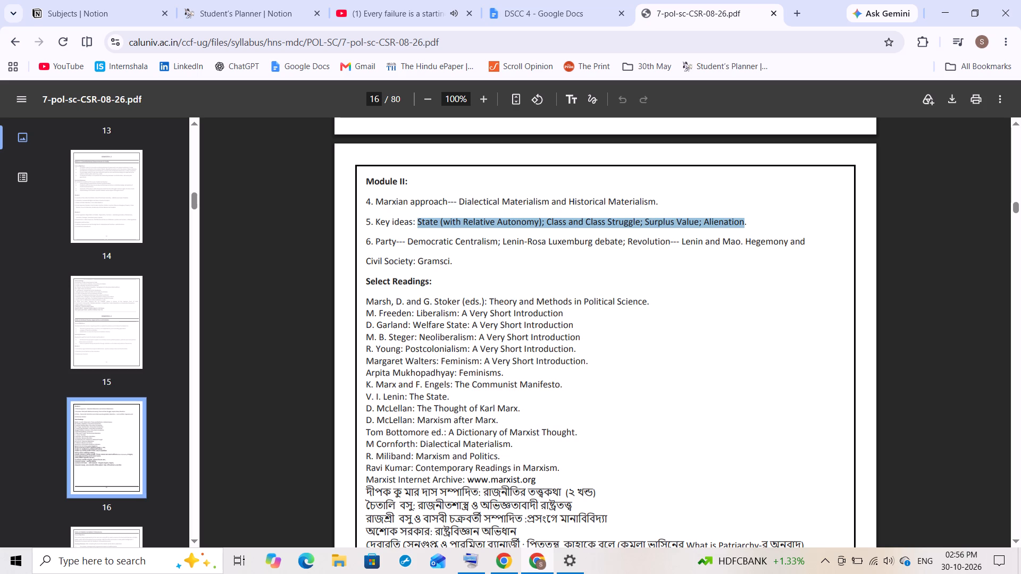
key("ctrl+c")
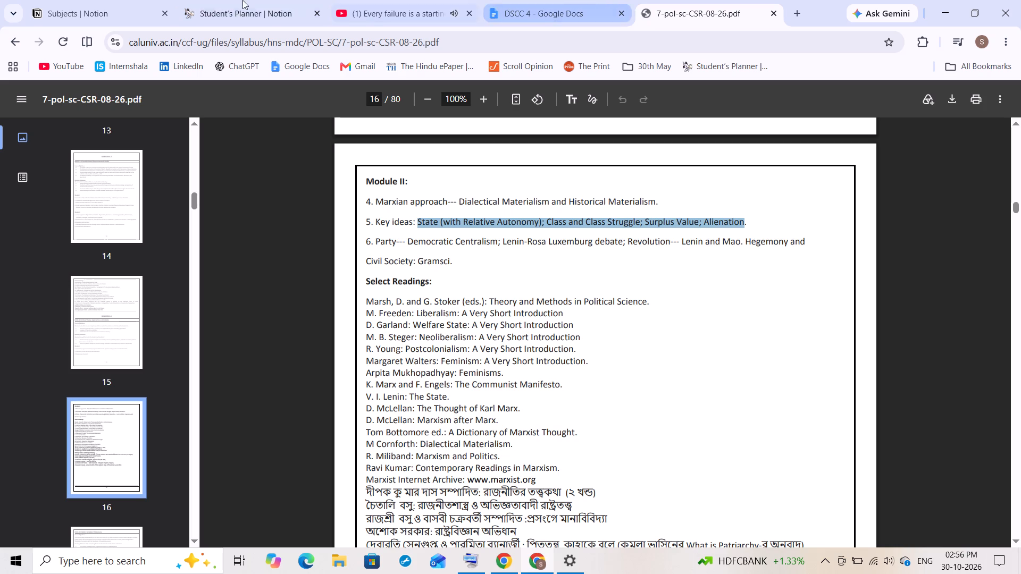
left_click(46, 0)
key("ctrl+v")
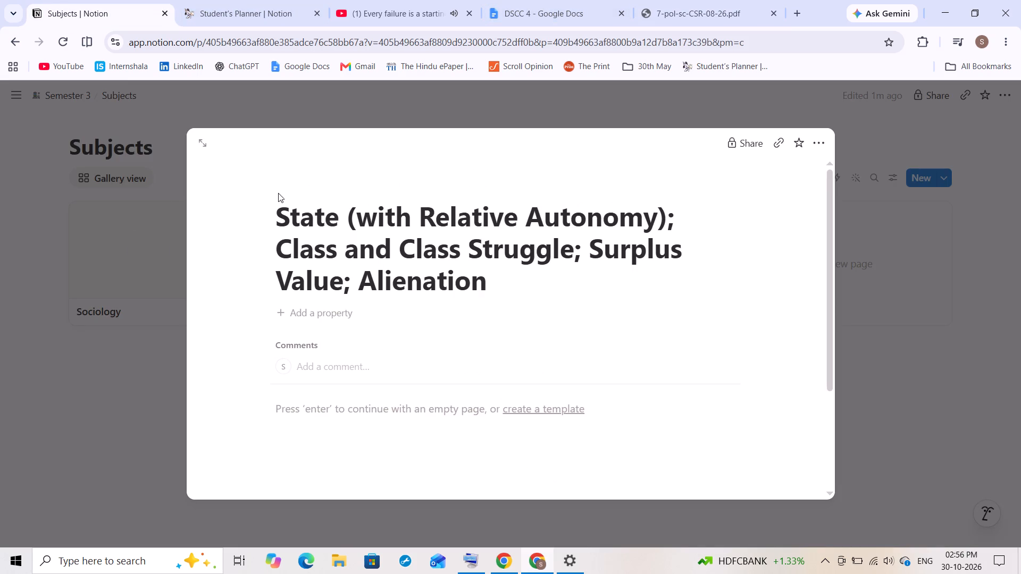
left_click(236, 141)
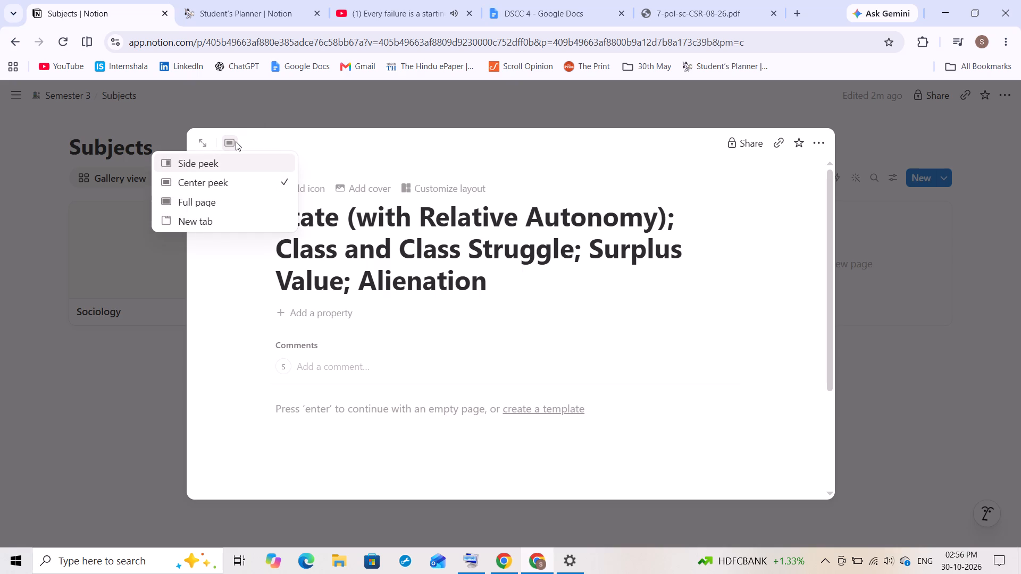
left_click(257, 319)
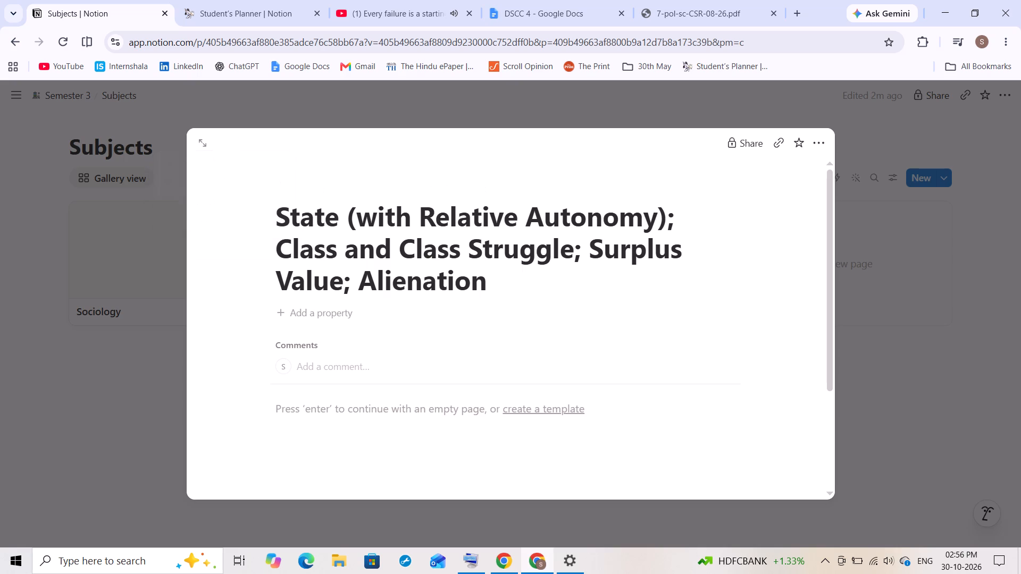
left_click(891, 336)
Add another page to the DSCC 3 Syllabus database and paste item 6 of Module II from the PDF into its body three times.
left_click(443, 270)
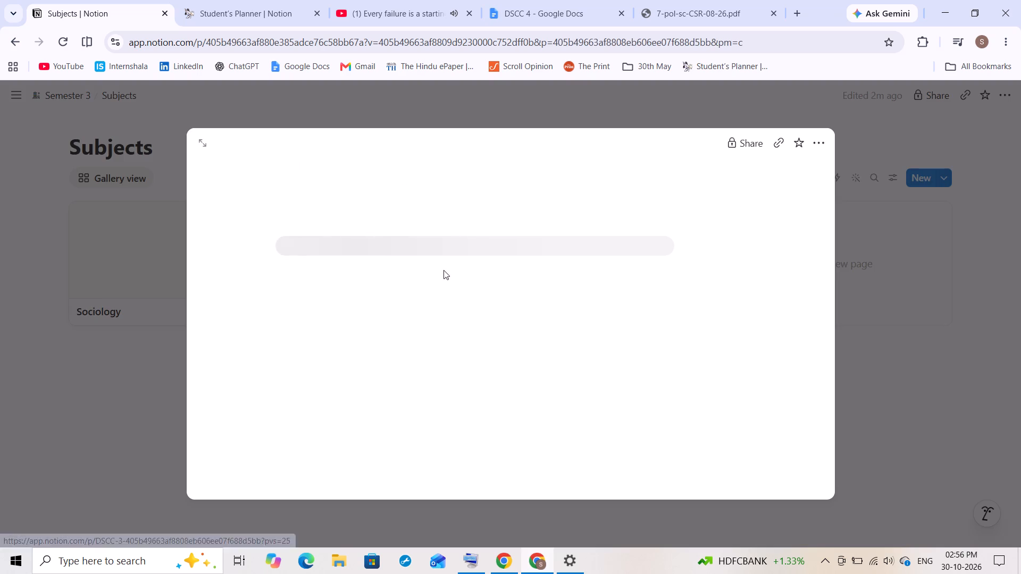
left_click_drag(827, 211, 827, 350)
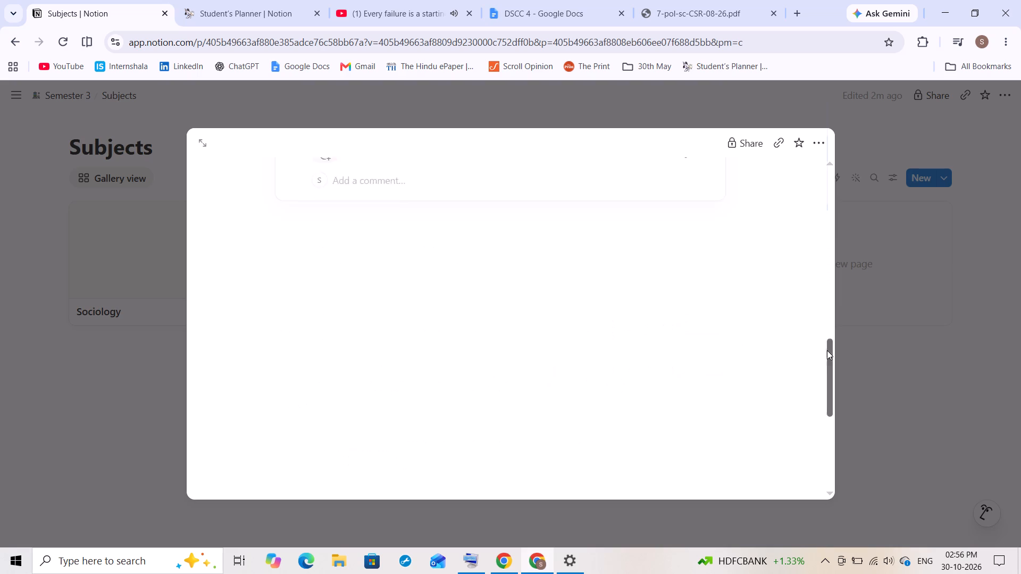
left_click_drag(827, 350, 817, 372)
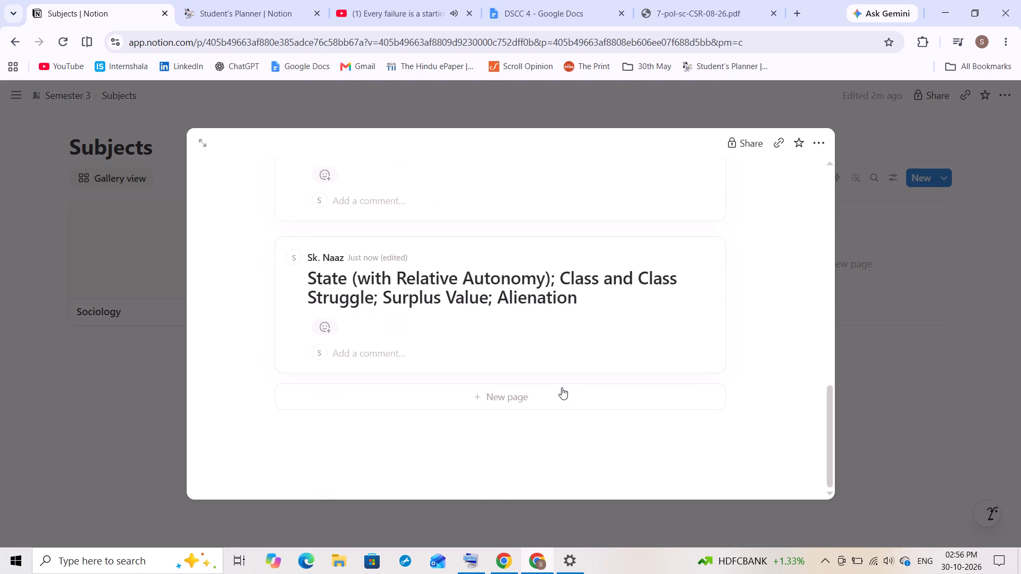
left_click(562, 387)
left_click(646, 0)
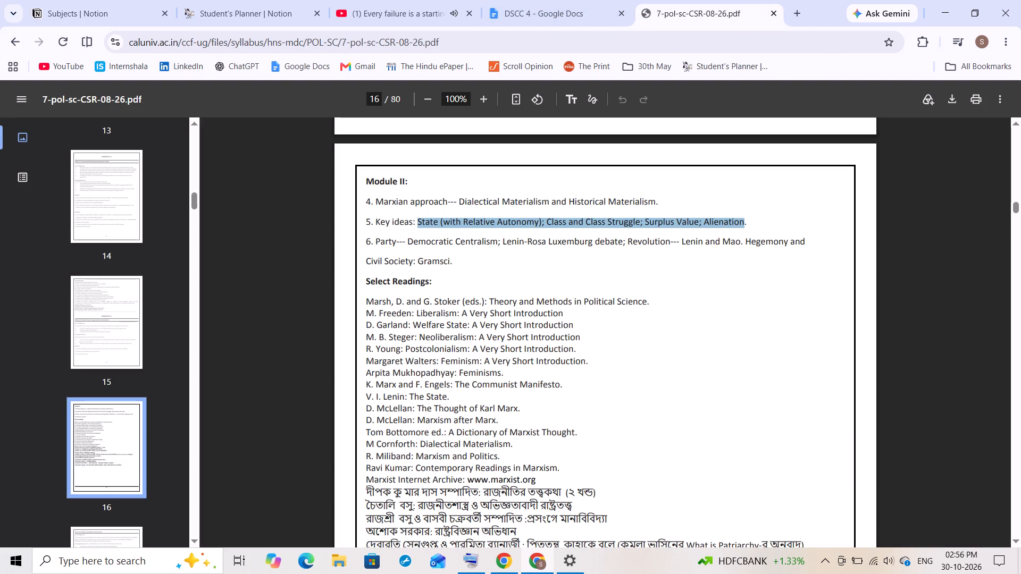
left_click_drag(375, 242, 717, 246)
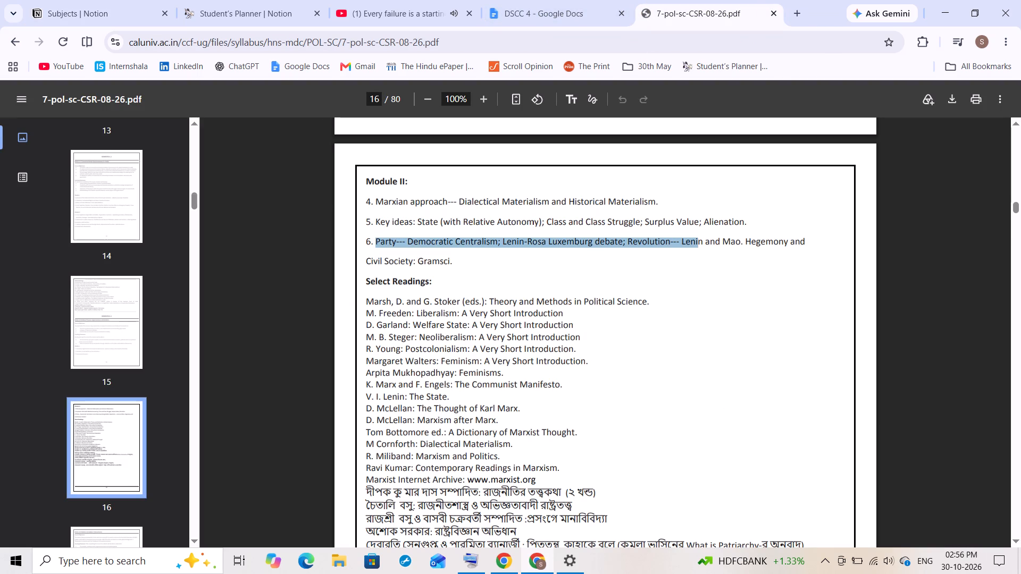
left_click_drag(717, 246, 448, 268)
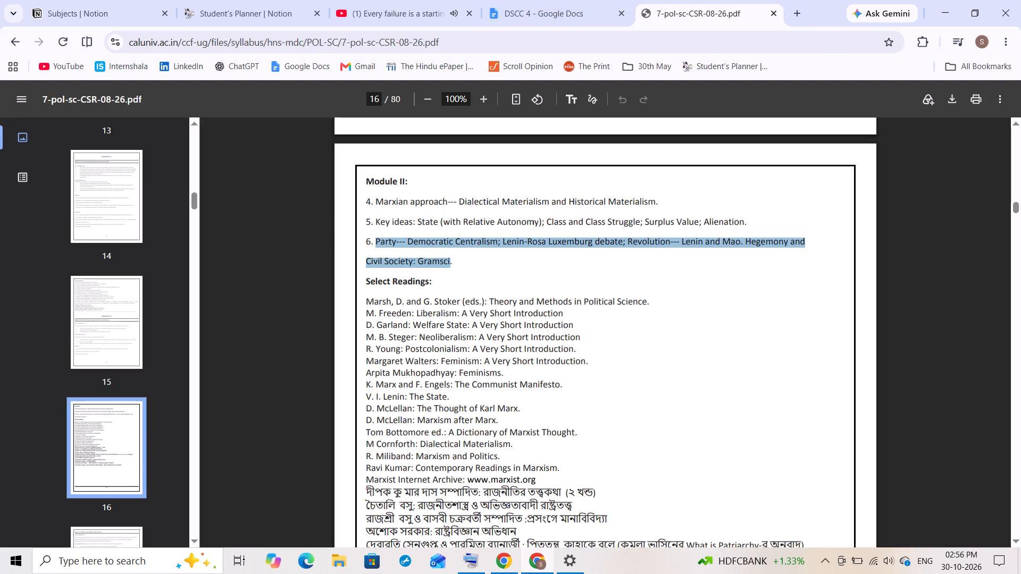
key("ctrl+c")
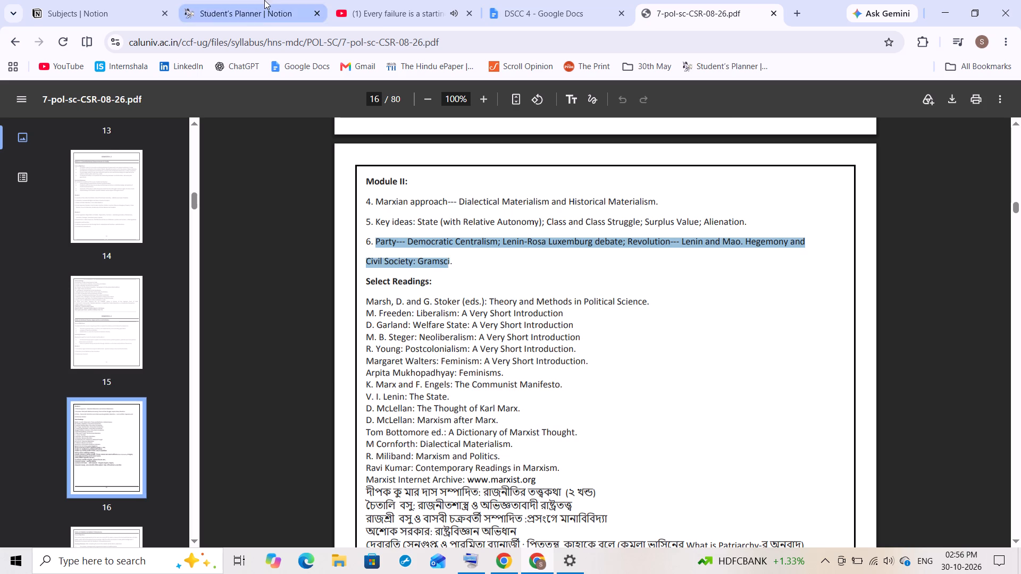
left_click(264, 0)
left_click(90, 15)
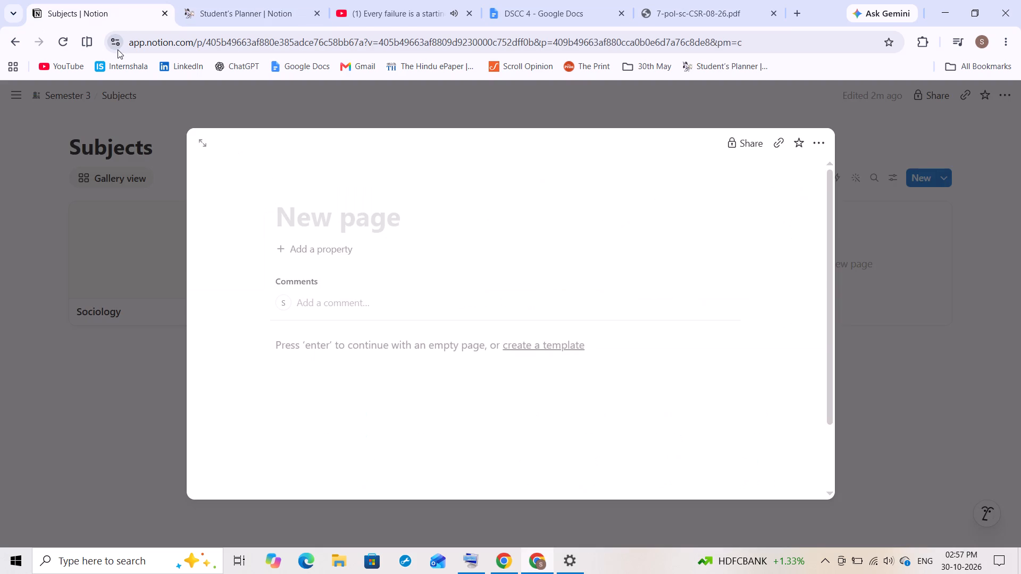
key("ctrl+v")
left_click(310, 225)
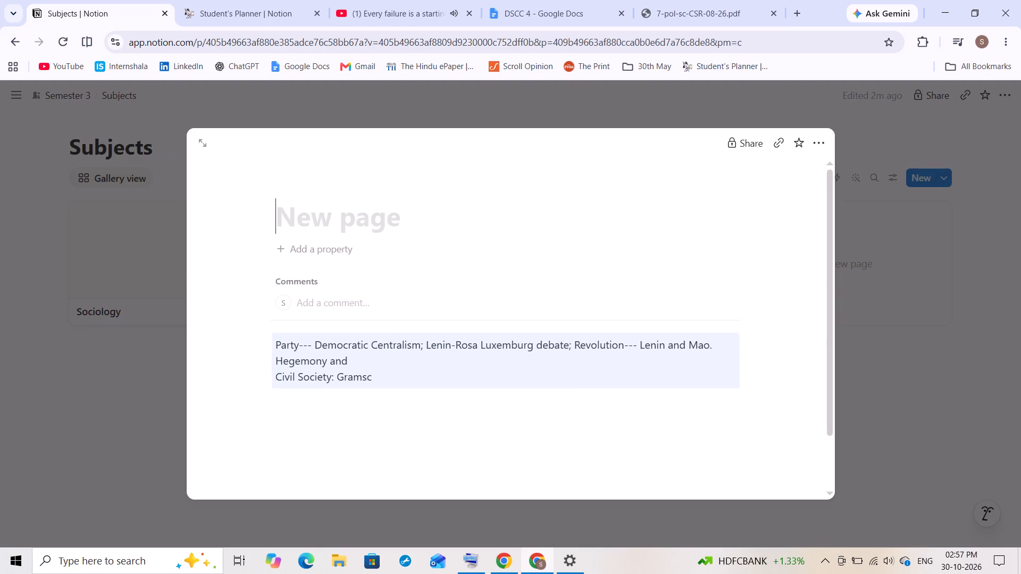
key("ctrl+v")
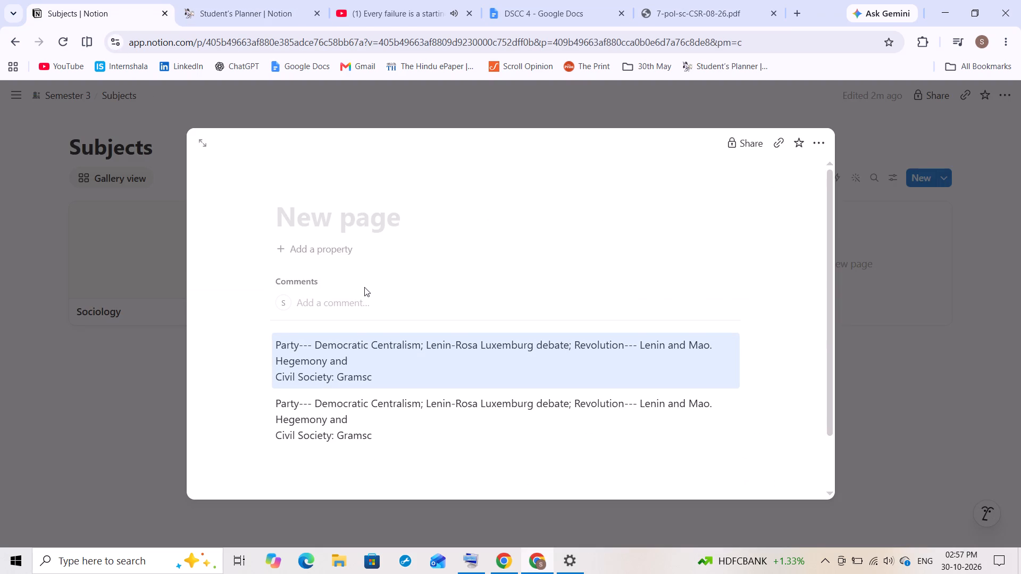
left_click(359, 343)
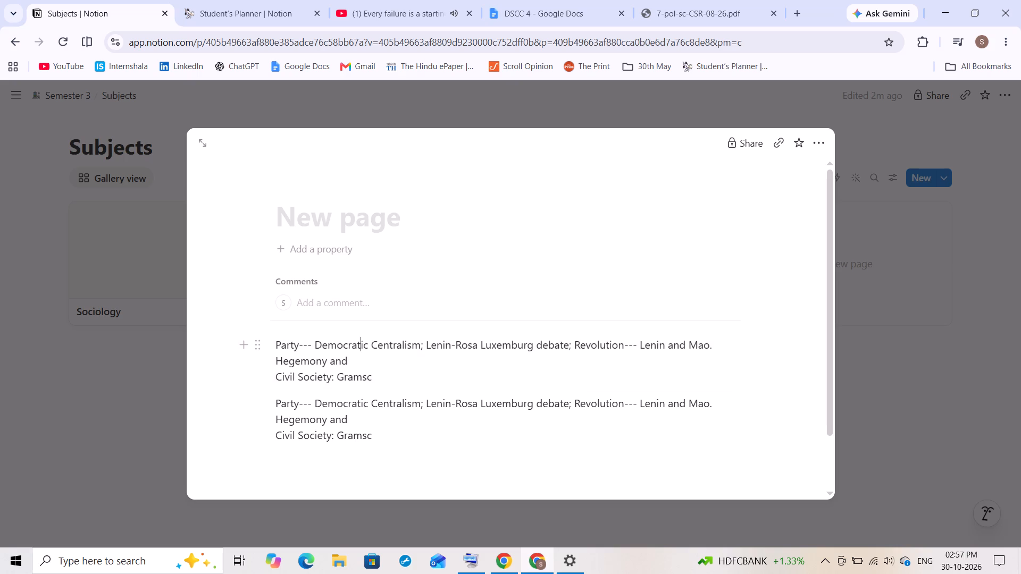
left_click(302, 213)
key("ctrl+v")
Title the page "Democratic Centralism; Lenin-Rosa Luxemburg debate; Revolution--- Lenin and Mao. Hegemony", copied from its body text, and close it.
left_click(306, 370)
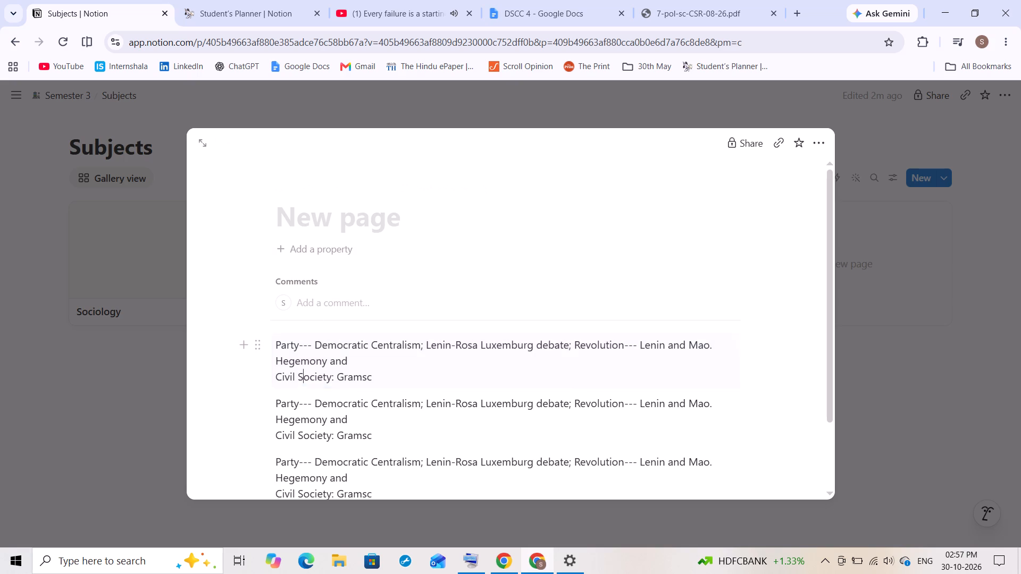
left_click_drag(273, 343, 298, 352)
left_click(363, 349)
left_click_drag(314, 345, 621, 349)
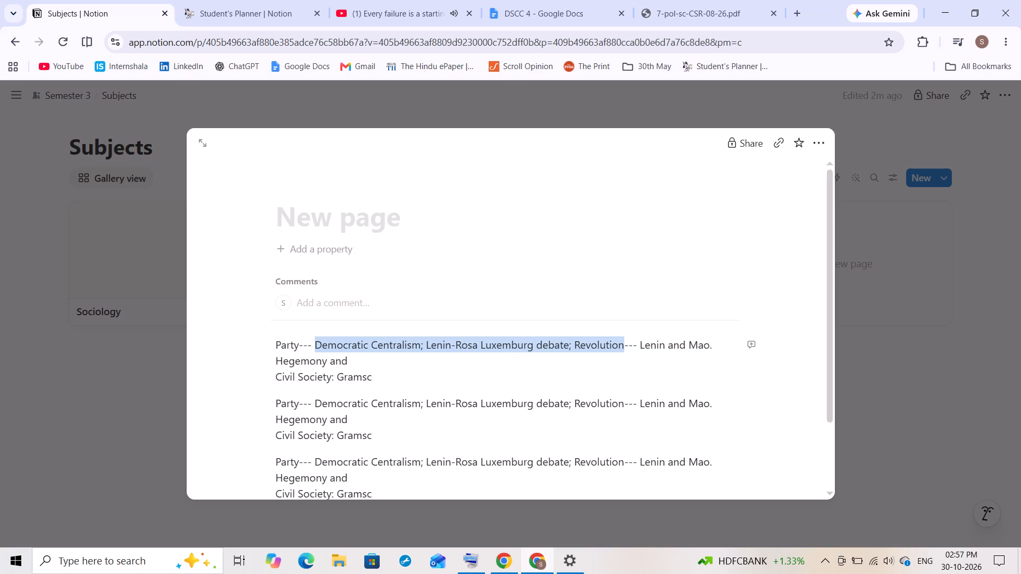
left_click_drag(621, 349, 323, 362)
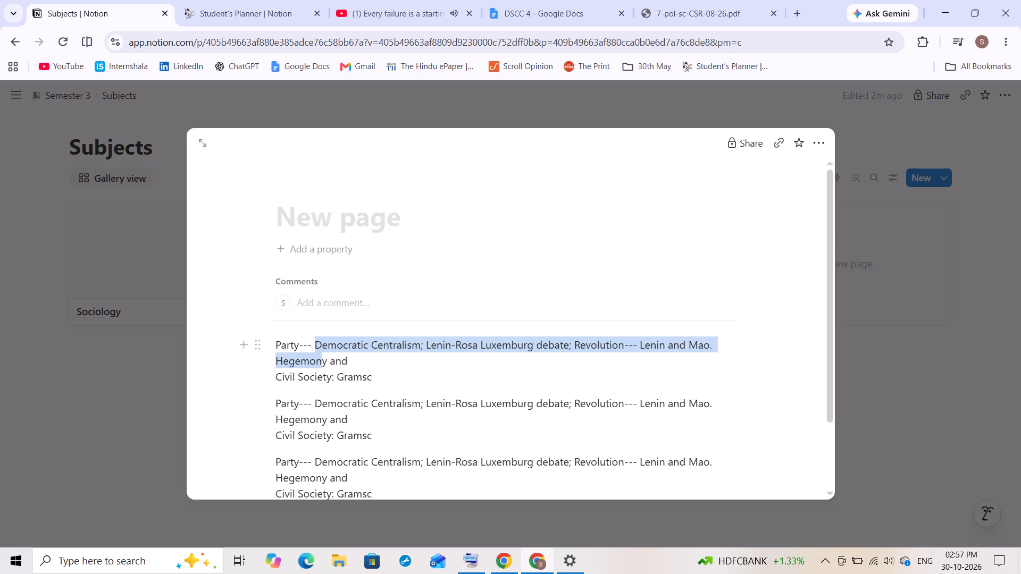
left_click_drag(323, 362, 325, 362)
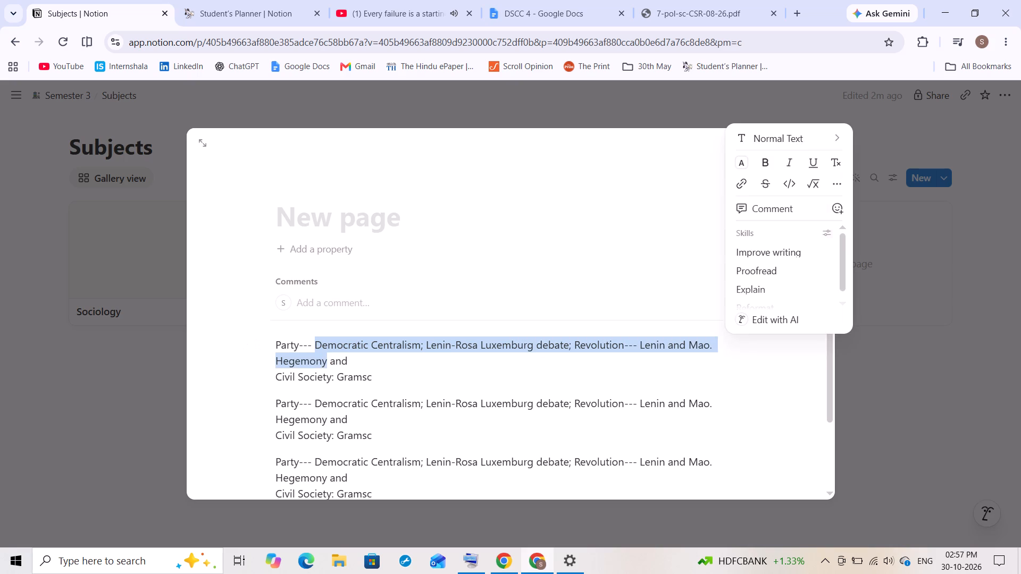
key("ctrl+c")
left_click(375, 220)
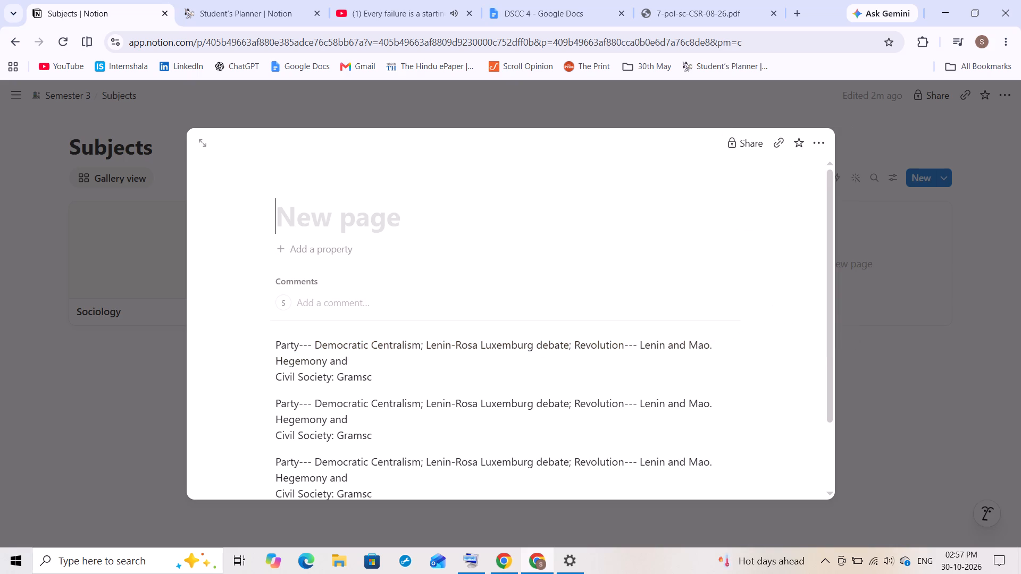
key("ctrl+v")
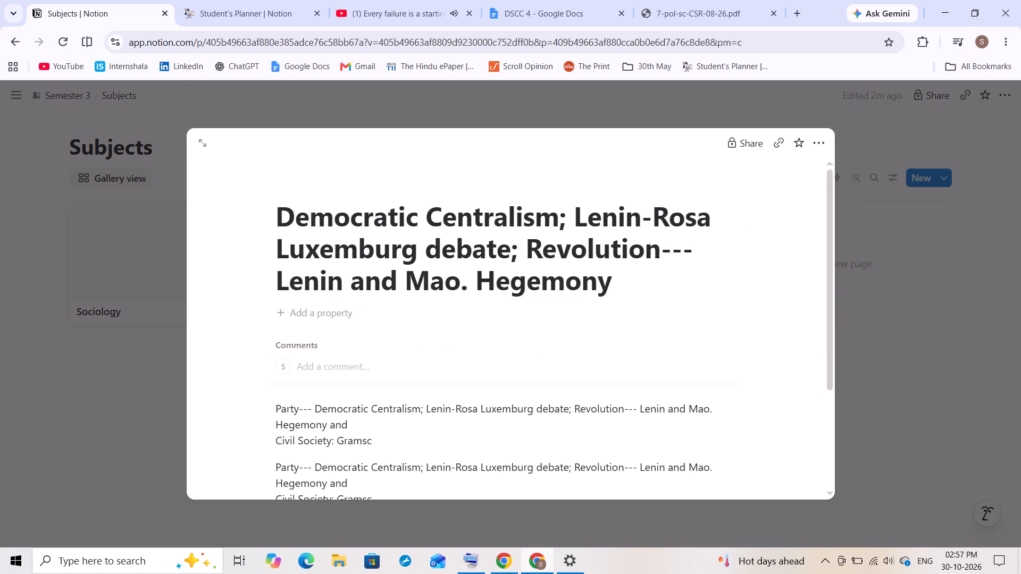
left_click(965, 331)
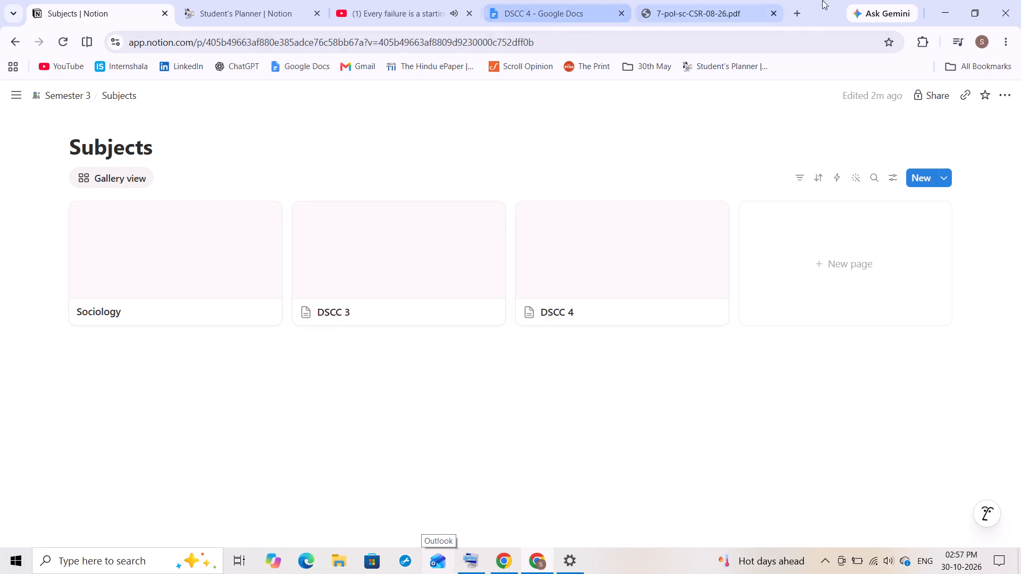
Search Google for pinterest in a new tab and open the Pinterest site from the results.
left_click(798, 7)
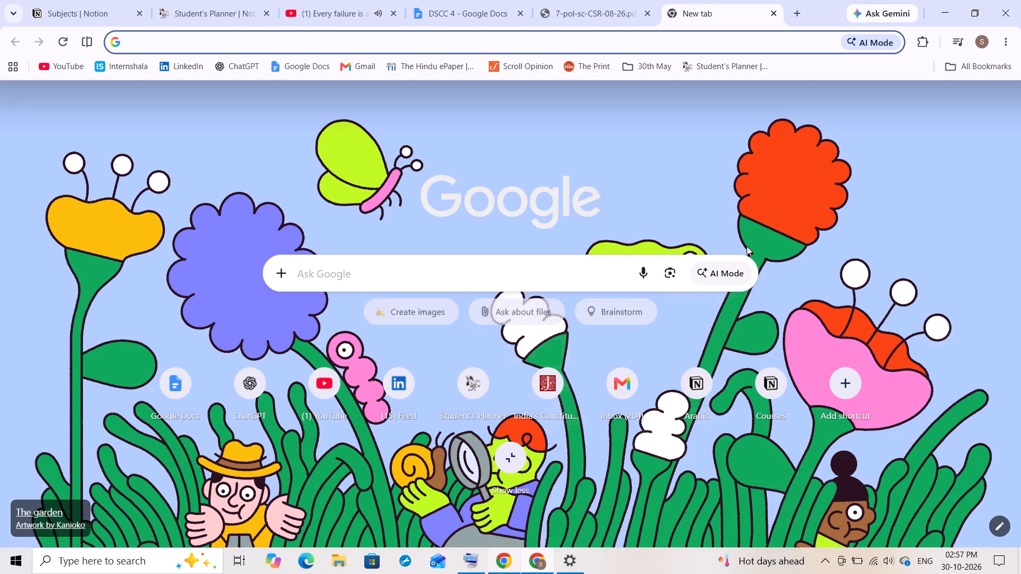
left_click(417, 271)
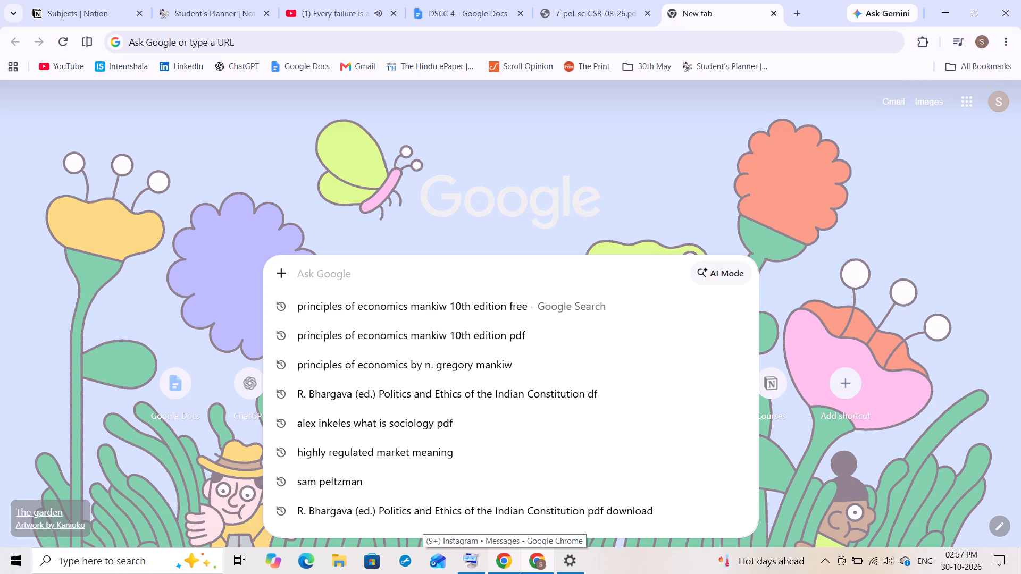
type("pintersr")
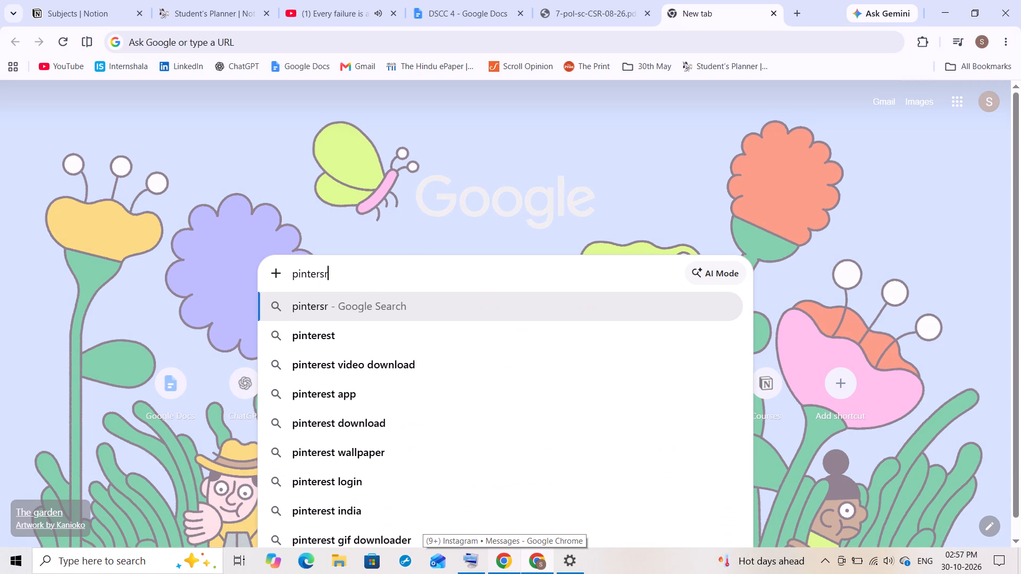
key("BackSpace")
key("BackSpace")
key("BackSpace")
type("es")
key("BackSpace")
key("BackSpace")
type("rest")
key("Return")
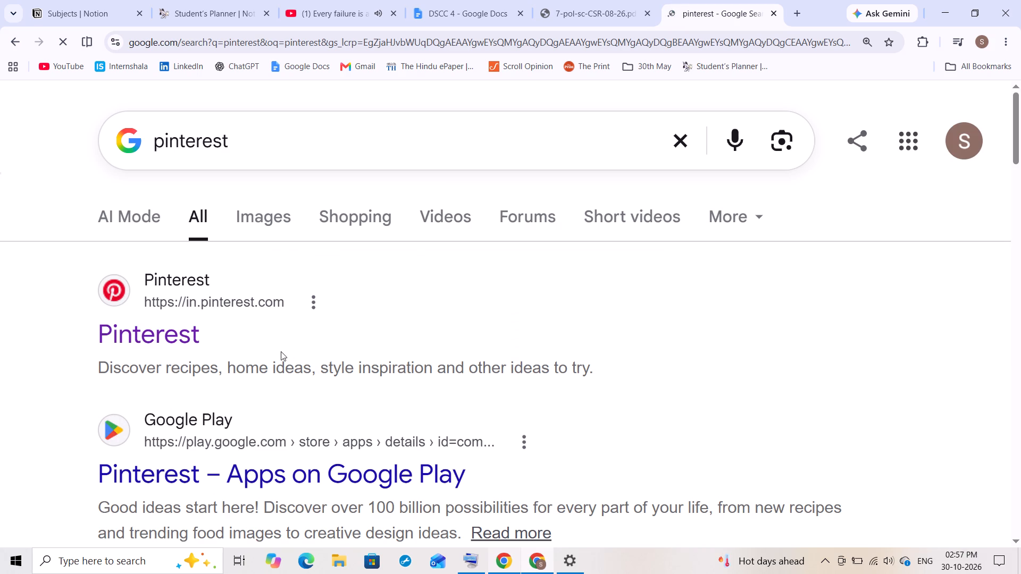
left_click(181, 330)
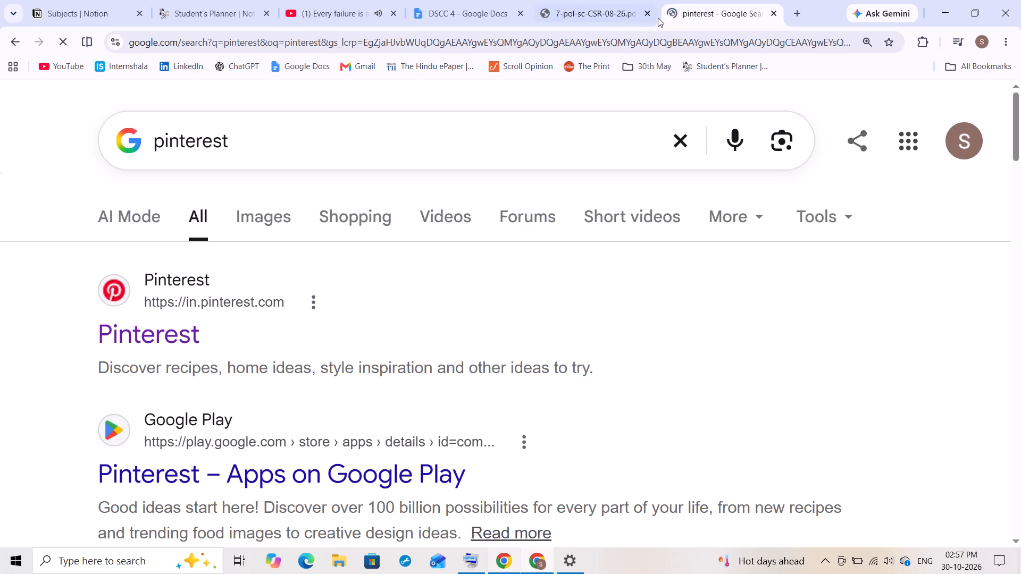
Close the 7-pol-sc-CSR-08-26.pdf tab and return to the Notion Subjects page.
left_click(649, 14)
left_click(30, 0)
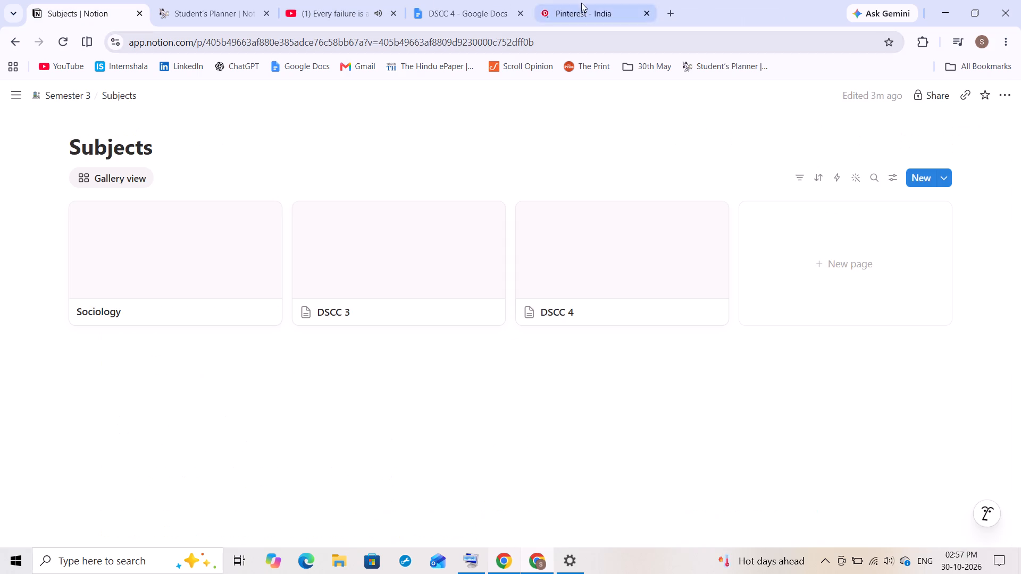
Search the browsing history for socio in a new tab and open the 24 Oct 2026 entry for 7-sociology-CSR-77.pdf on caluniv.ac.in.
left_click(664, 14)
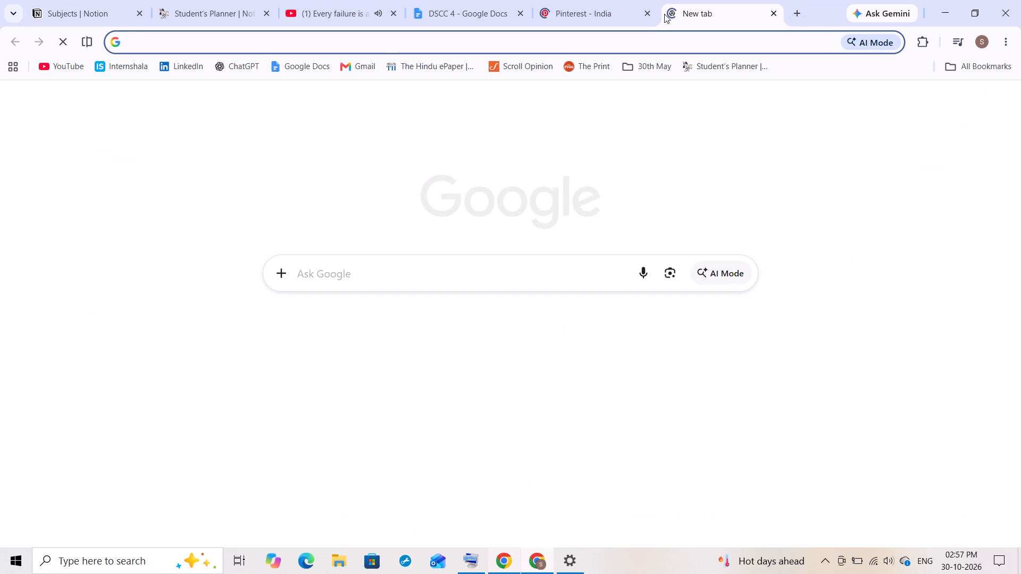
key("ctrl+h")
type("socio")
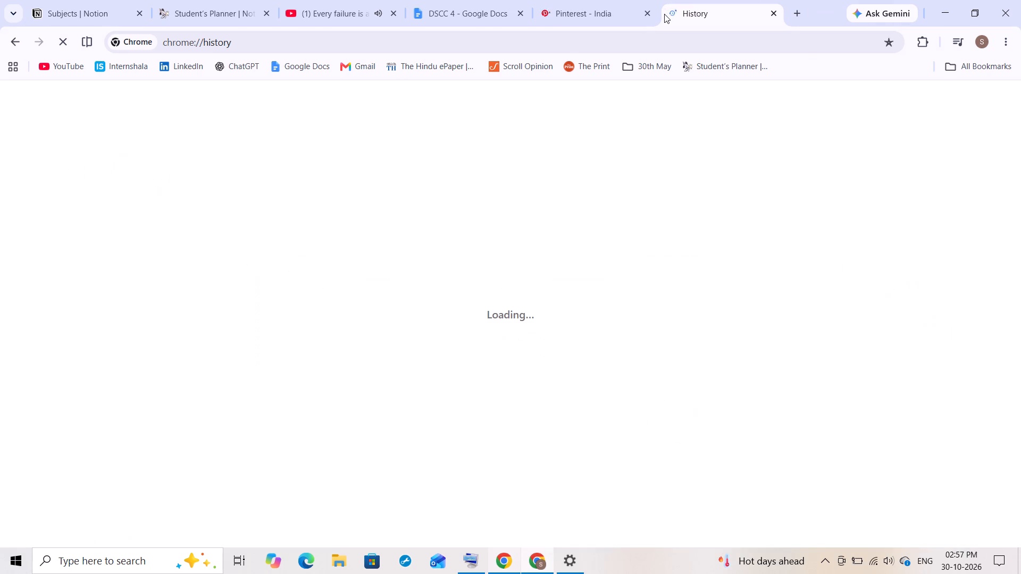
left_click(410, 99)
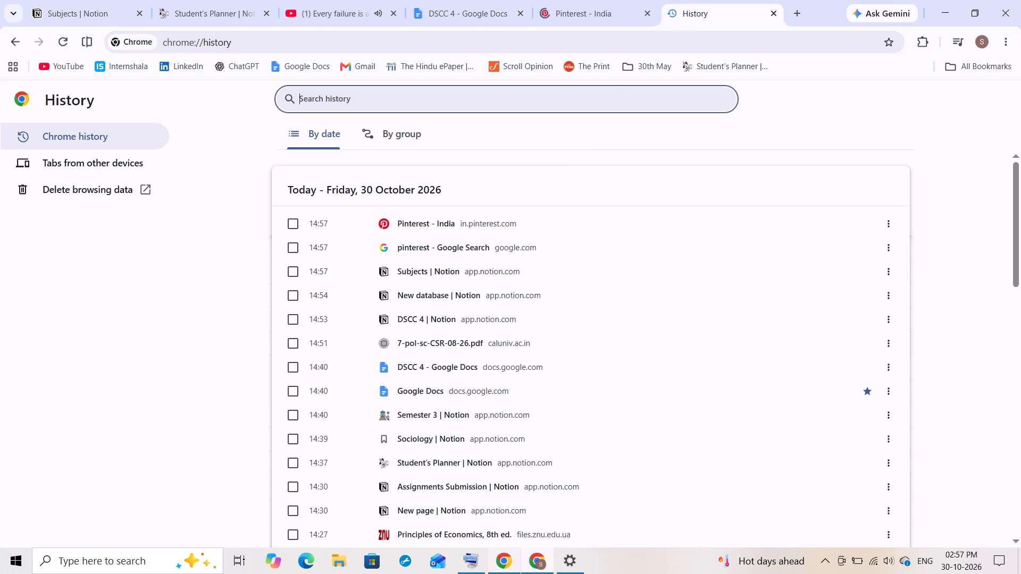
type("spo")
key("BackSpace")
key("BackSpace")
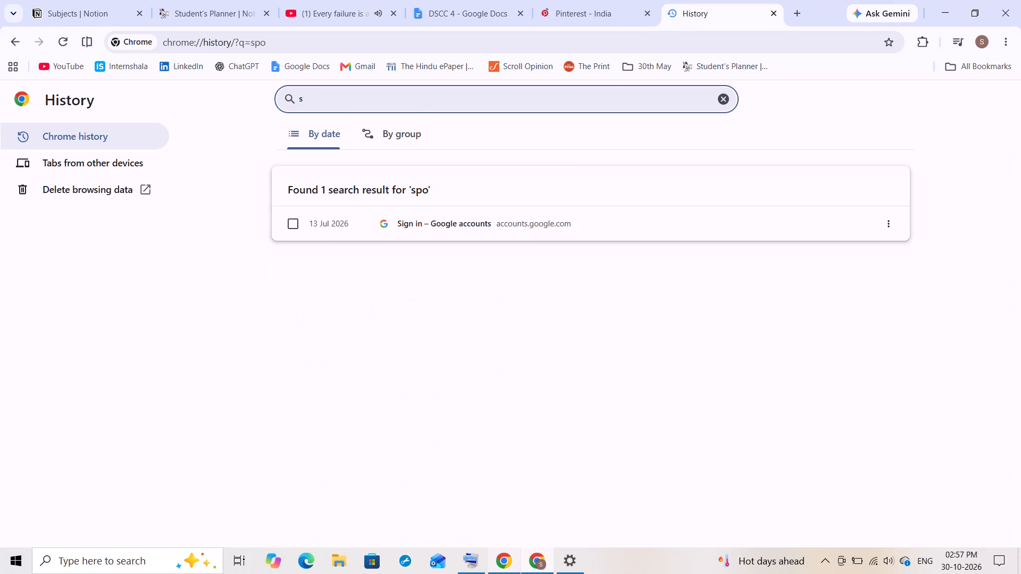
type("ocio")
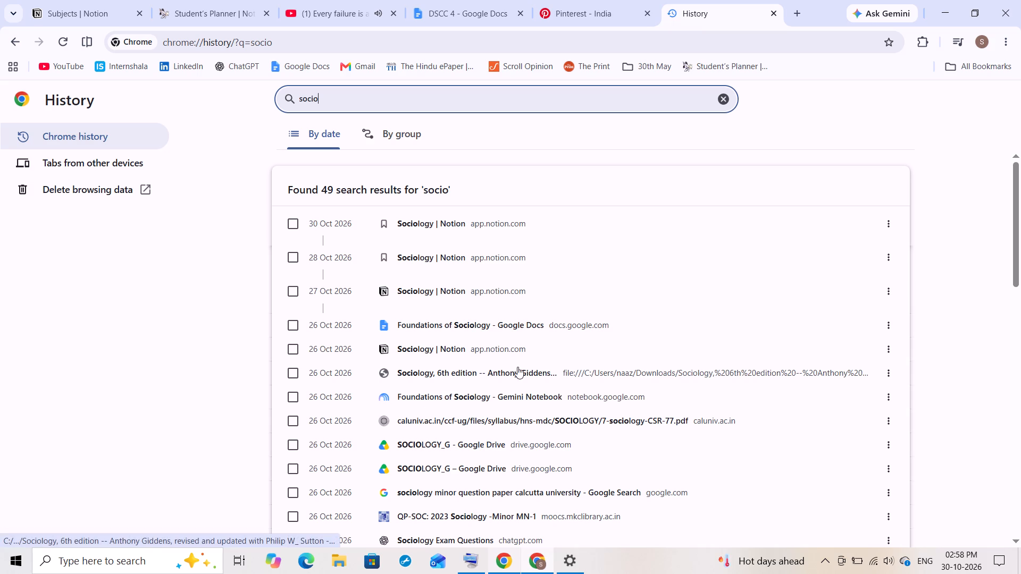
left_click_drag(1017, 252, 1020, 285)
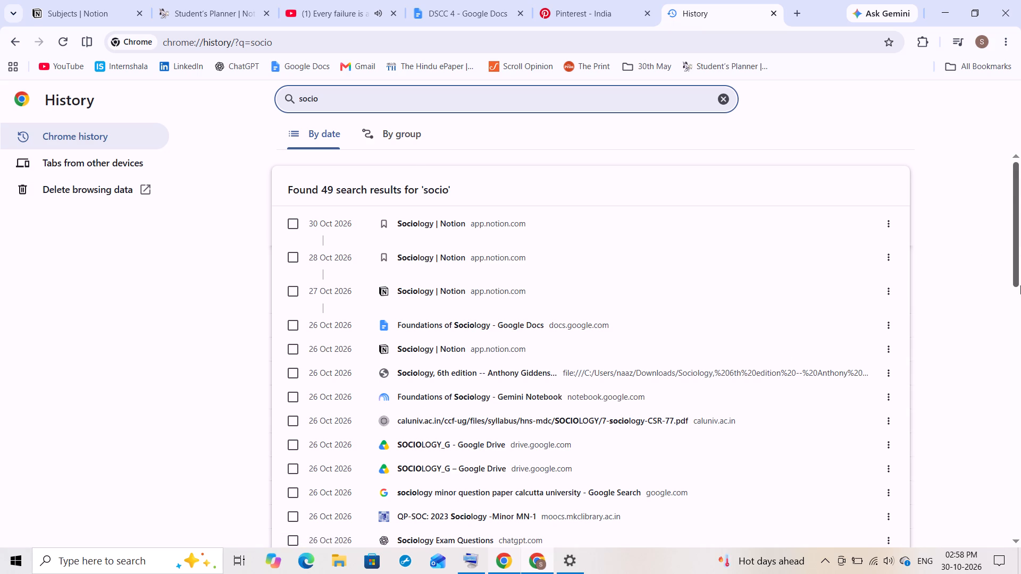
left_click_drag(1020, 285, 1018, 389)
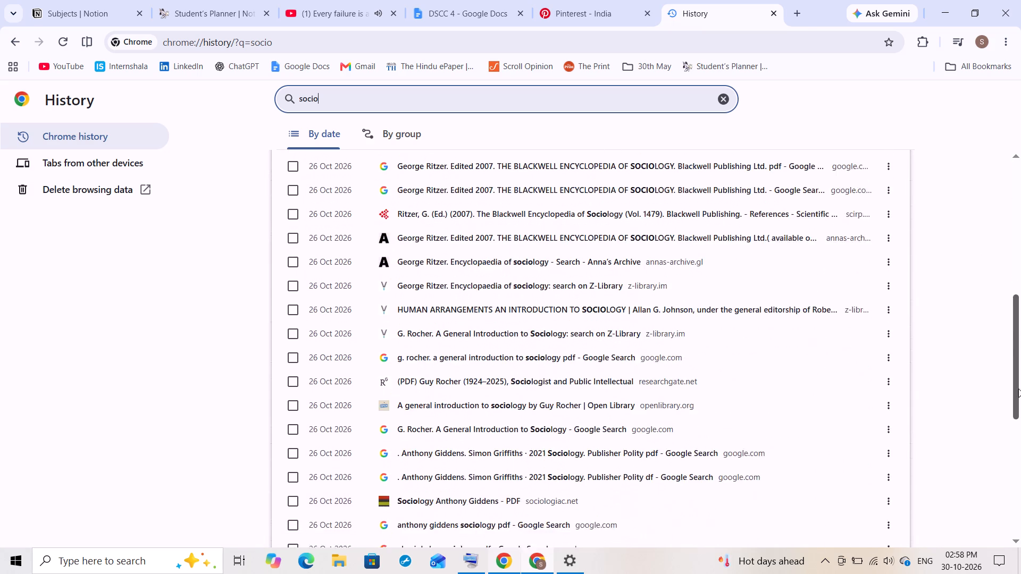
left_click_drag(1018, 389, 1019, 507)
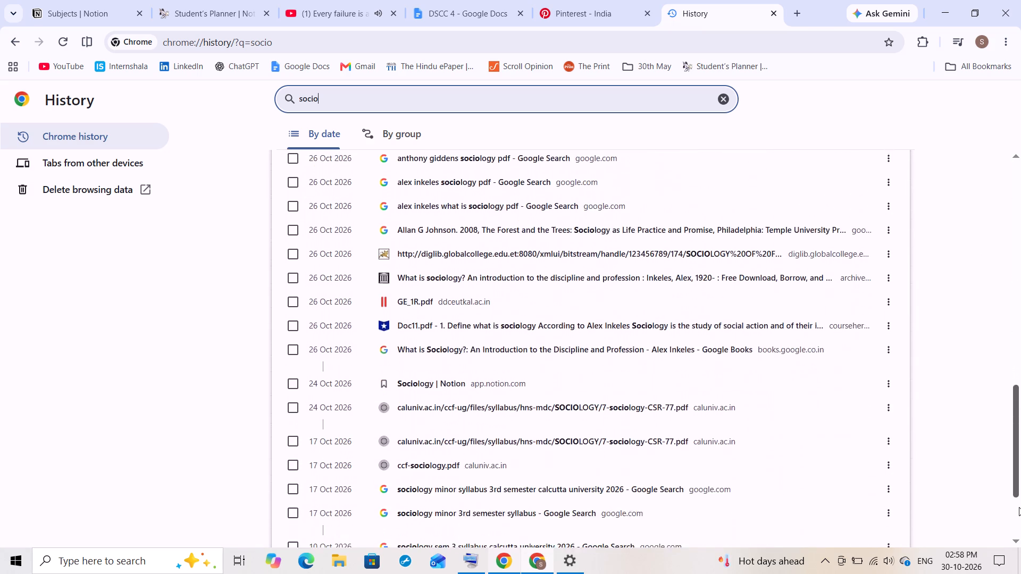
left_click_drag(1019, 507, 1020, 515)
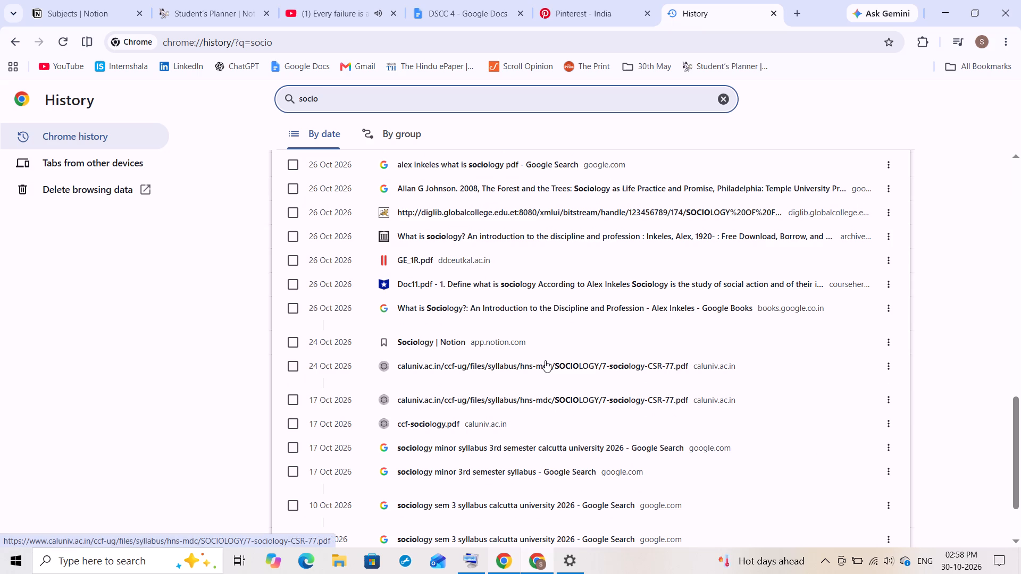
left_click(545, 360)
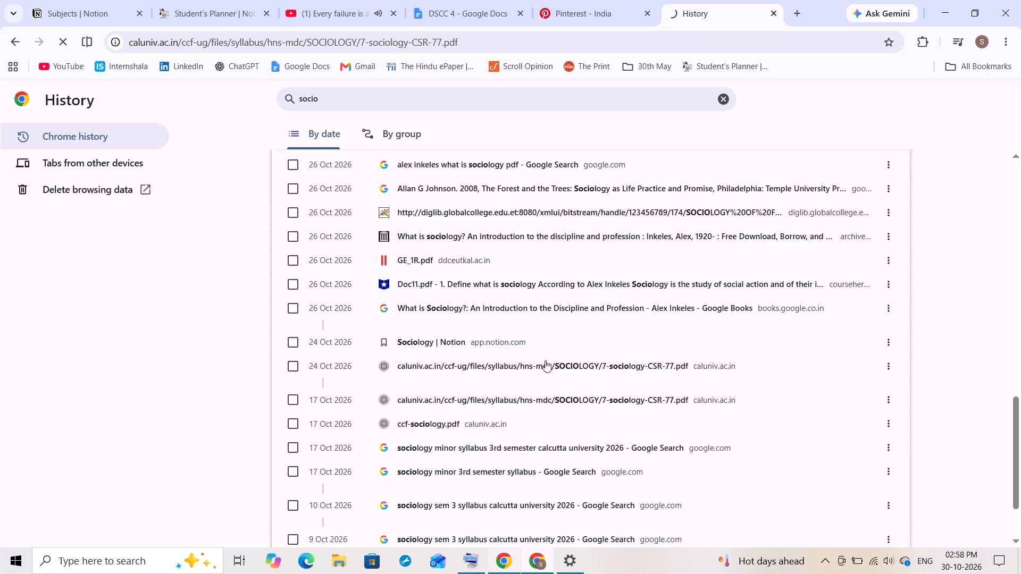
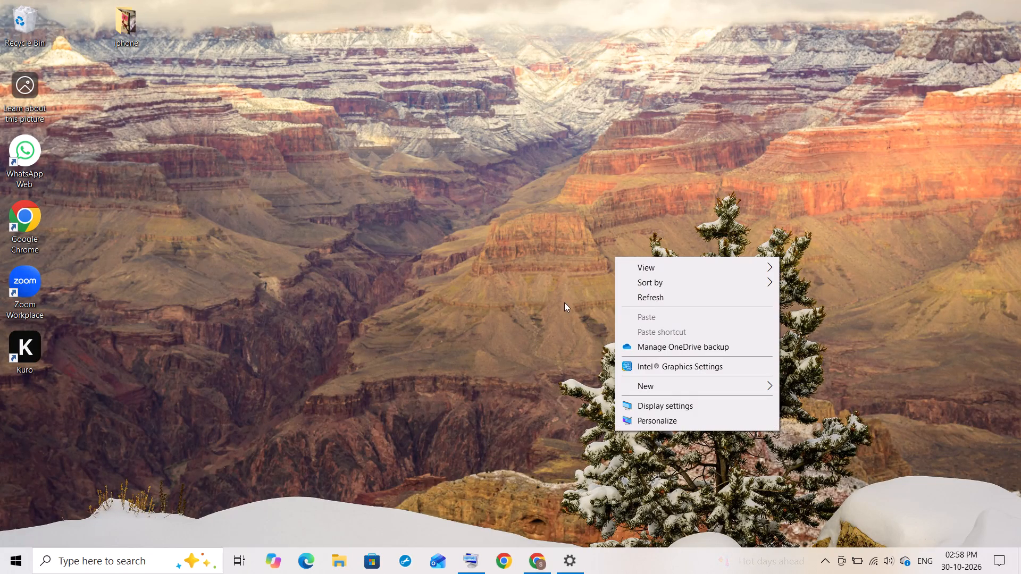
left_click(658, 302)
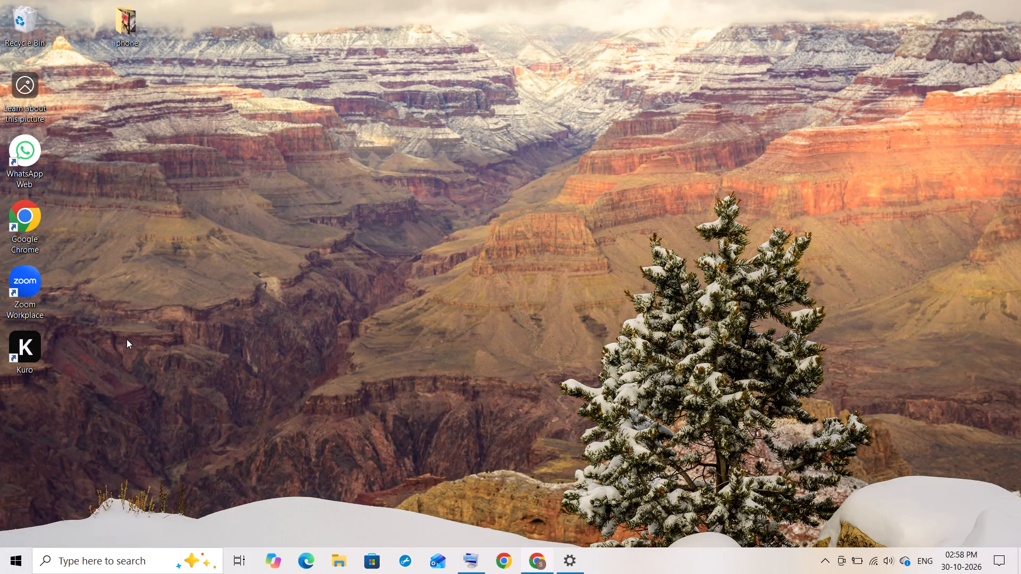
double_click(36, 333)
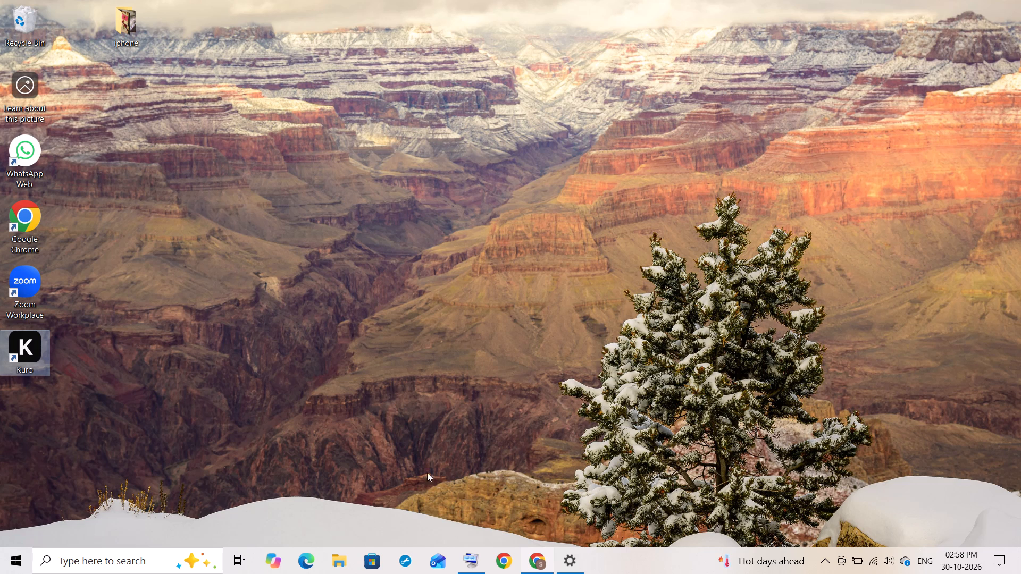
Switch from the desktop back to the Chrome window with the 7-sociology-CSR-77.pdf syllabus.
left_click(533, 567)
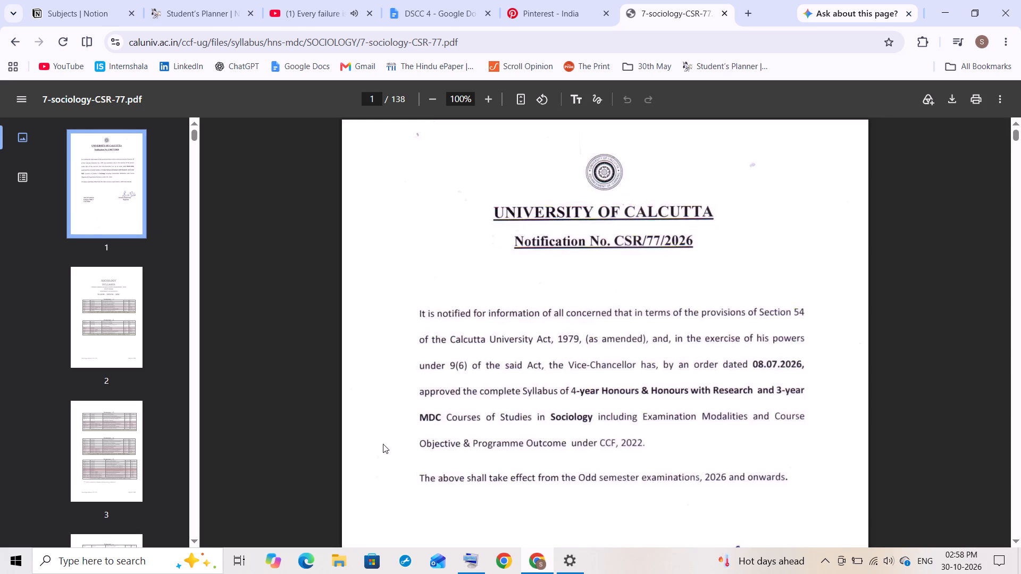
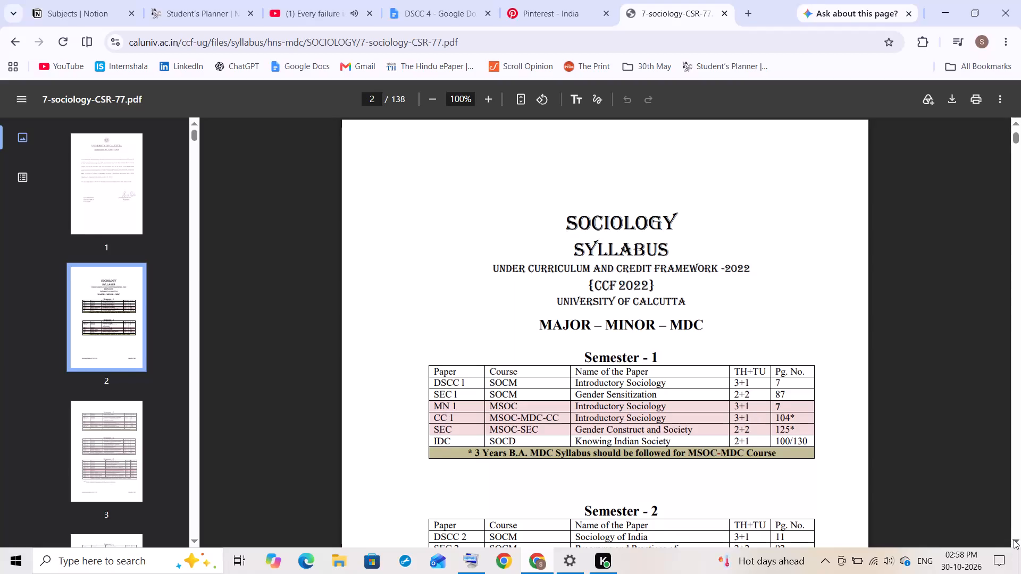
Check the Semester 3 paper list, then go to page 7 and read through the Introductory Sociology CC-1 units.
triple_click(1014, 539)
triple_click(1014, 539)
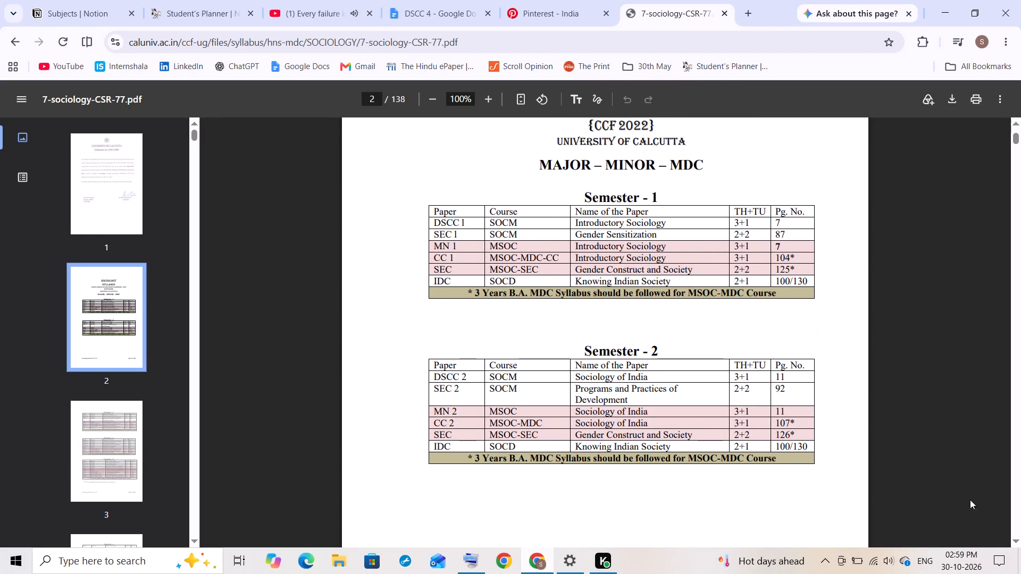
left_click(1016, 537)
triple_click(1016, 537)
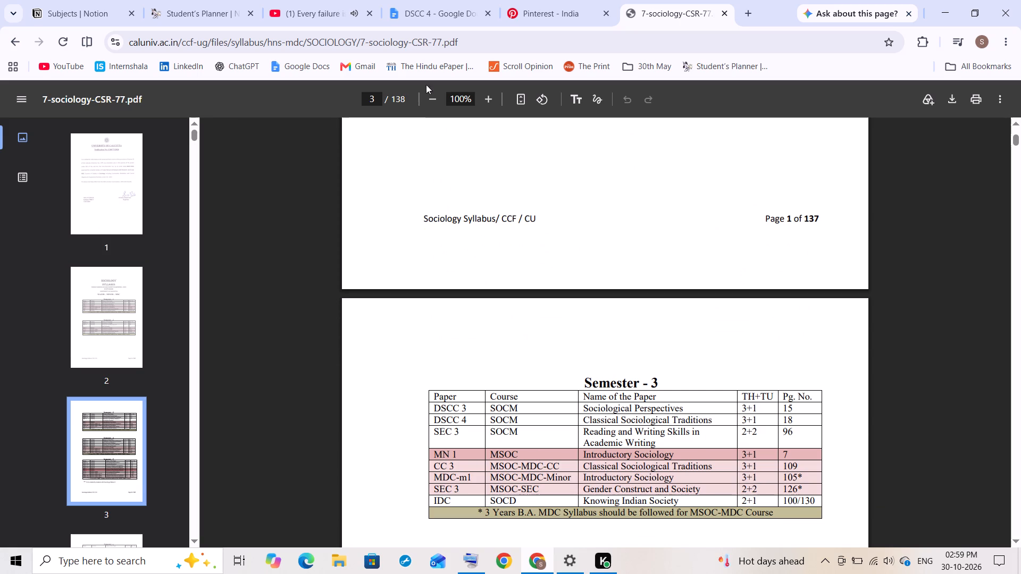
left_click(373, 98)
key("7")
key("Return")
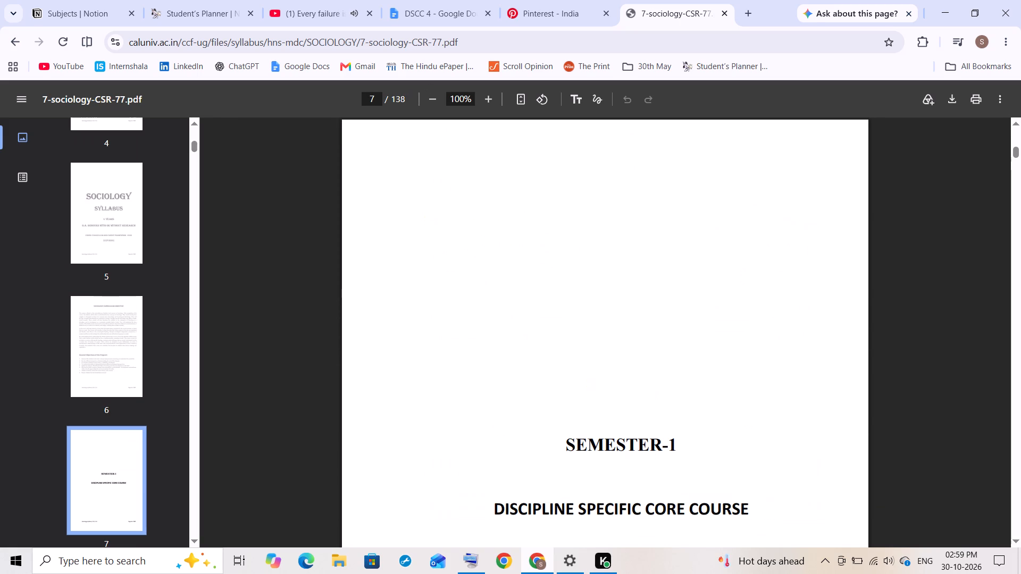
left_click(1011, 542)
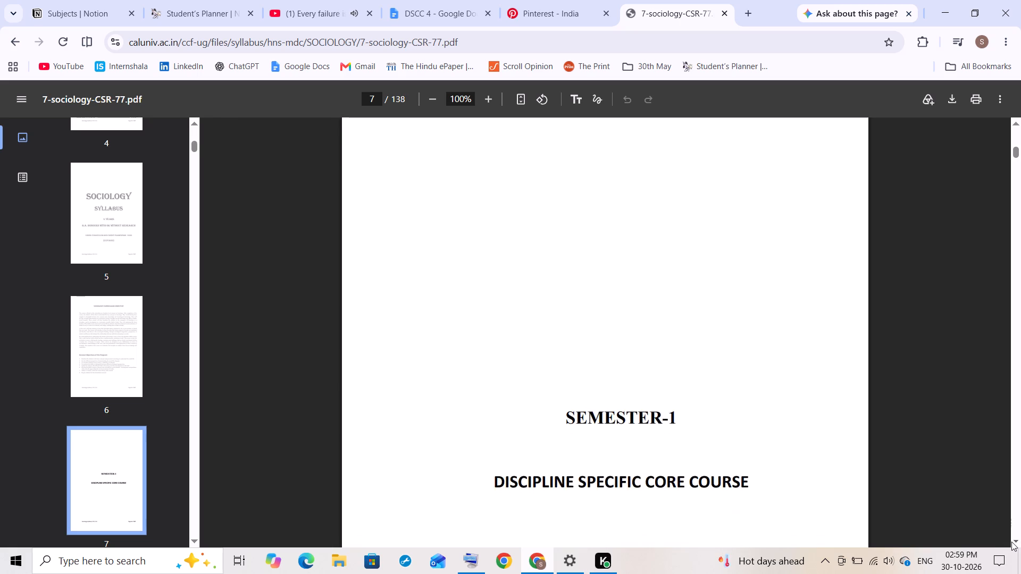
left_click(1011, 542)
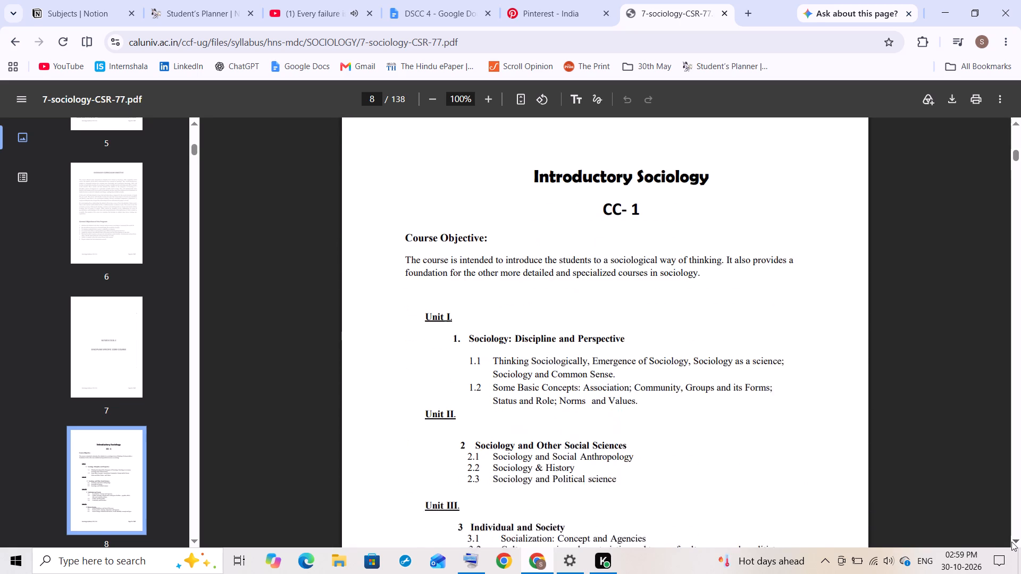
left_click(1011, 542)
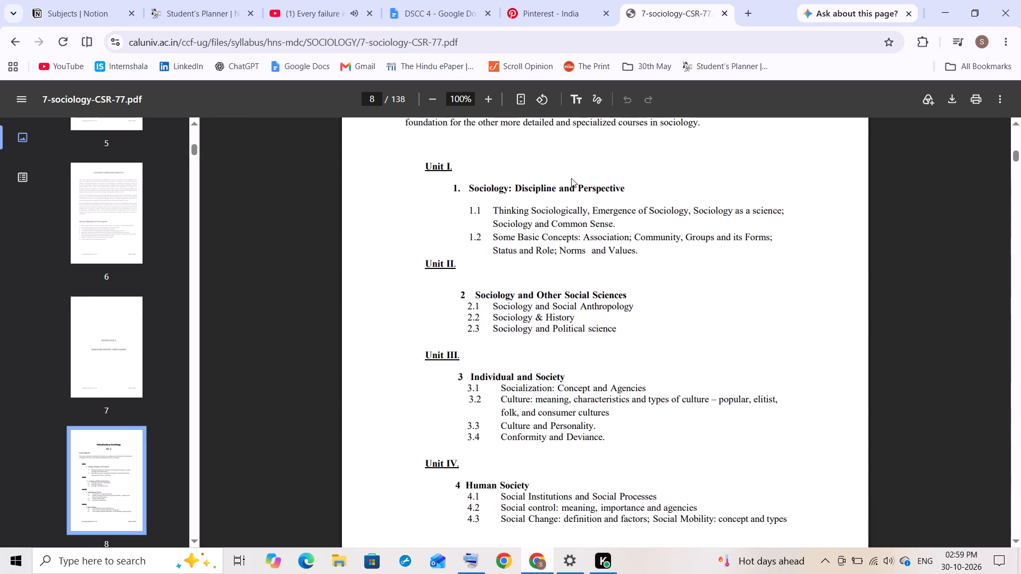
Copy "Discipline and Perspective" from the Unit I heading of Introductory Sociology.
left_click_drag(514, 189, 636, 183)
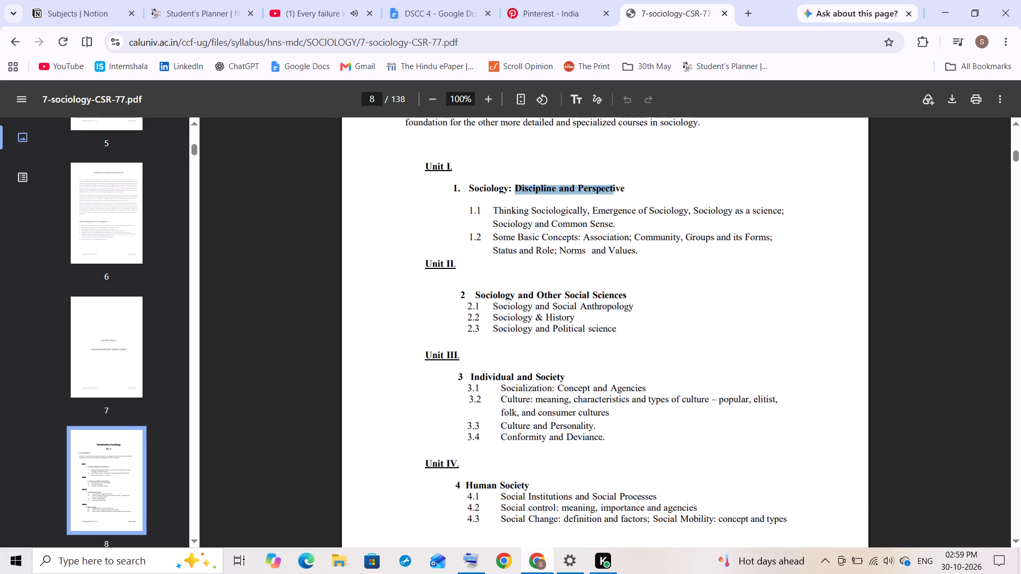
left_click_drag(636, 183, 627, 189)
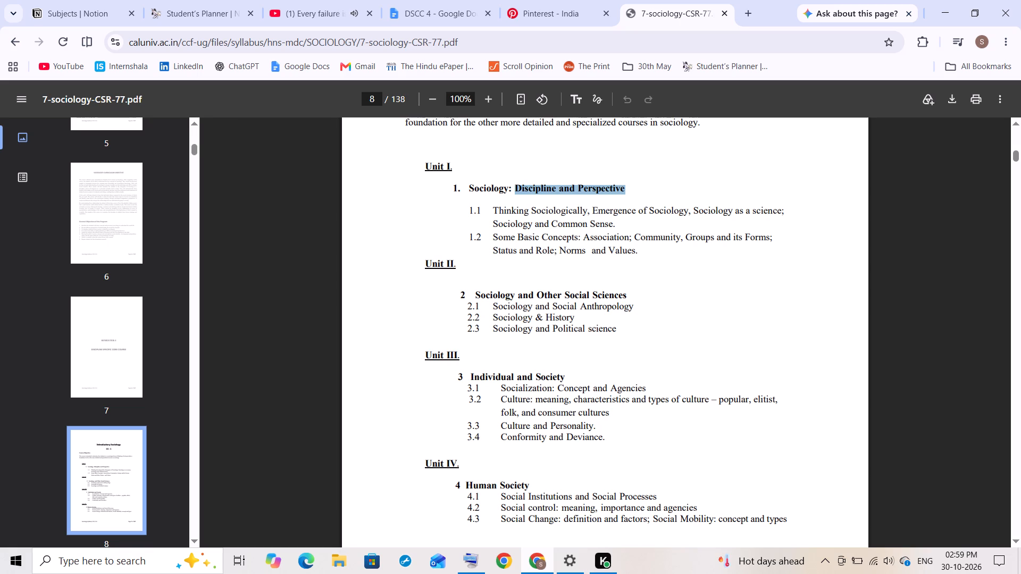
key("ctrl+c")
Open the Sociology page from the Subjects gallery in Notion.
left_click(53, 0)
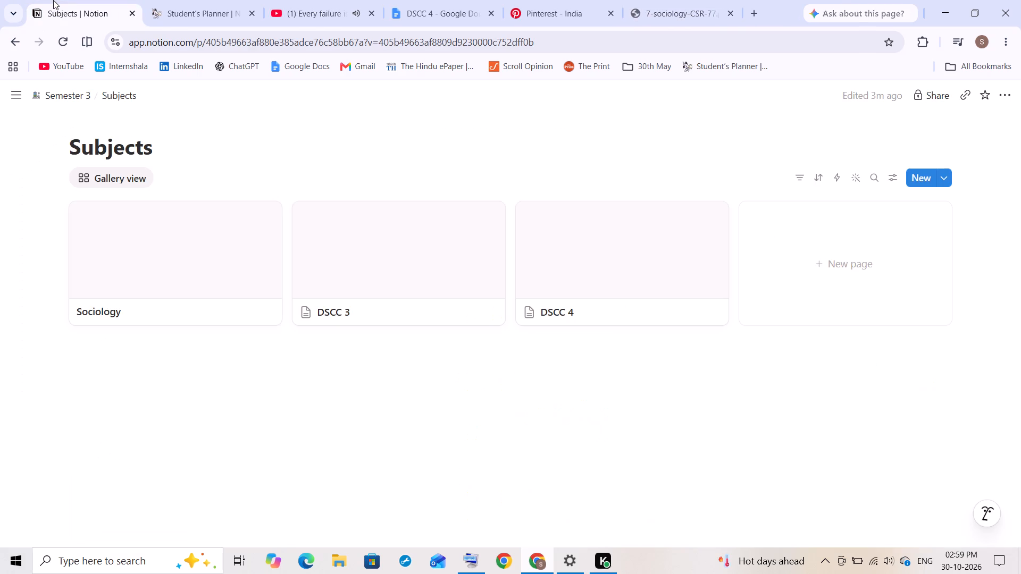
left_click(133, 267)
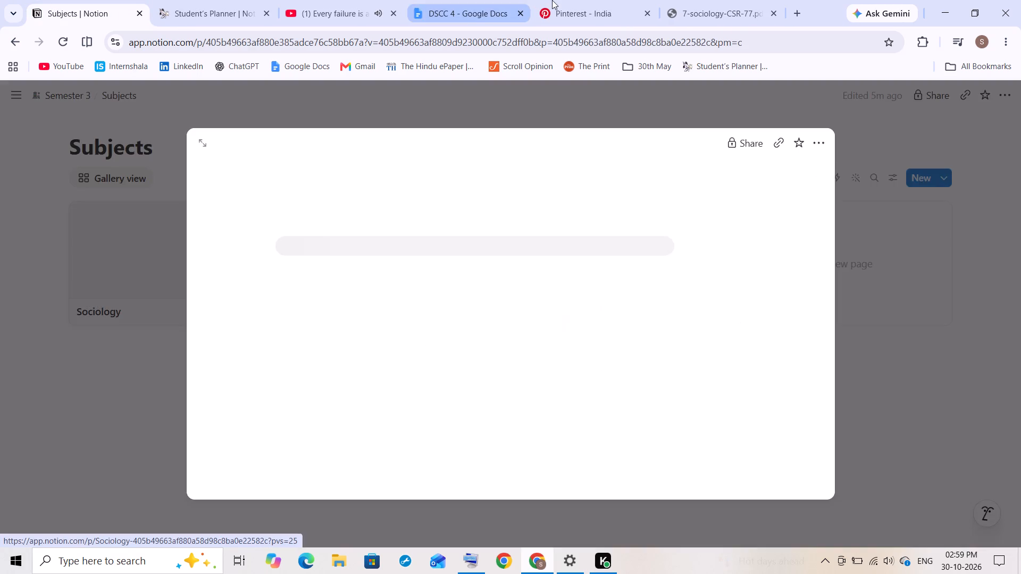
Switch to Pinterest and search for "sociology header".
left_click(617, 0)
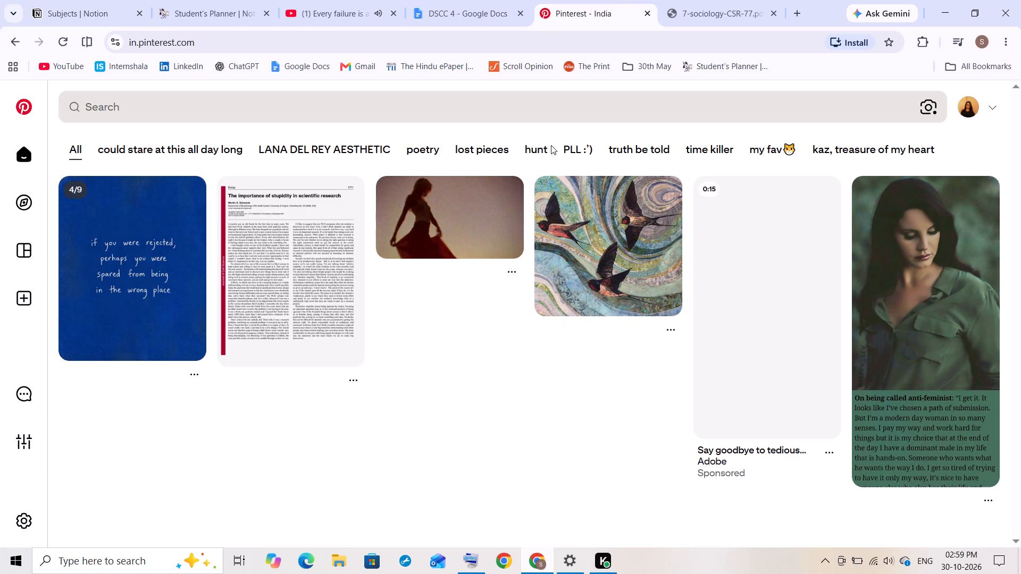
left_click(510, 102)
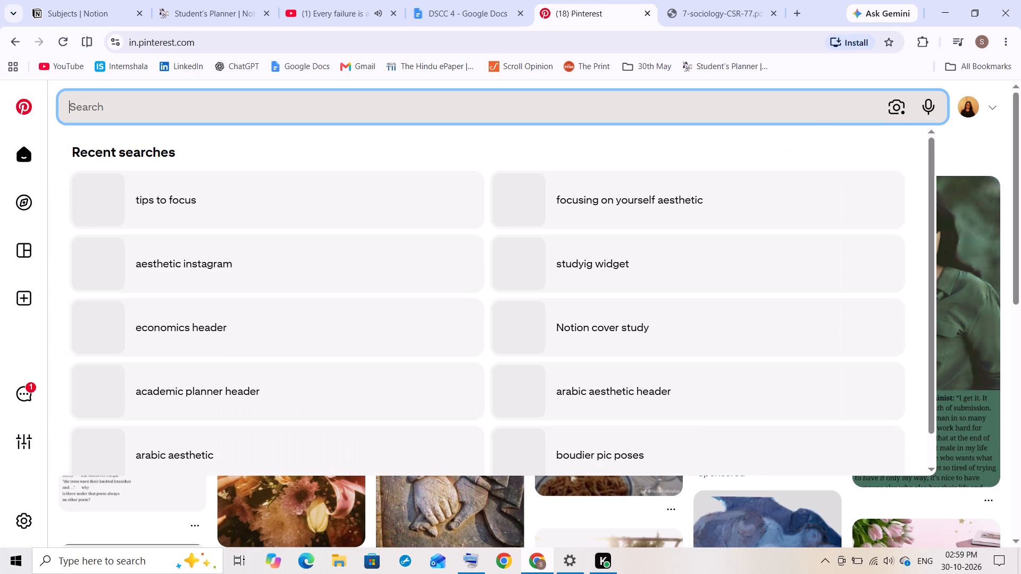
type("sociology")
key("space")
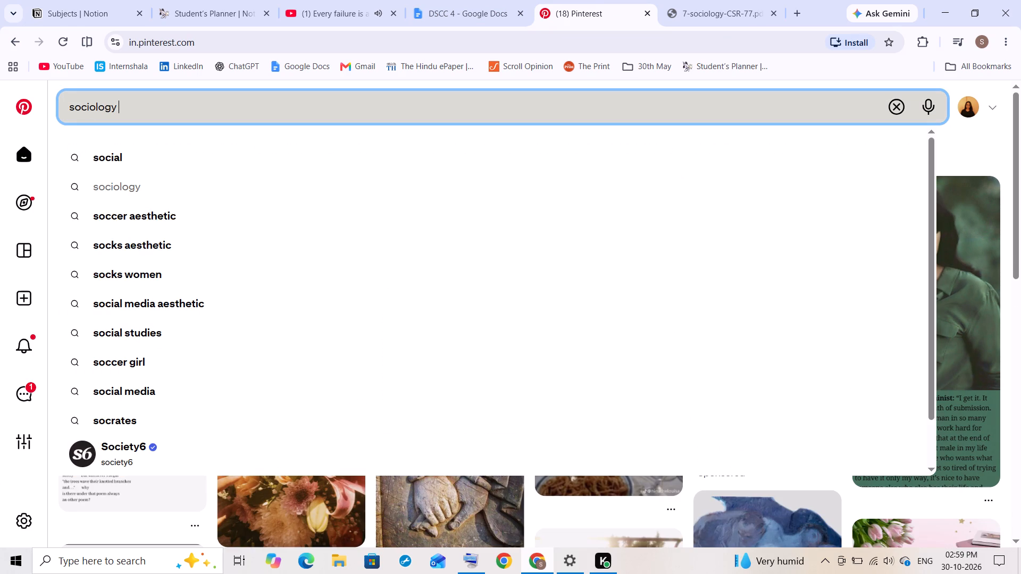
type("header")
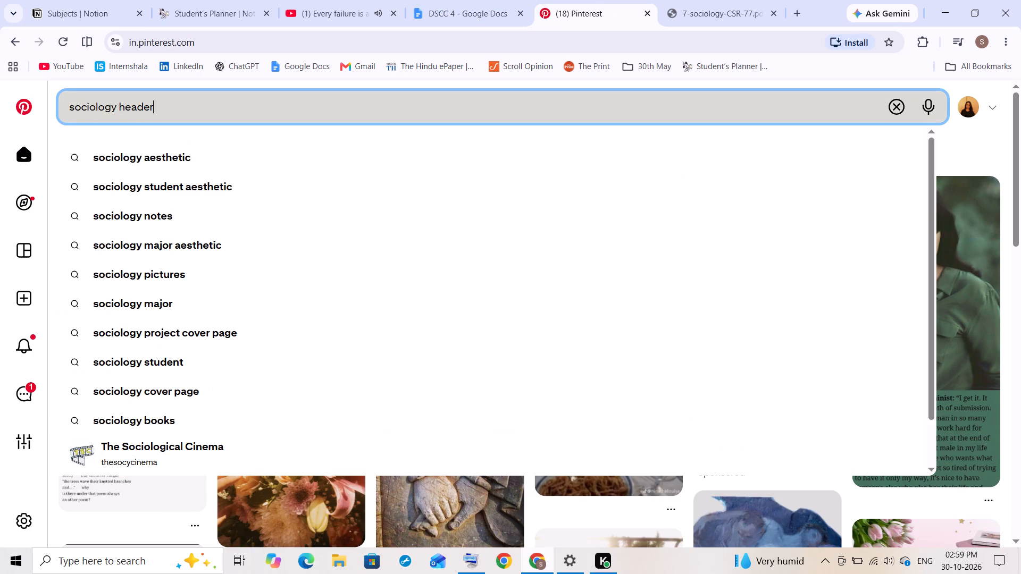
key("Return")
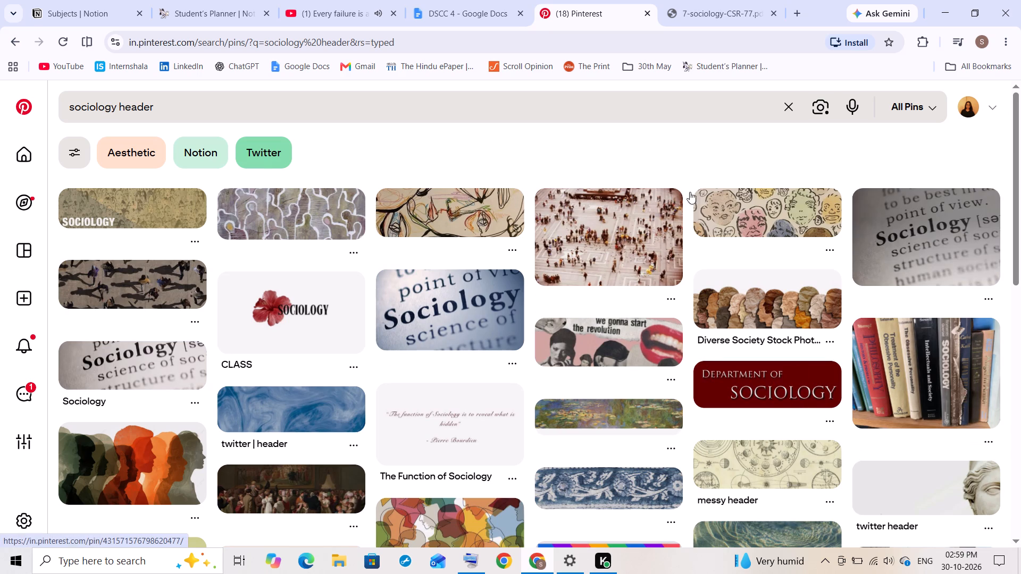
Replace the Pinterest search with "aesthetic header".
left_click(790, 111)
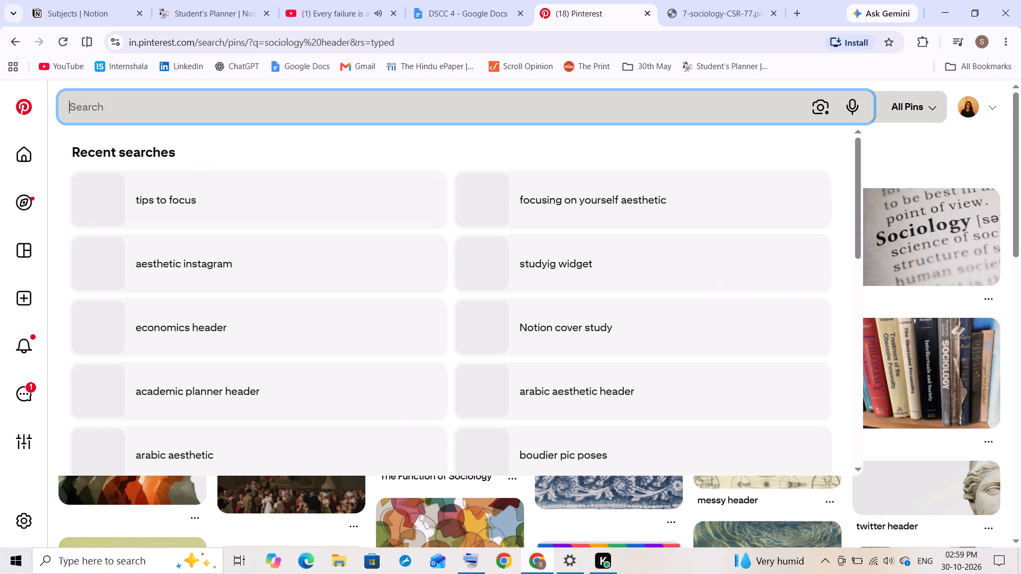
type("aews")
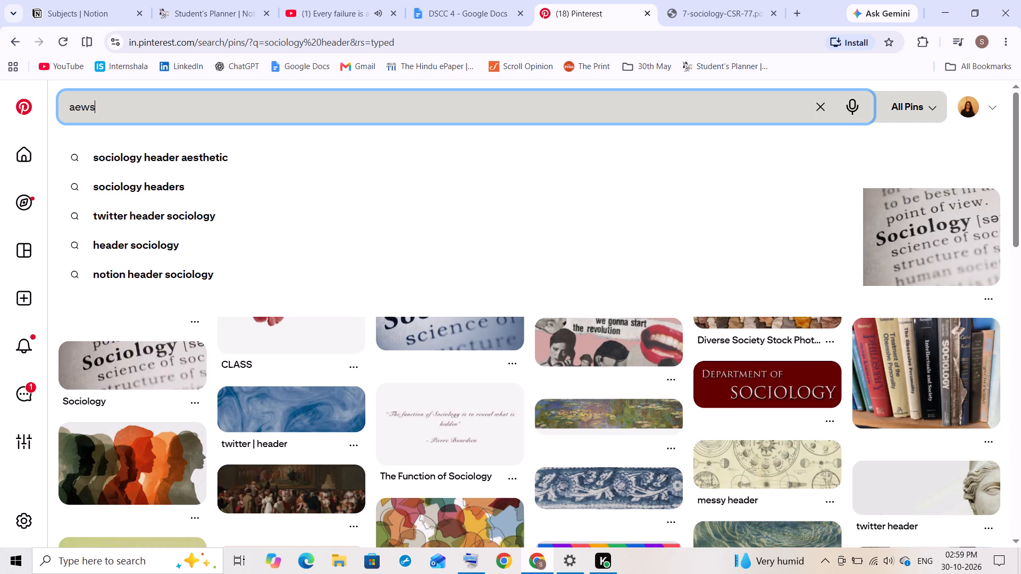
key("BackSpace")
key("BackSpace")
type("sthetic header")
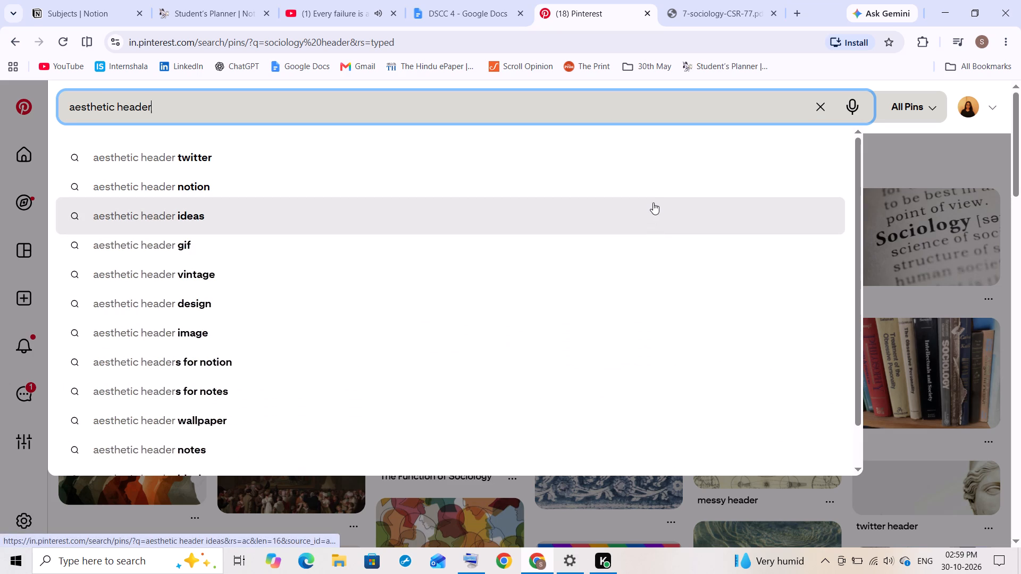
key("Return")
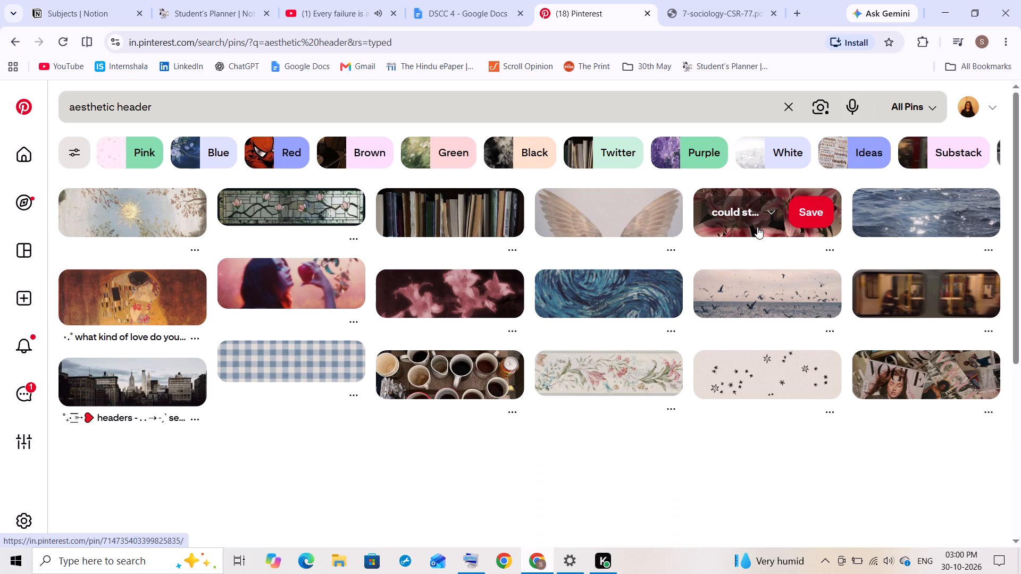
Open the pink lilies header pin and copy its image.
left_click(830, 251)
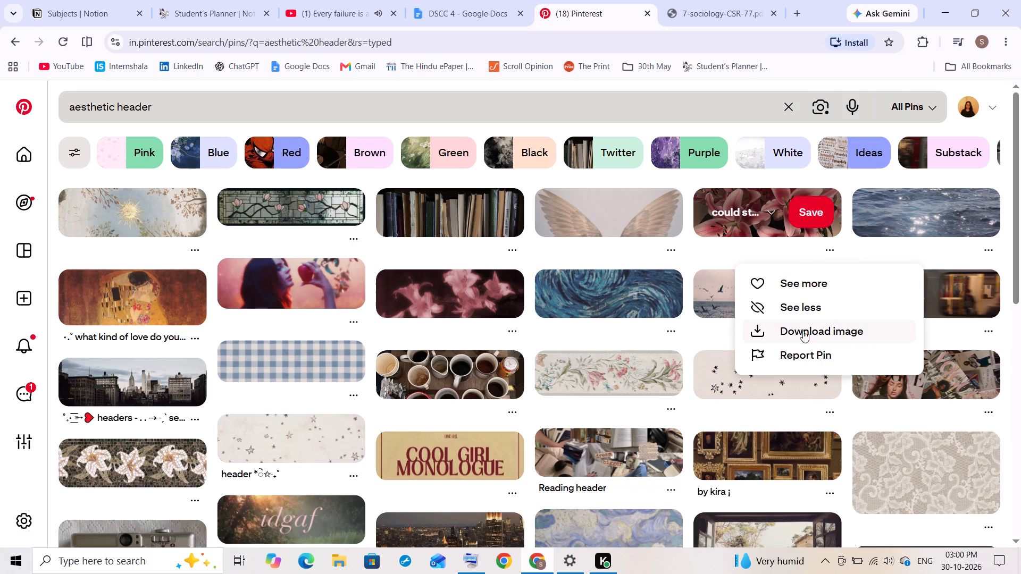
left_click(749, 232)
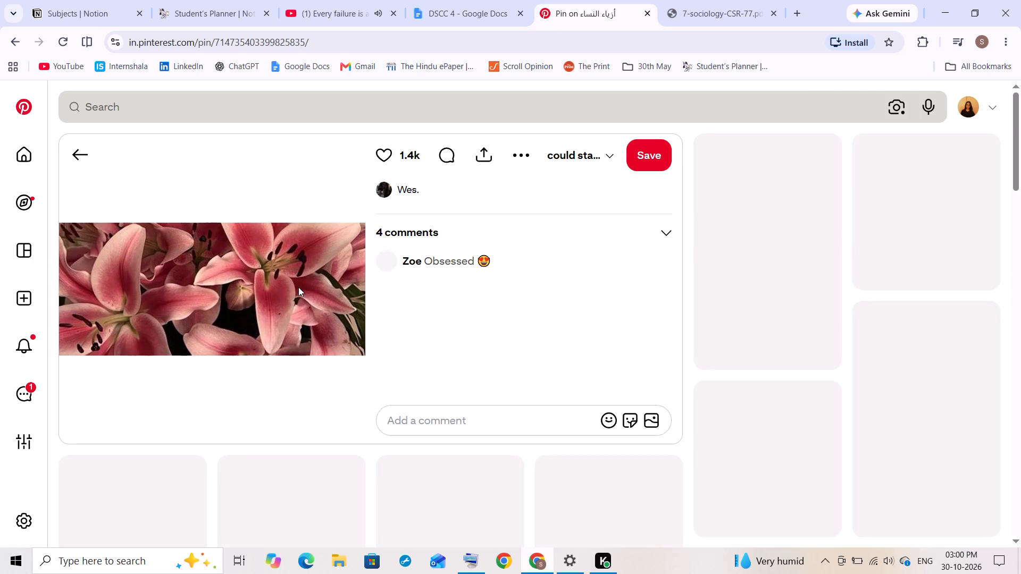
right_click(297, 287)
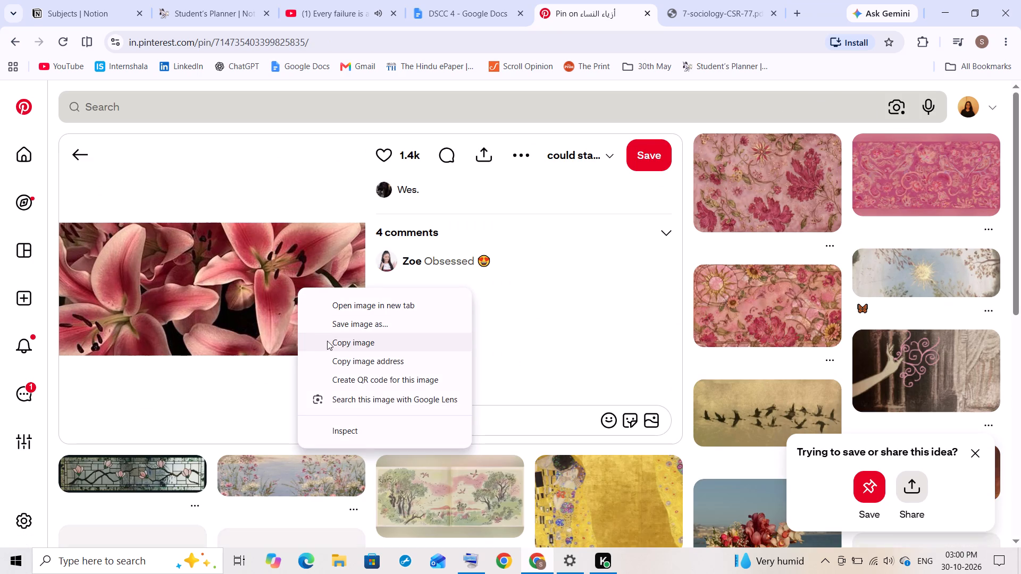
left_click(327, 341)
Add a cover to the Sociology page in Notion, replace it with the copied lilies image, and close the page.
left_click(141, 0)
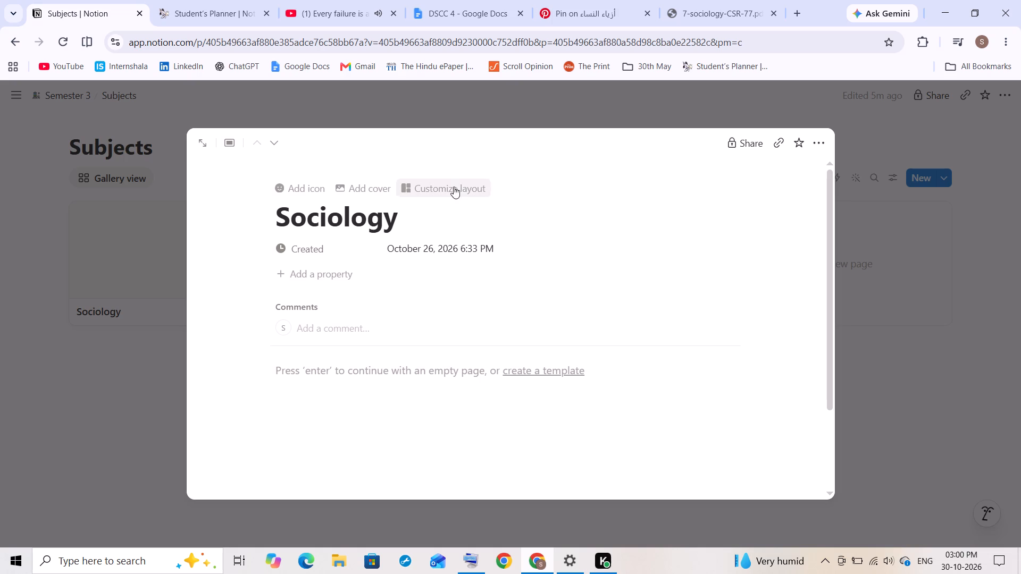
left_click(342, 180)
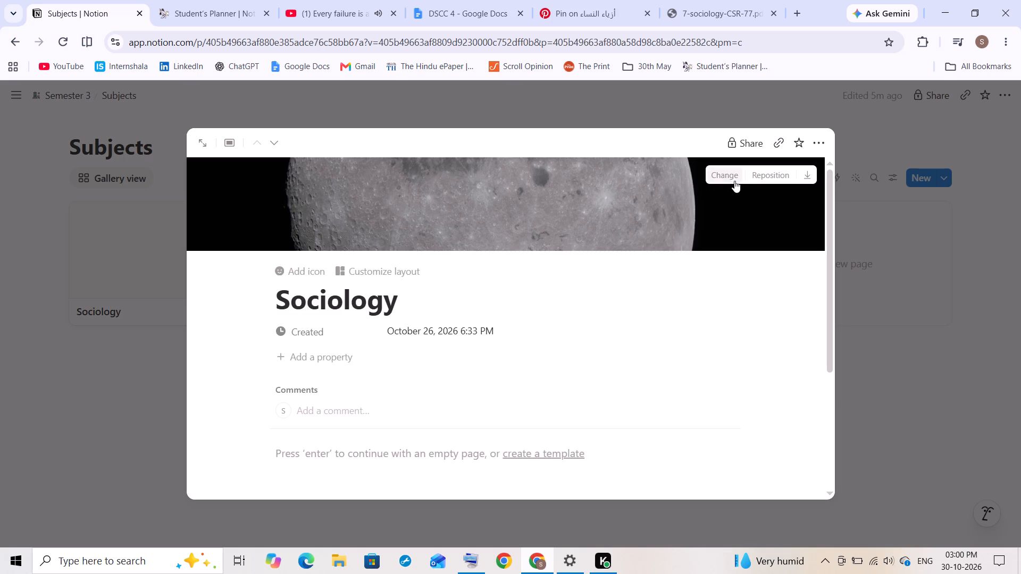
left_click(734, 181)
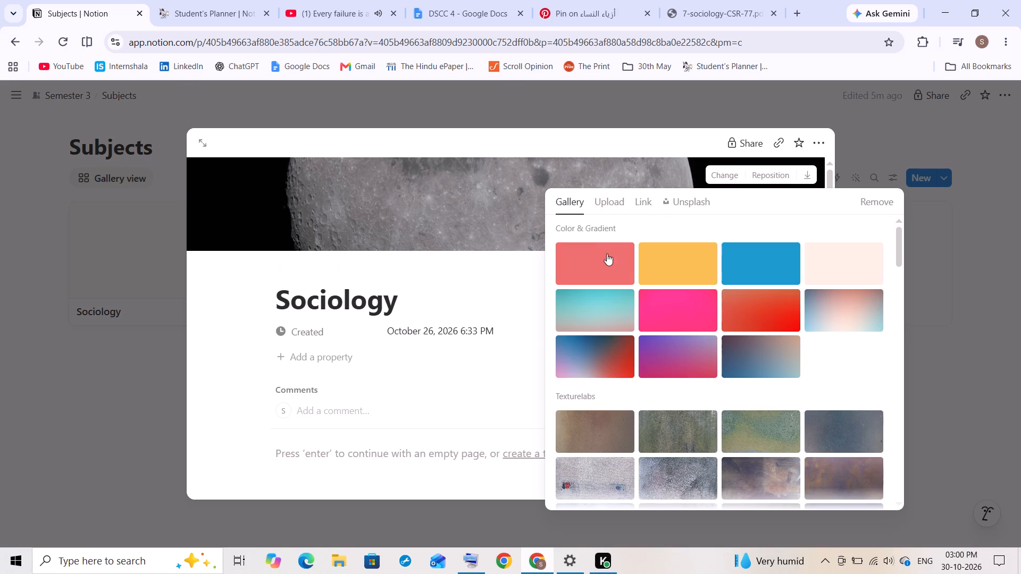
left_click(603, 196)
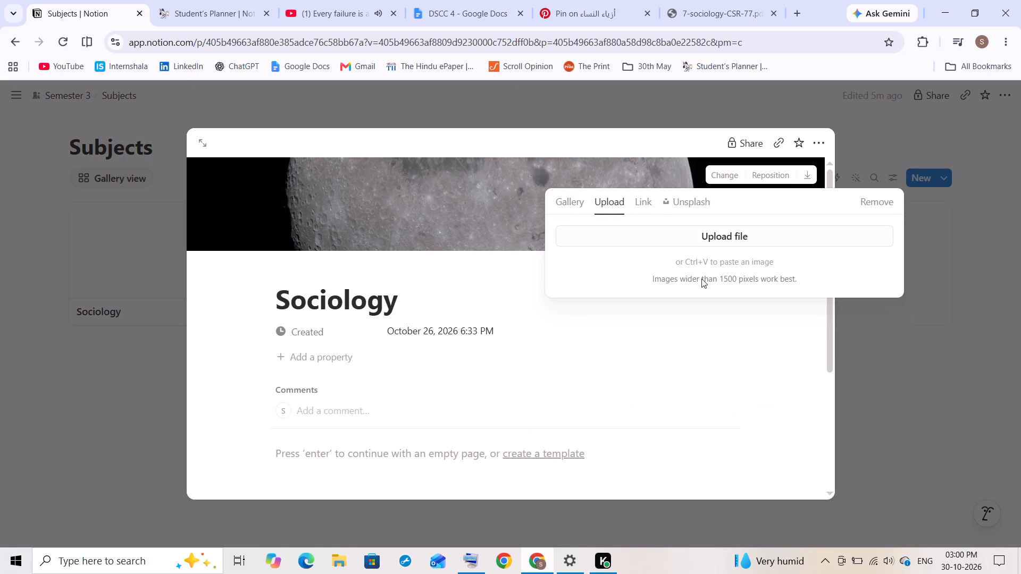
right_click(706, 258)
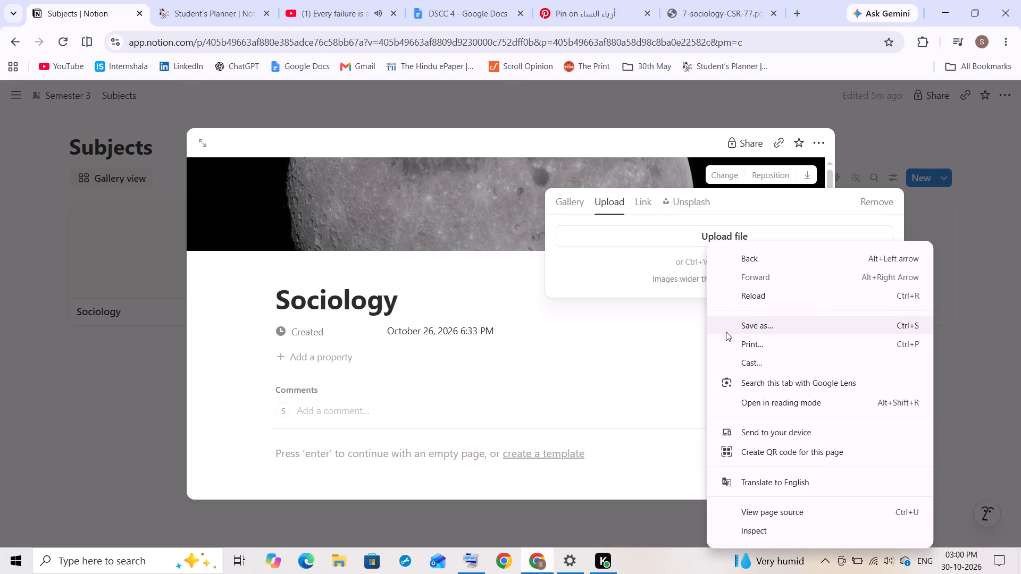
left_click(612, 269)
left_click(612, 269)
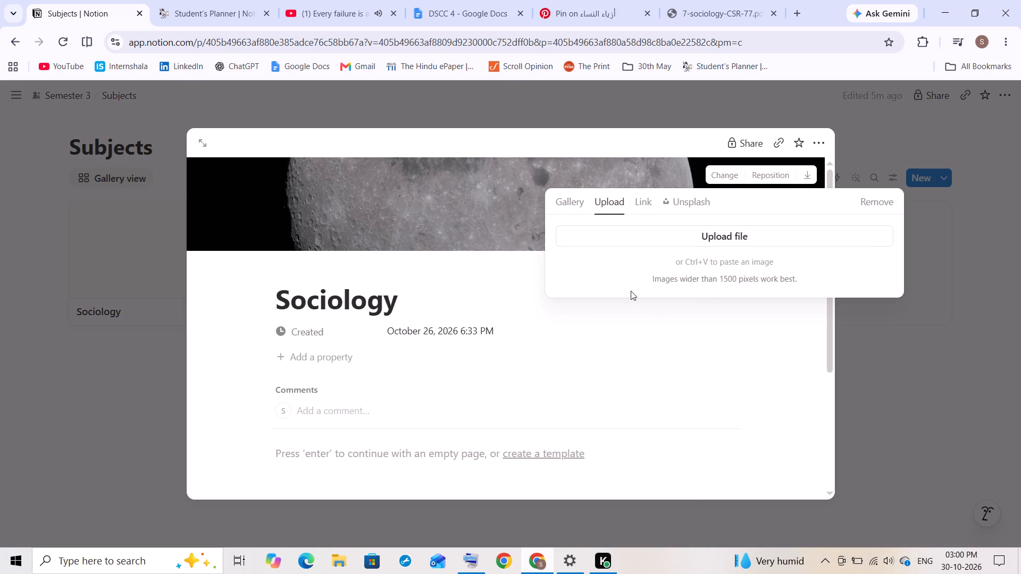
key("ctrl+v")
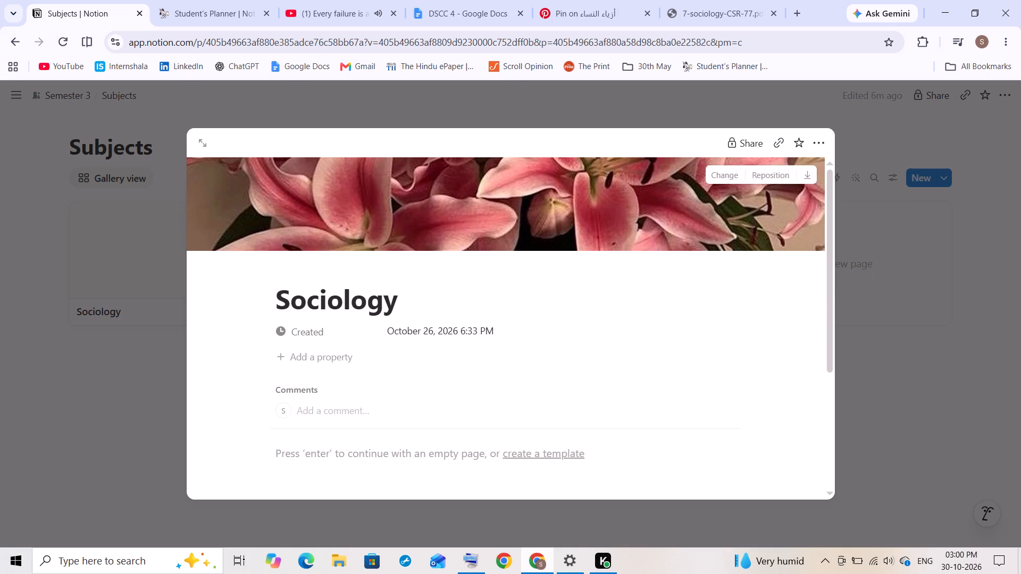
left_click(946, 370)
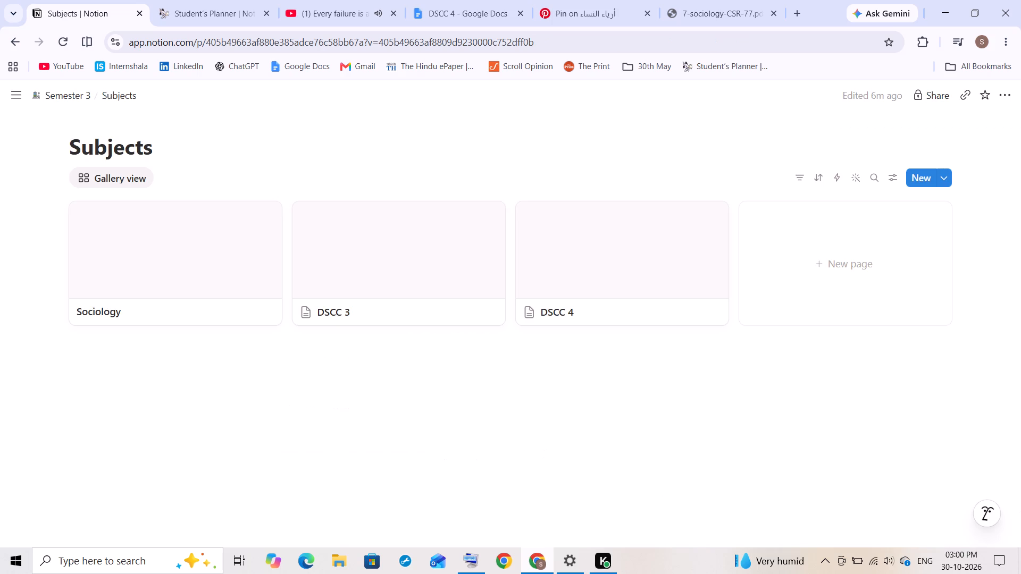
Reload the Subjects gallery in Notion.
left_click(71, 47)
Open the stained-glass magnolia header pin on Pinterest and copy its image.
left_click(605, 12)
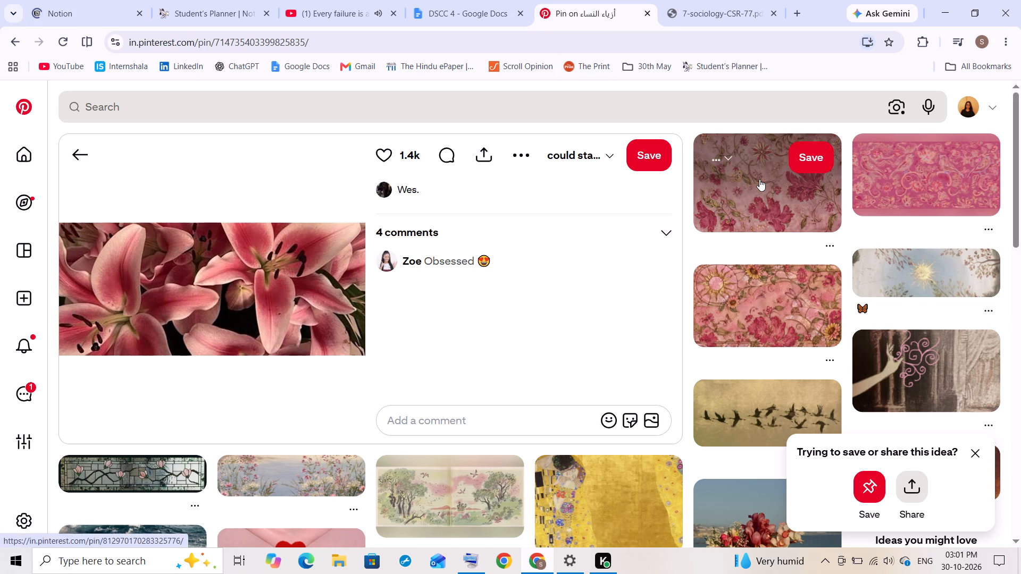
left_click(157, 474)
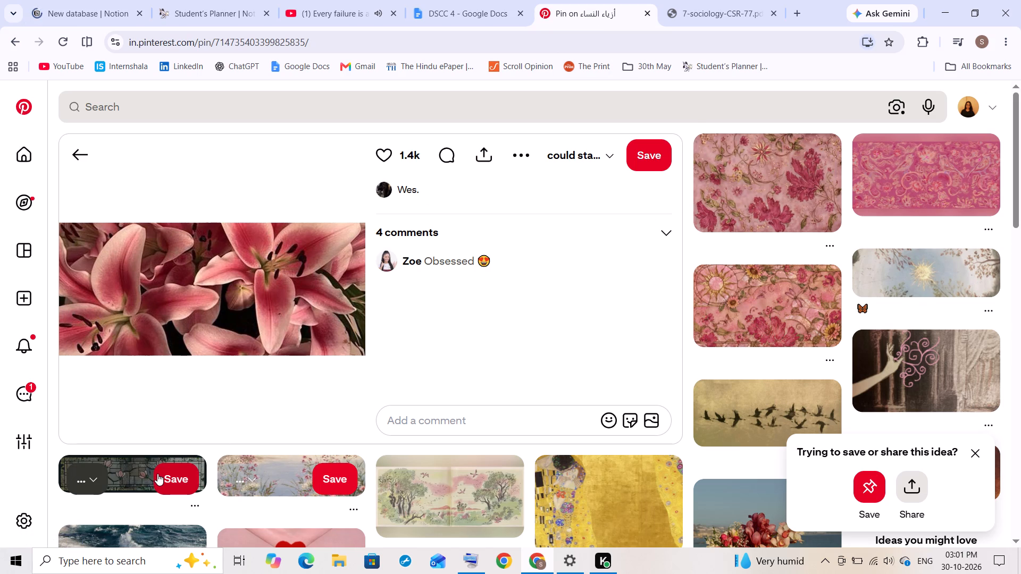
left_click(122, 467)
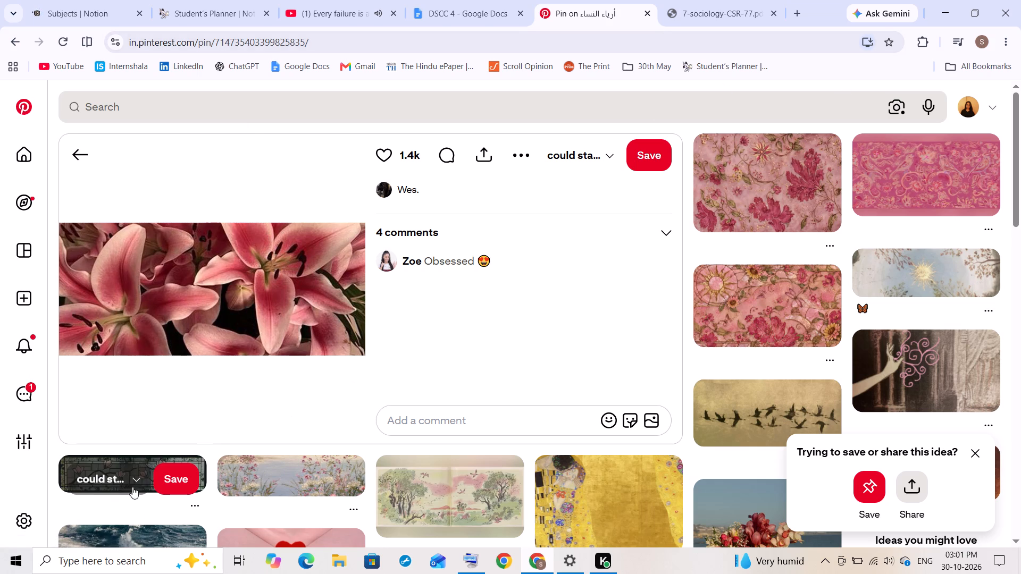
left_click(152, 494)
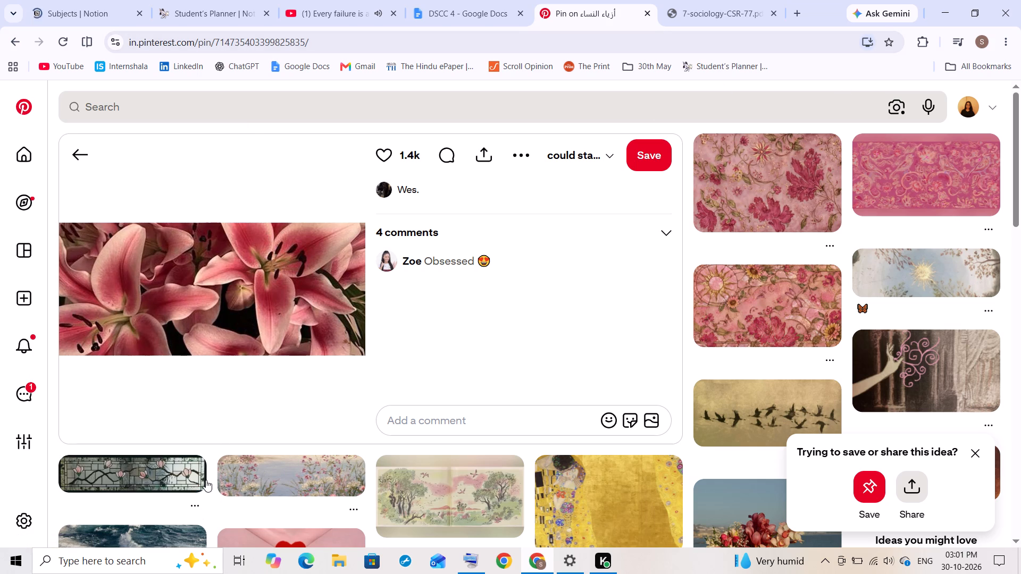
left_click(206, 480)
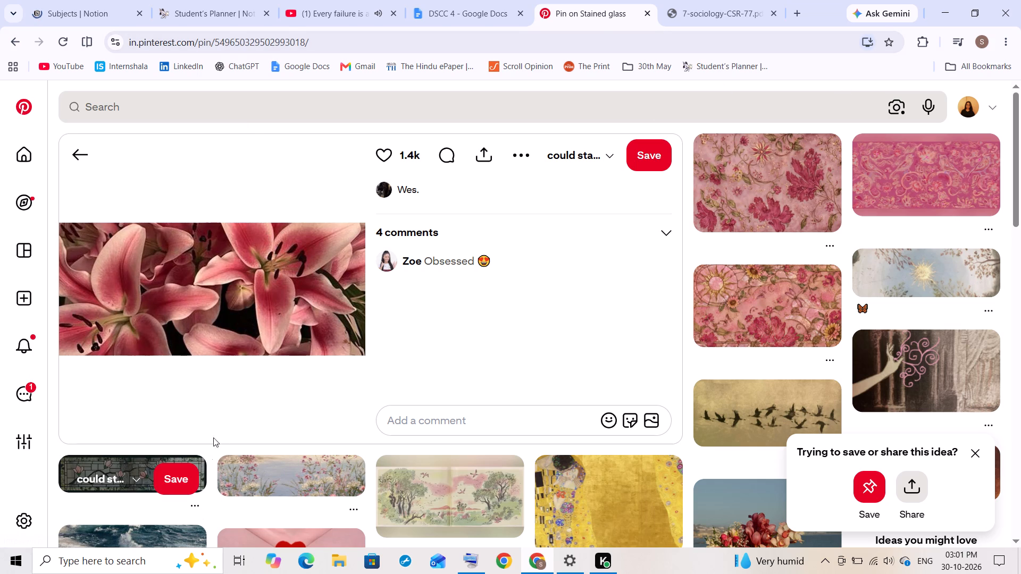
right_click(512, 275)
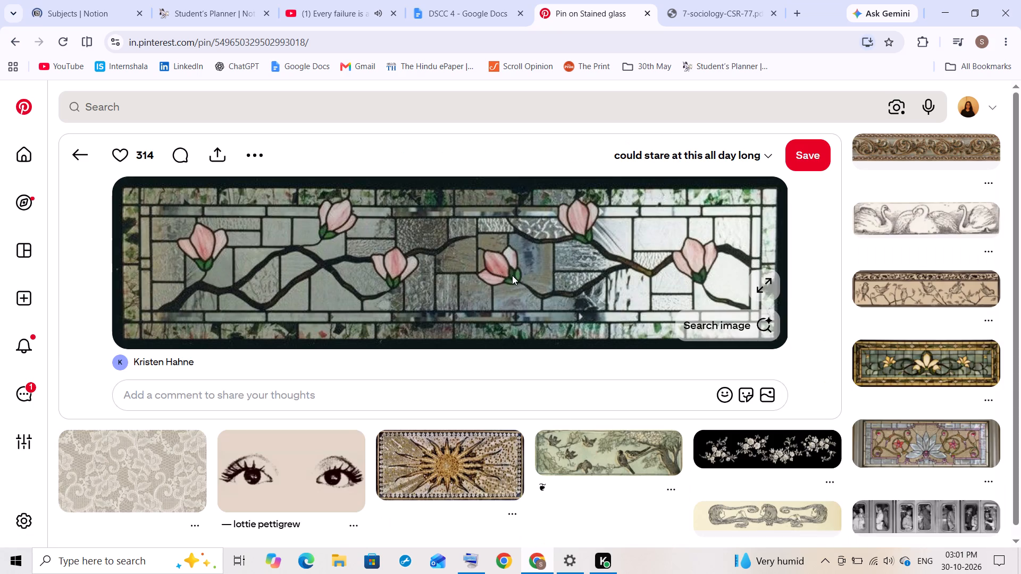
right_click(512, 275)
right_click(512, 275)
left_click(536, 332)
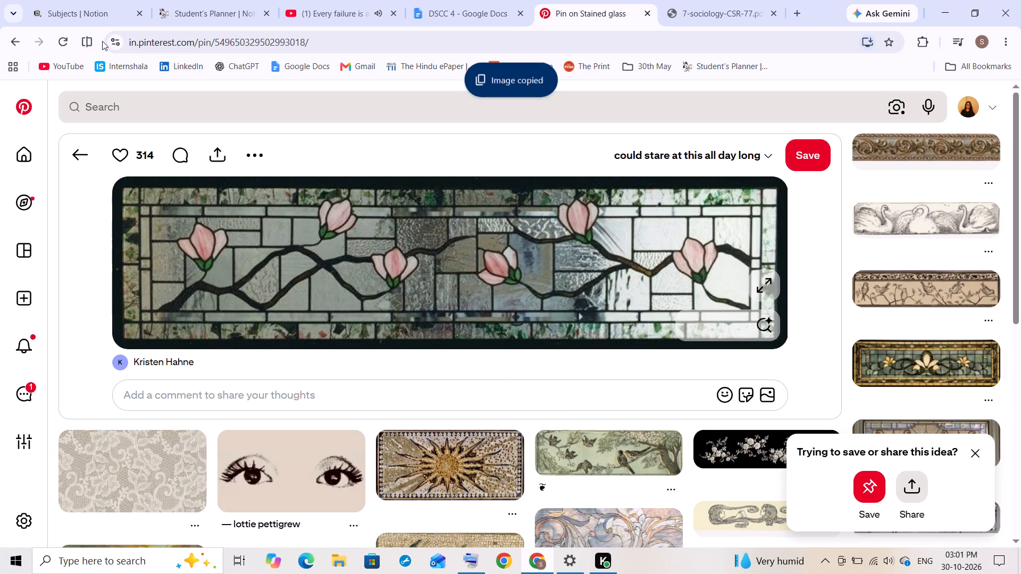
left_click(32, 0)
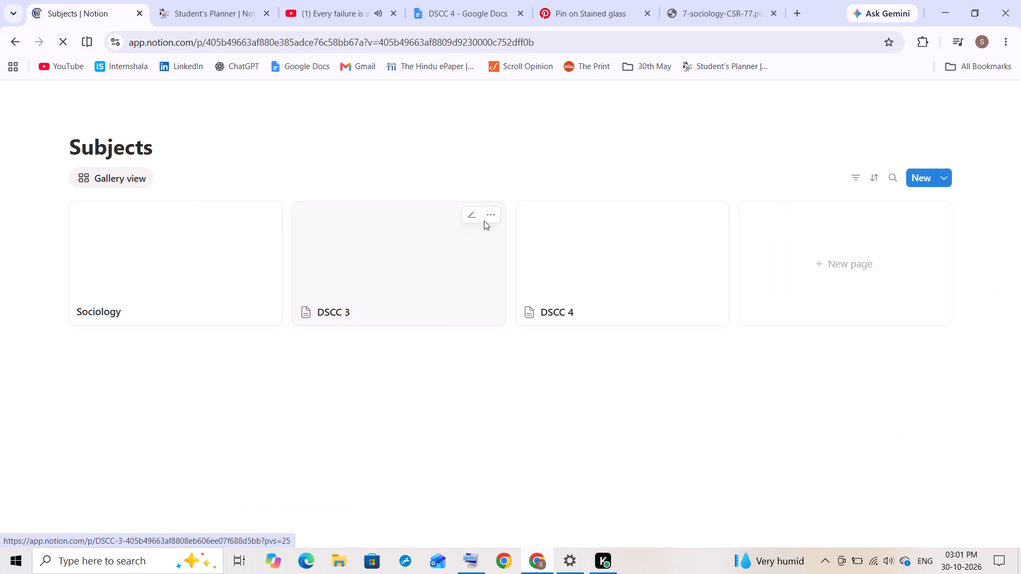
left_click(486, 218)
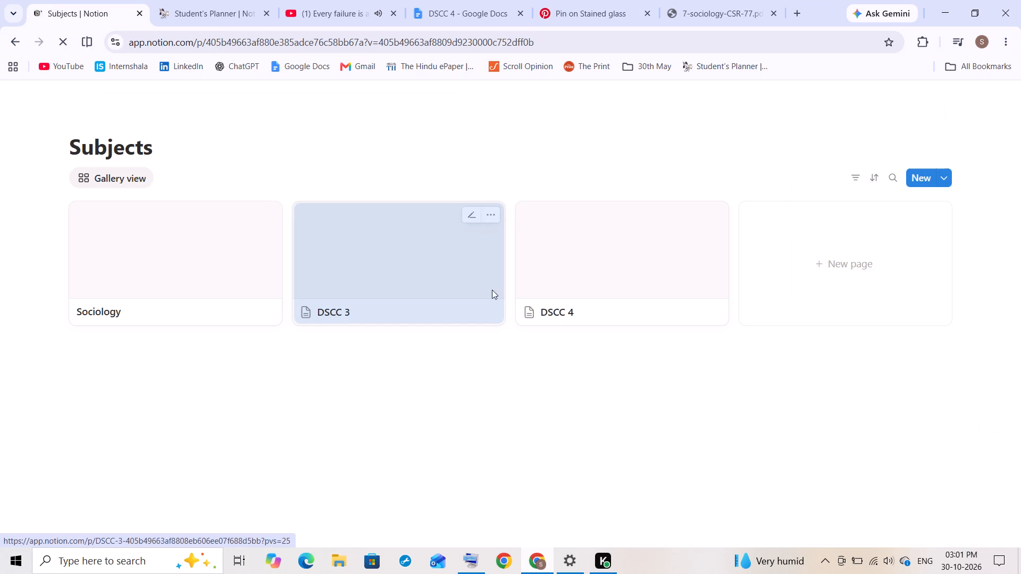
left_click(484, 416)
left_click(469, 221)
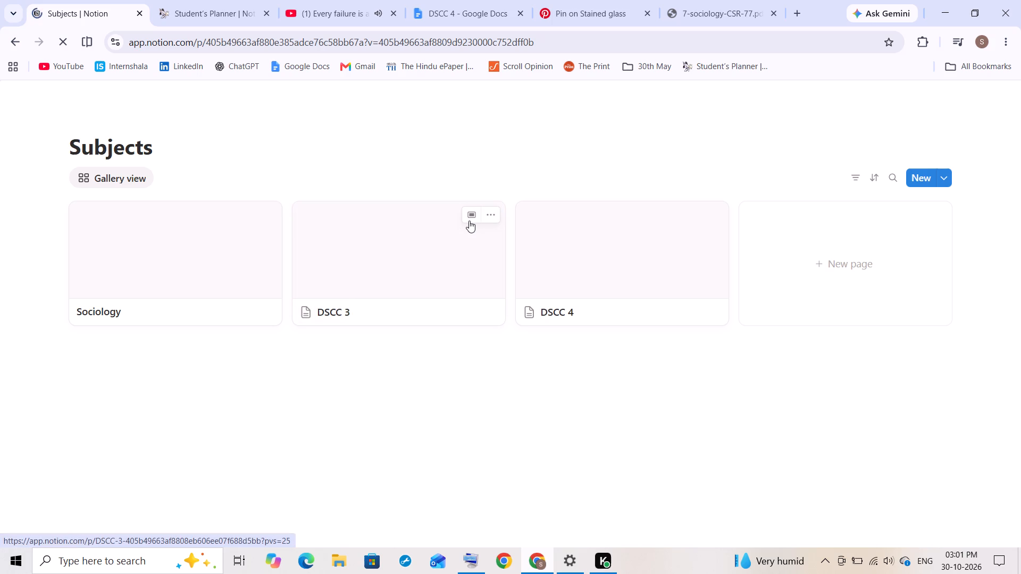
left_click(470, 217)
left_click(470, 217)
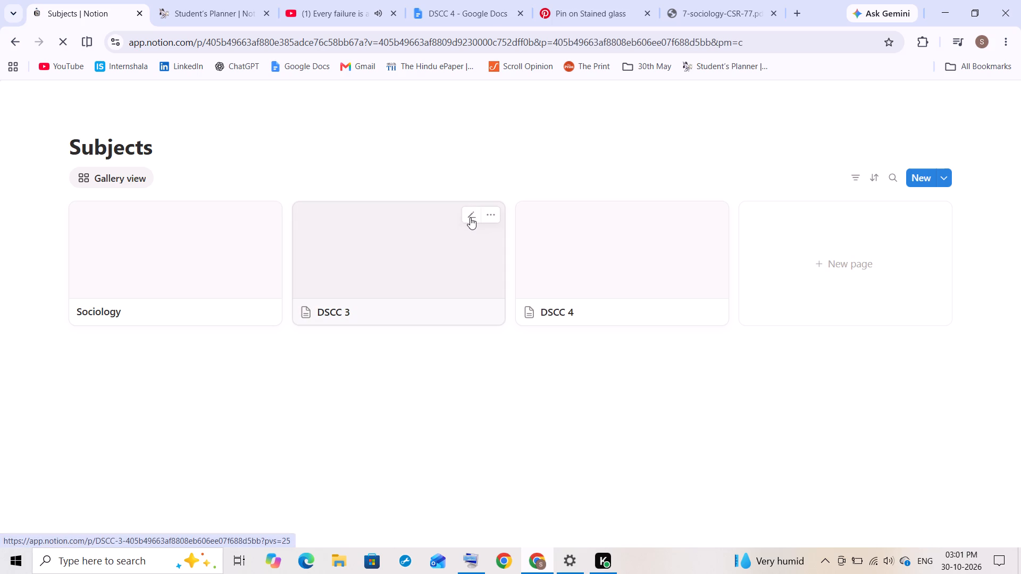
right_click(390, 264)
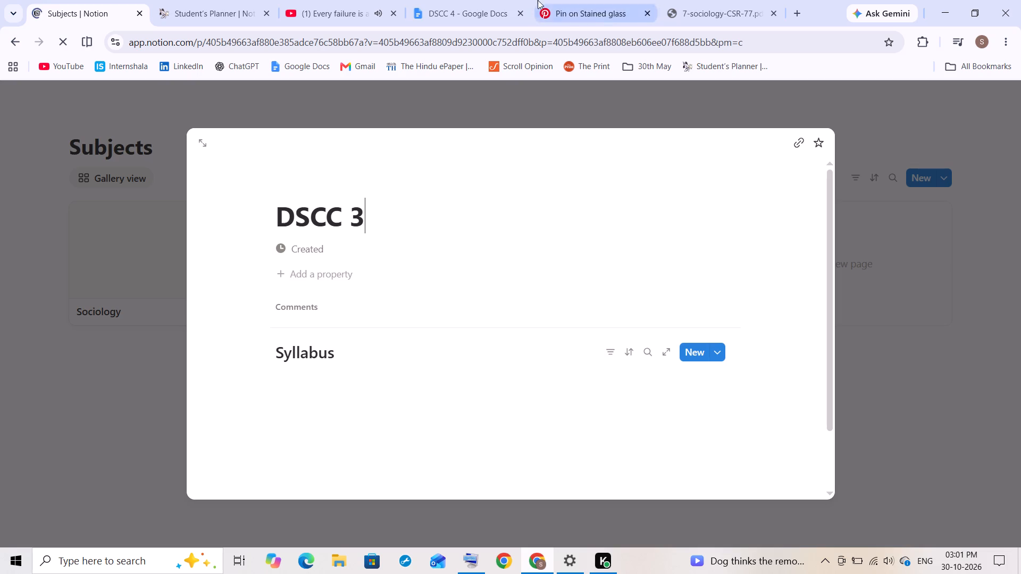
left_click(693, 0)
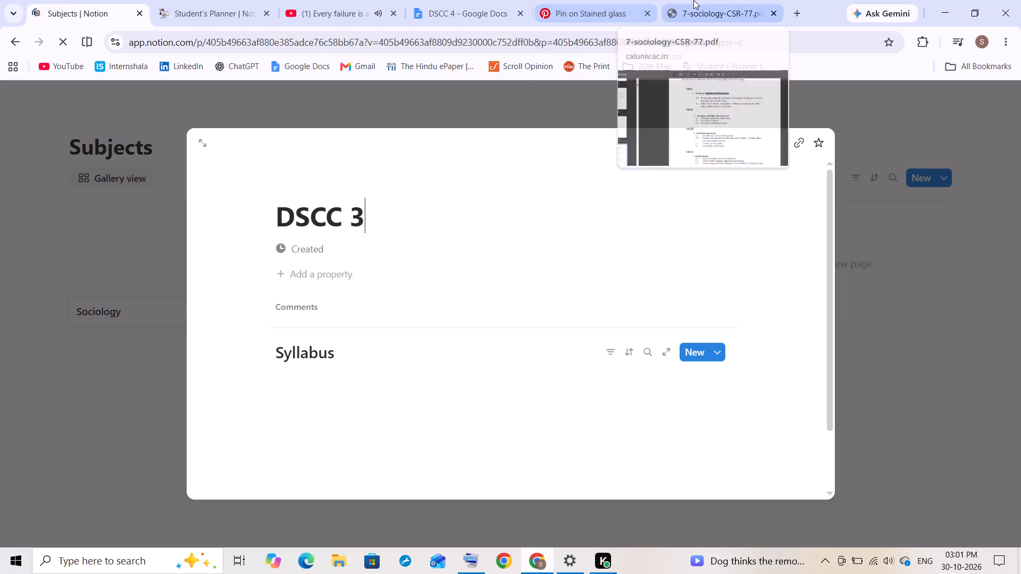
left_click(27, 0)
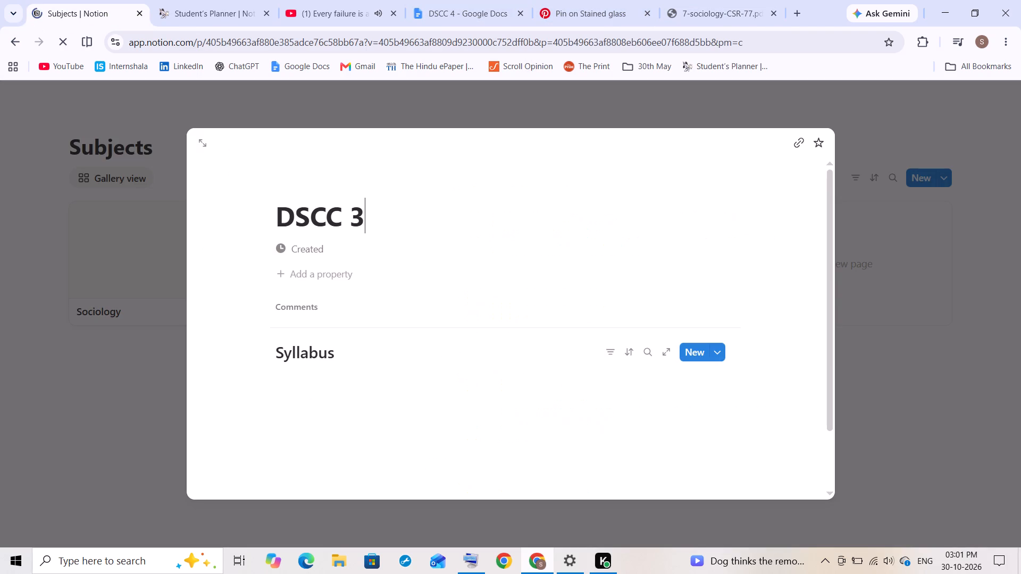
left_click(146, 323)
Look through the Student's Planner page, from the class schedule and assignments' calendar down to the habit tracker.
left_click(237, 4)
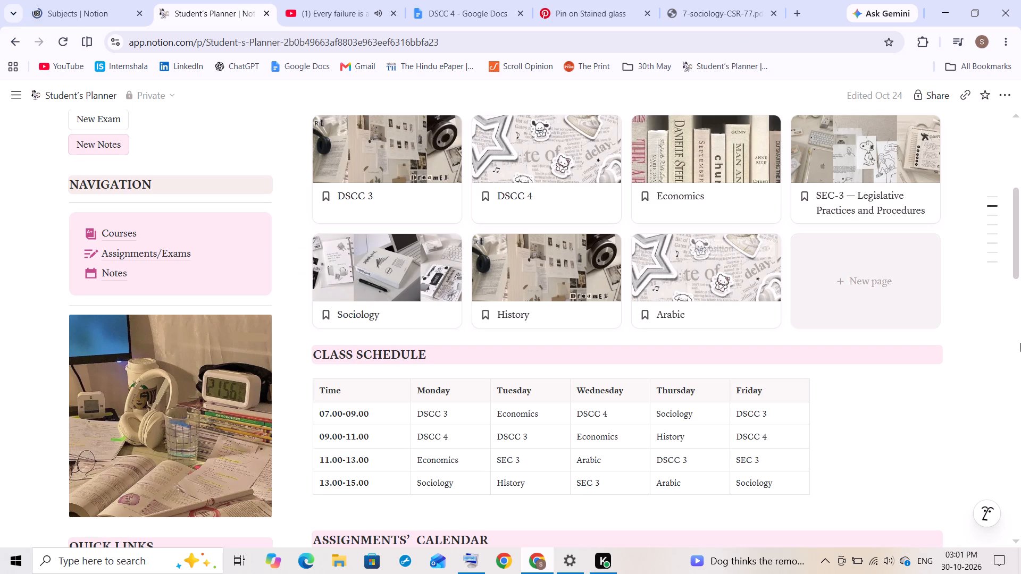
left_click_drag(1016, 251, 1017, 365)
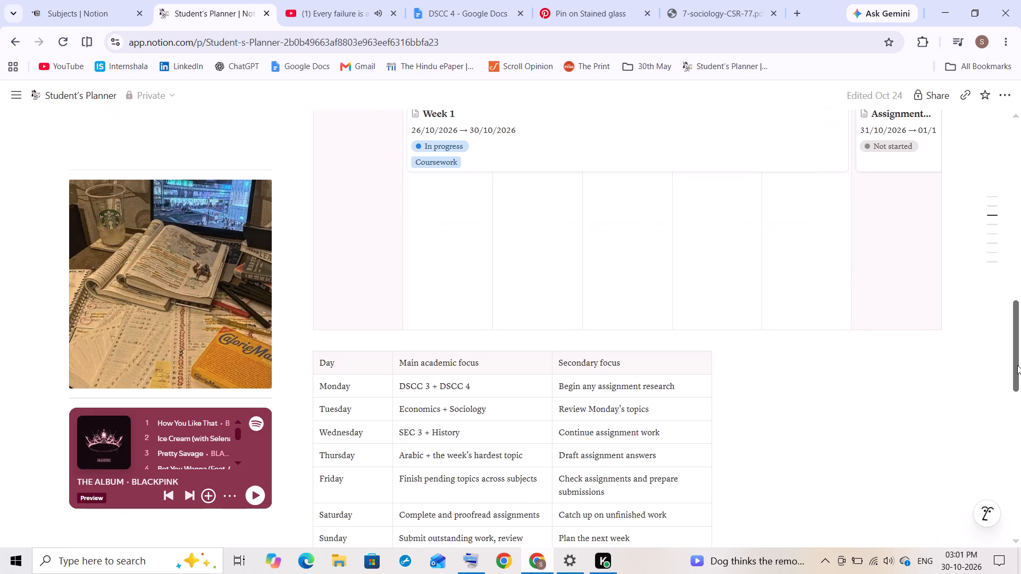
left_click_drag(1017, 365, 1017, 391)
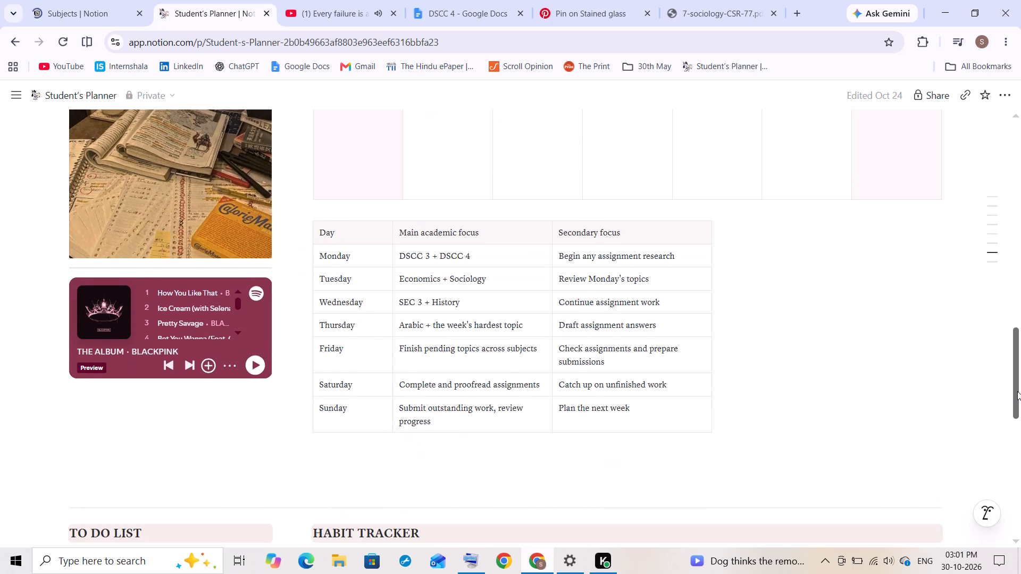
left_click_drag(1017, 391, 996, 455)
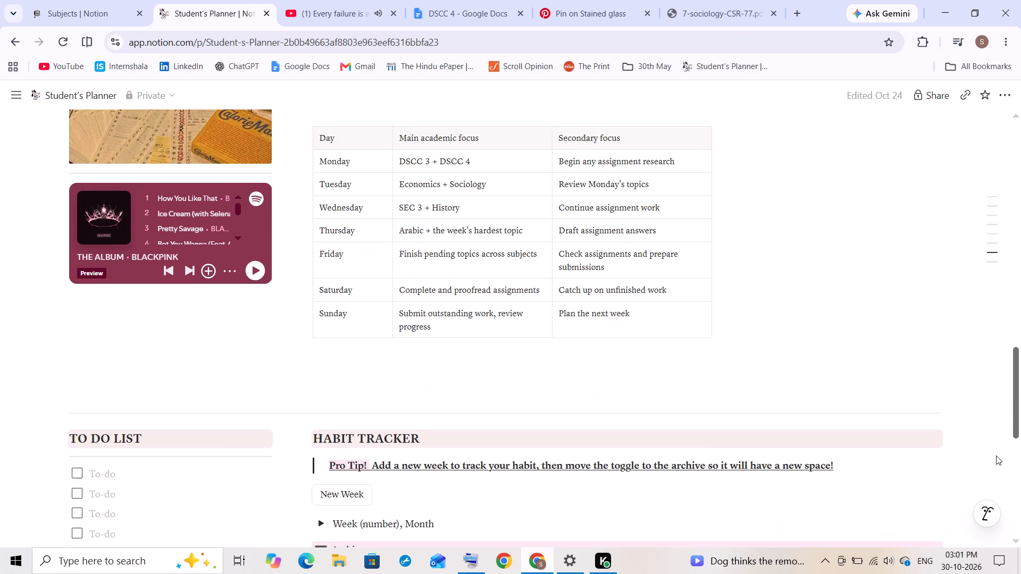
left_click_drag(996, 455, 990, 509)
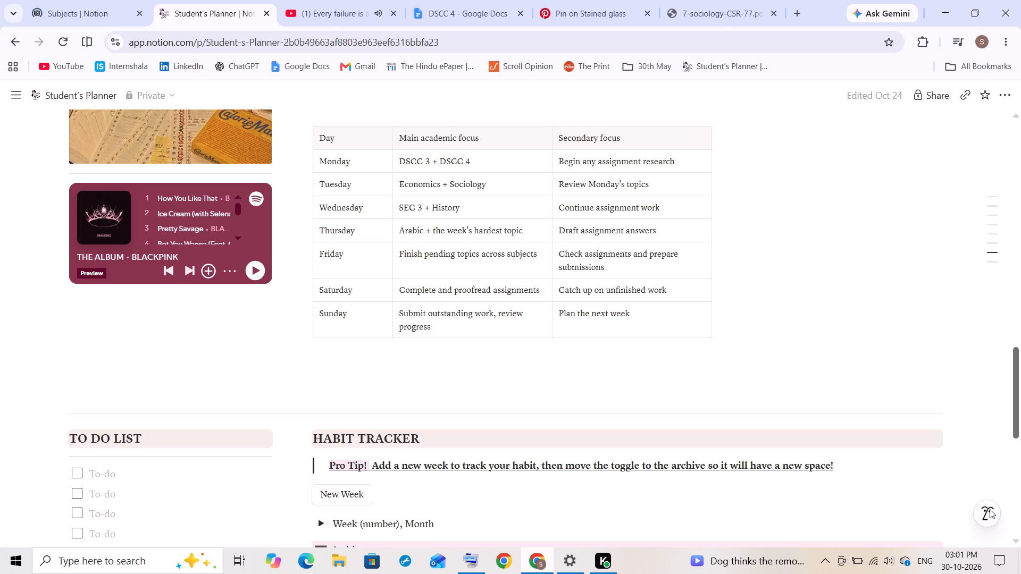
left_click_drag(990, 509, 964, 302)
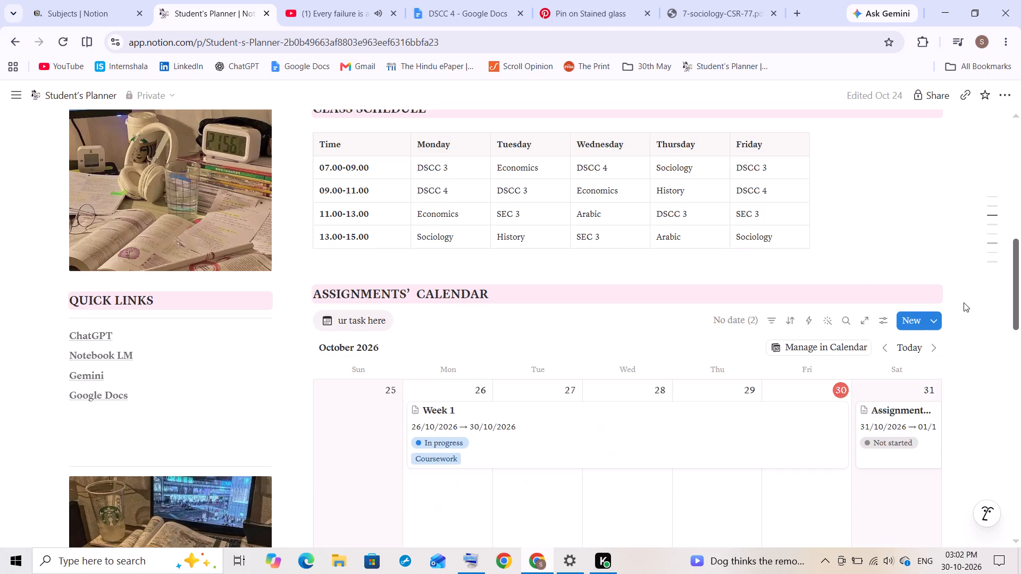
left_click_drag(964, 302, 962, 268)
Open the Sociology page from the Subjects gallery in Notion and insert a feed view database titled "Syllabus" below the comments.
left_click(64, 0)
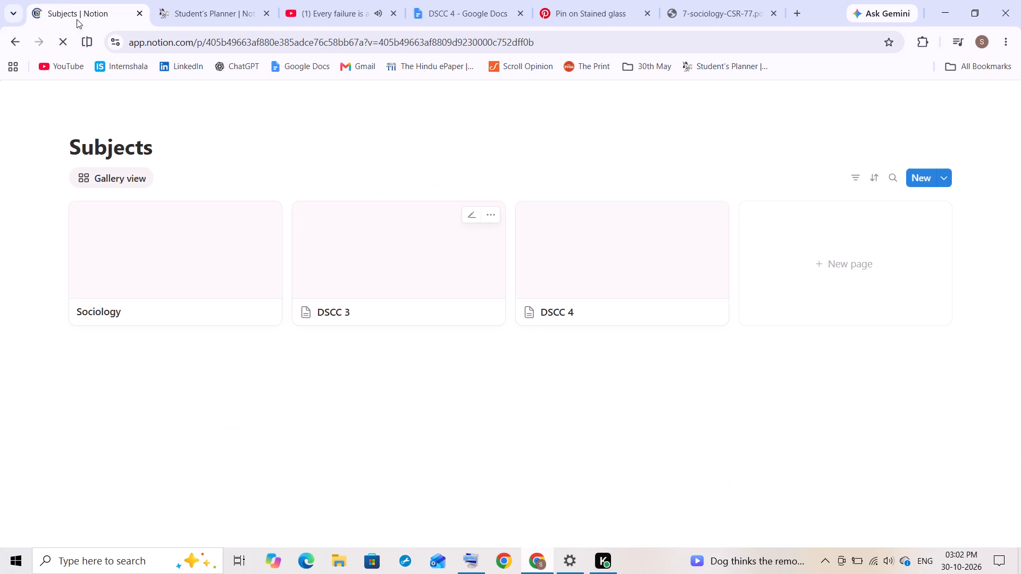
left_click(176, 279)
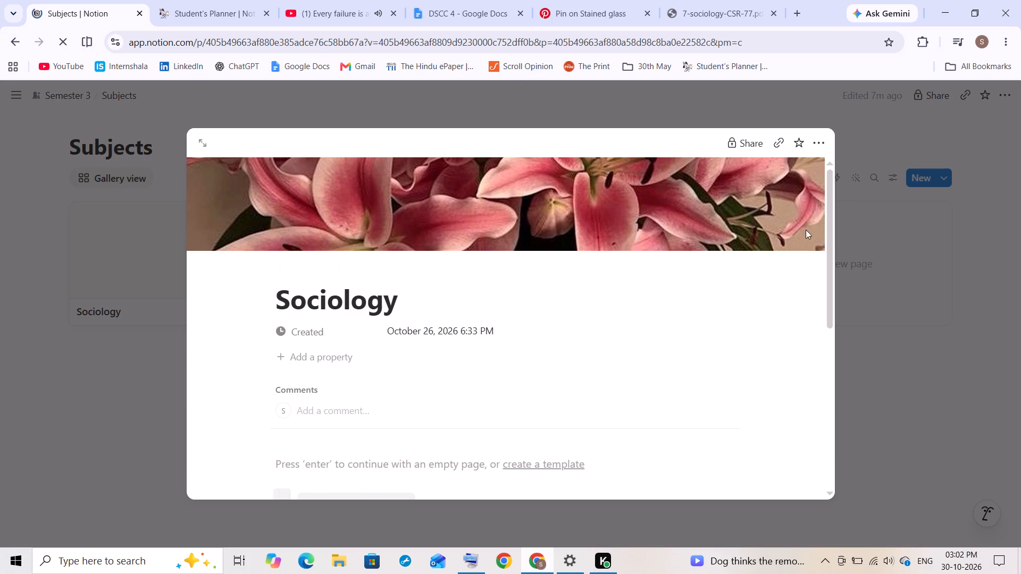
left_click_drag(830, 245, 827, 320)
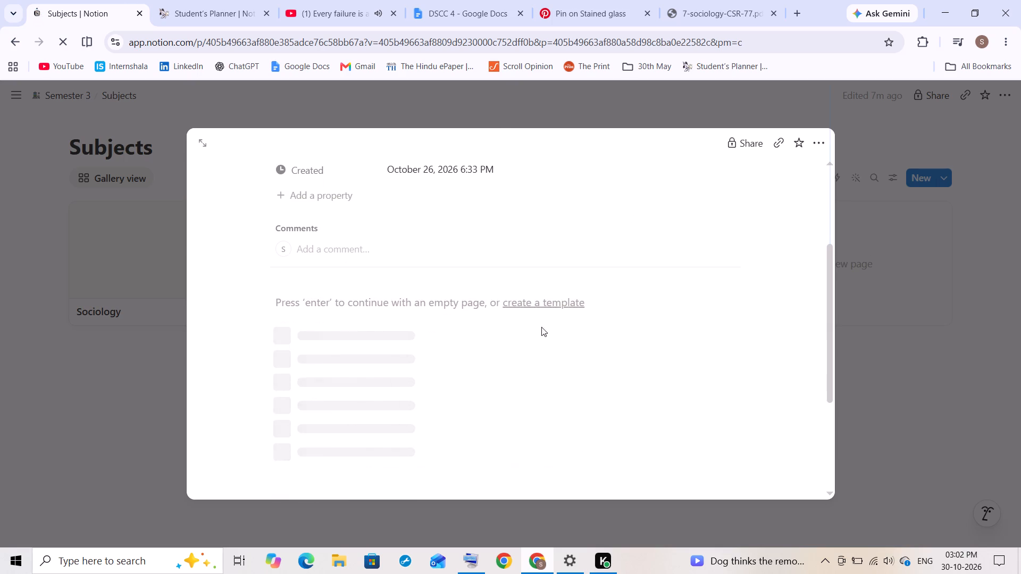
left_click(246, 296)
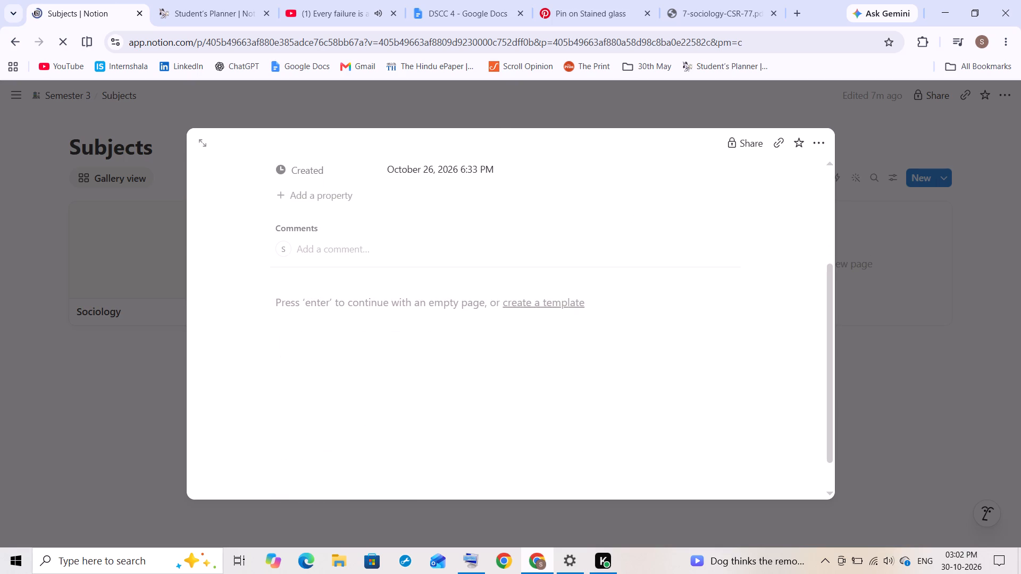
left_click(257, 302)
left_click(279, 296)
left_click(249, 292)
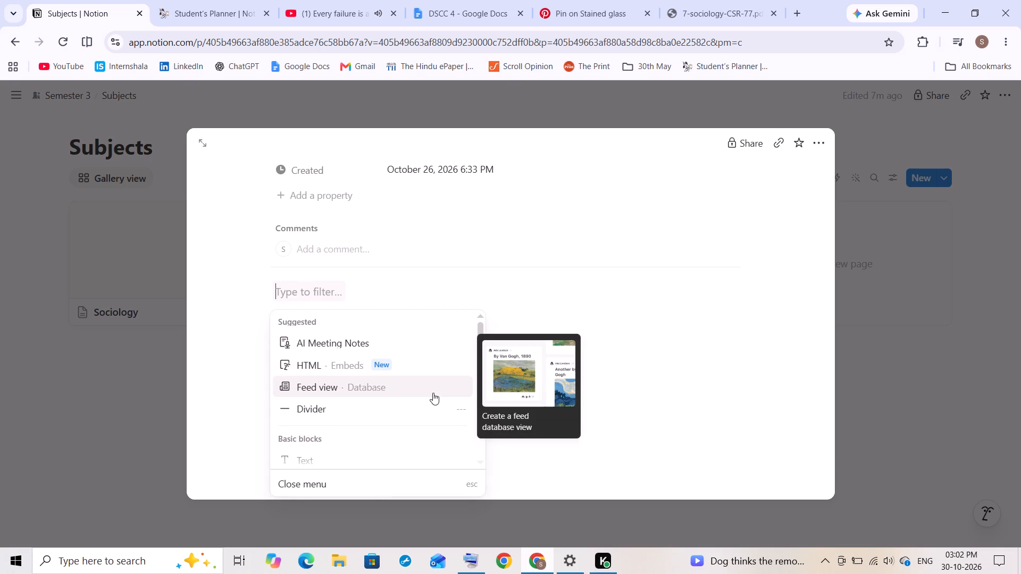
left_click(433, 393)
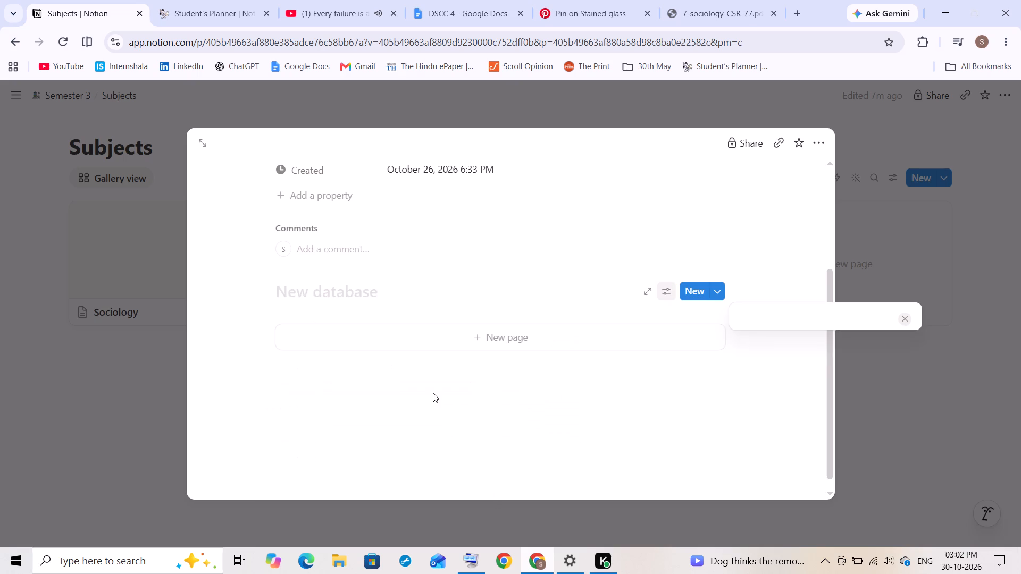
left_click(339, 289)
left_click(339, 289)
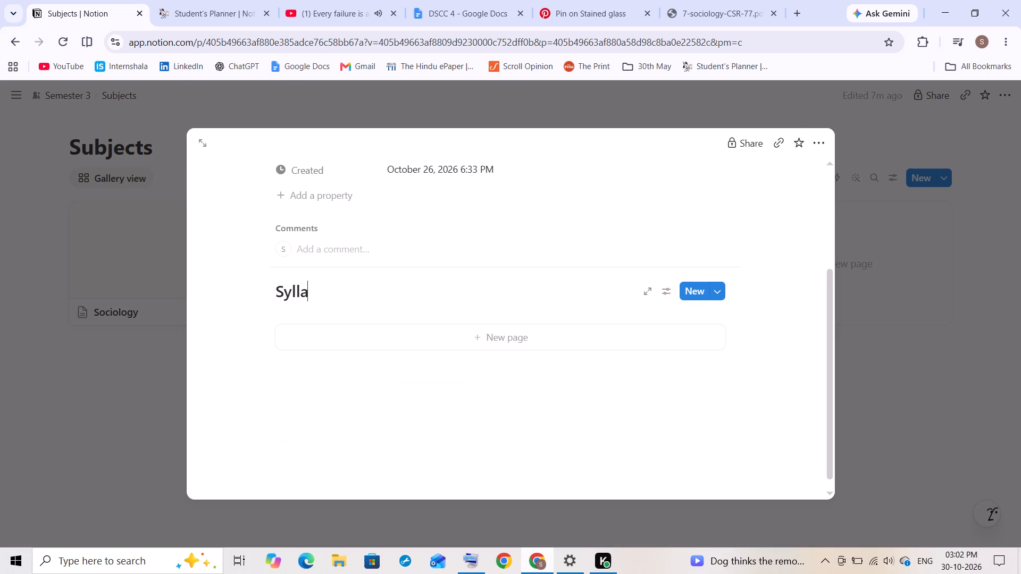
Add a page to the Sociology syllabus database, titled "Sociology: Discipline and Perspective" with the Unit I heading copied from the sociology PDF.
left_click(363, 332)
left_click(681, 0)
left_click(467, 190)
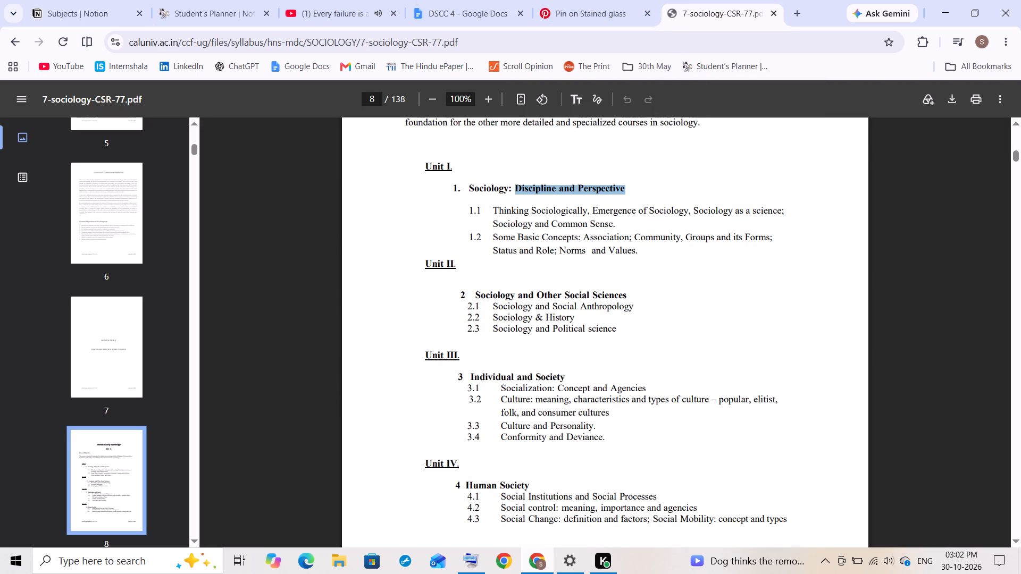
left_click_drag(467, 190, 616, 188)
left_click(627, 191)
left_click_drag(624, 188, 557, 187)
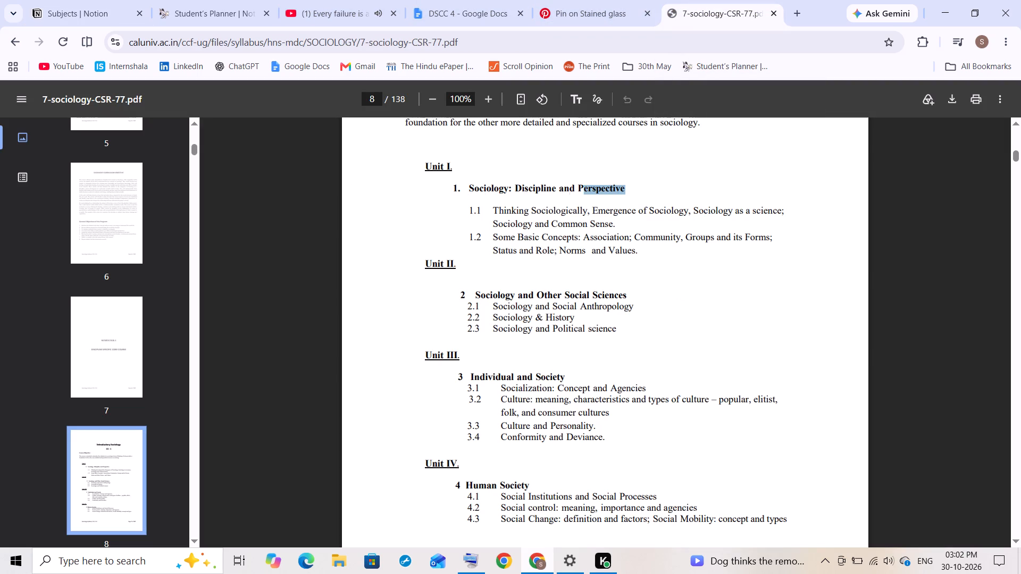
left_click_drag(557, 187, 463, 192)
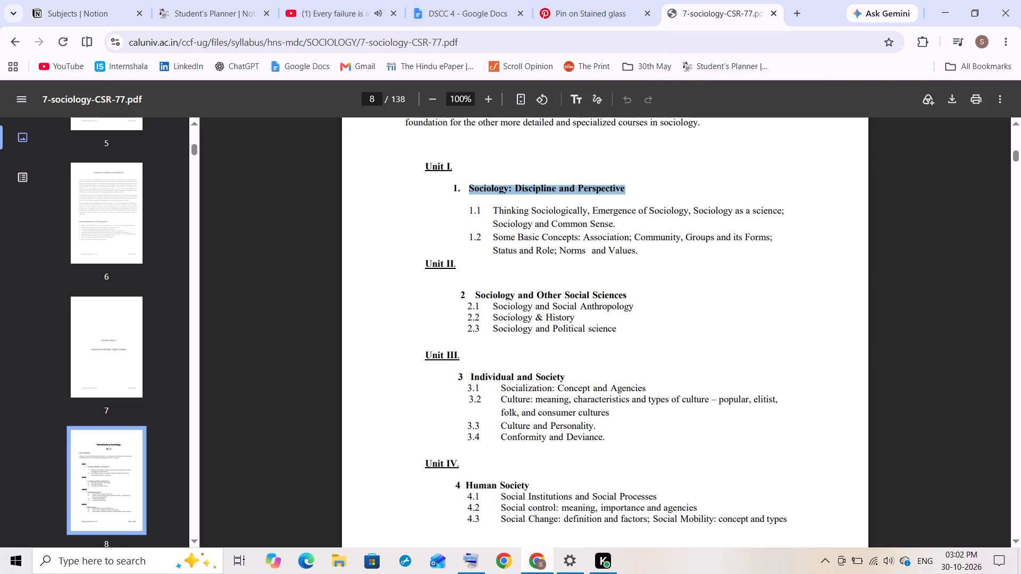
key("ctrl+c")
left_click(78, 0)
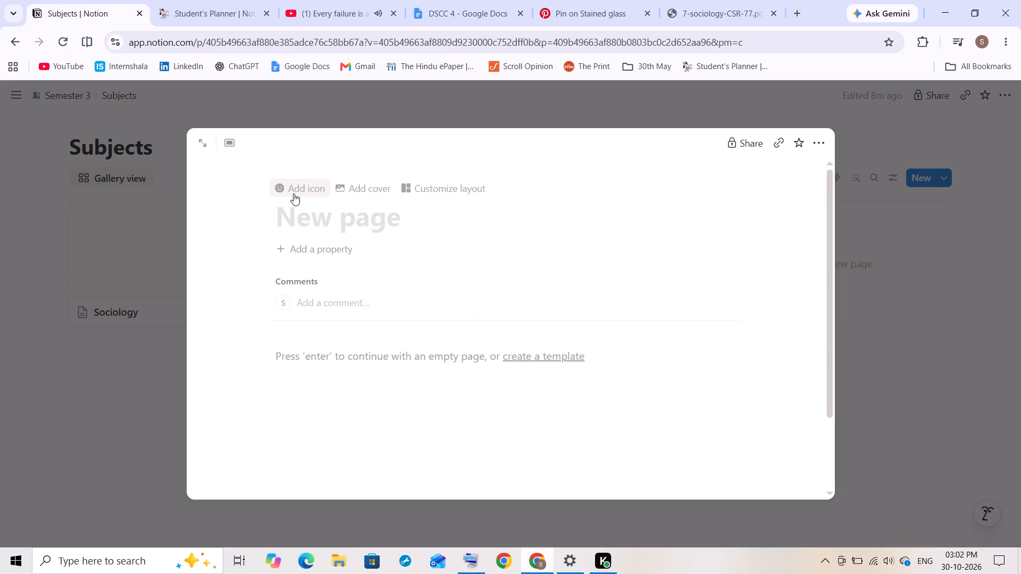
key("ctrl+v")
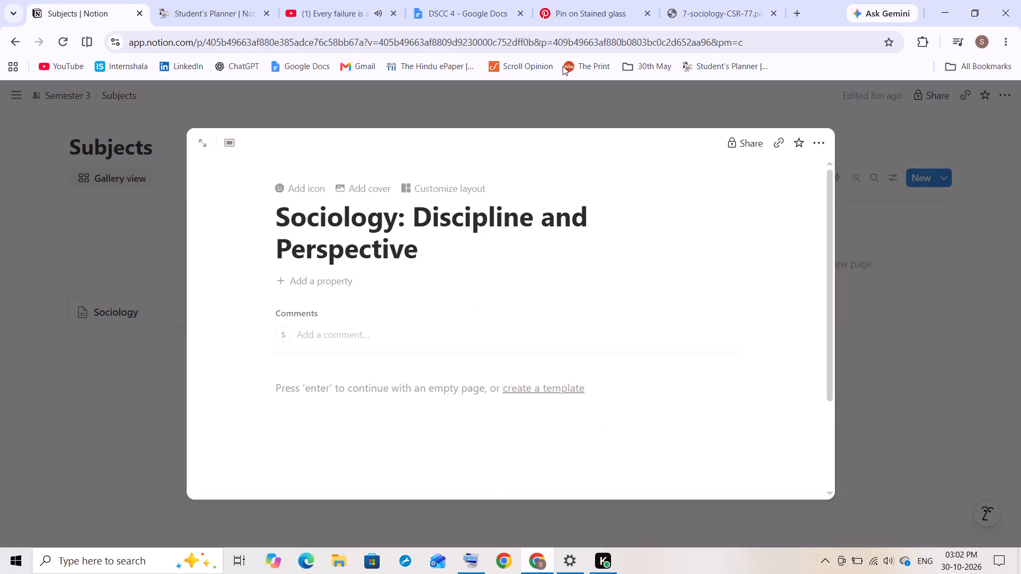
Add a page to the Sociology syllabus database, titled "Sociology and Other Social Sciences" with the Unit II heading copied from the sociology PDF.
left_click(922, 257)
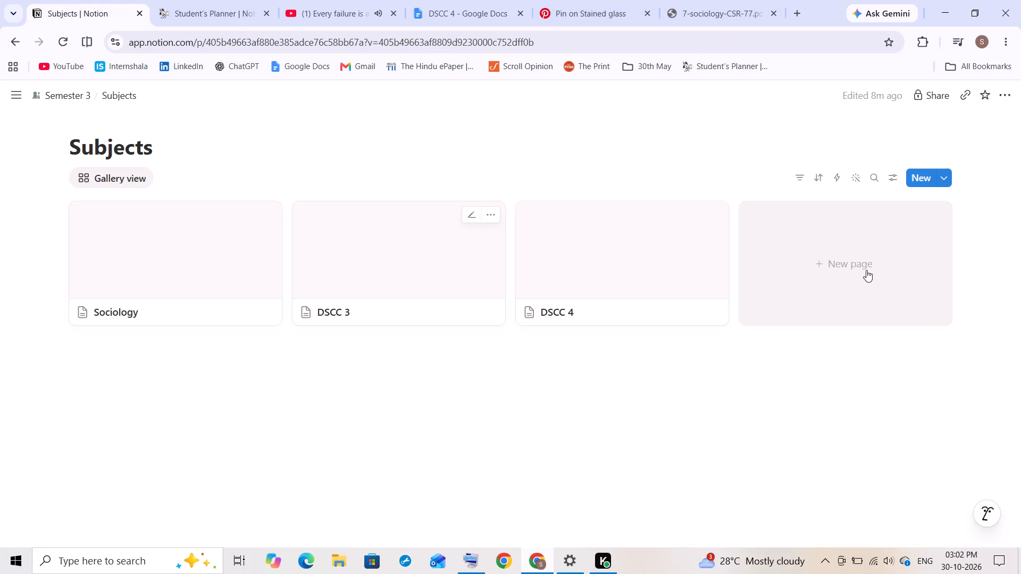
left_click(196, 298)
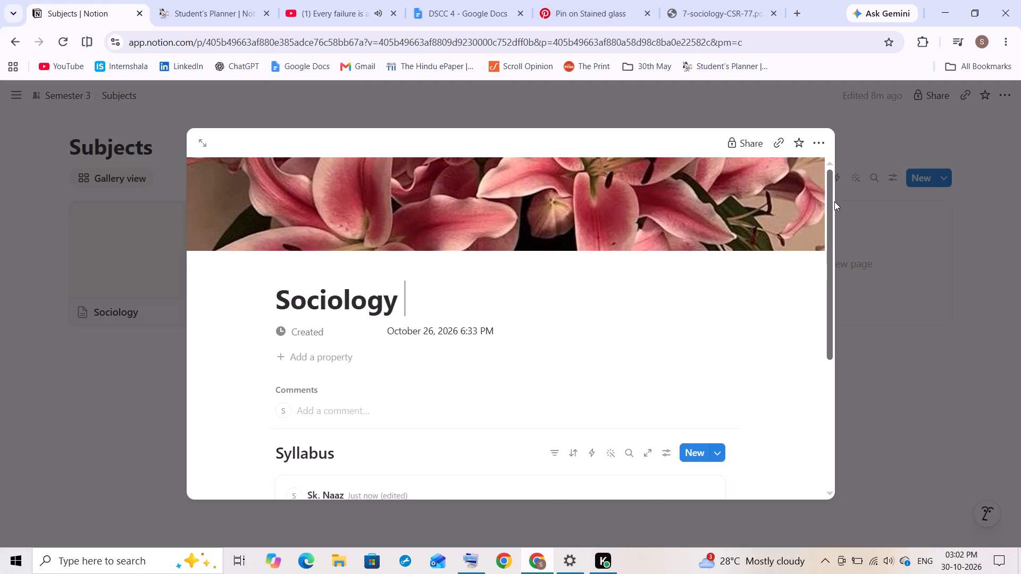
left_click_drag(831, 217, 828, 349)
left_click(473, 391)
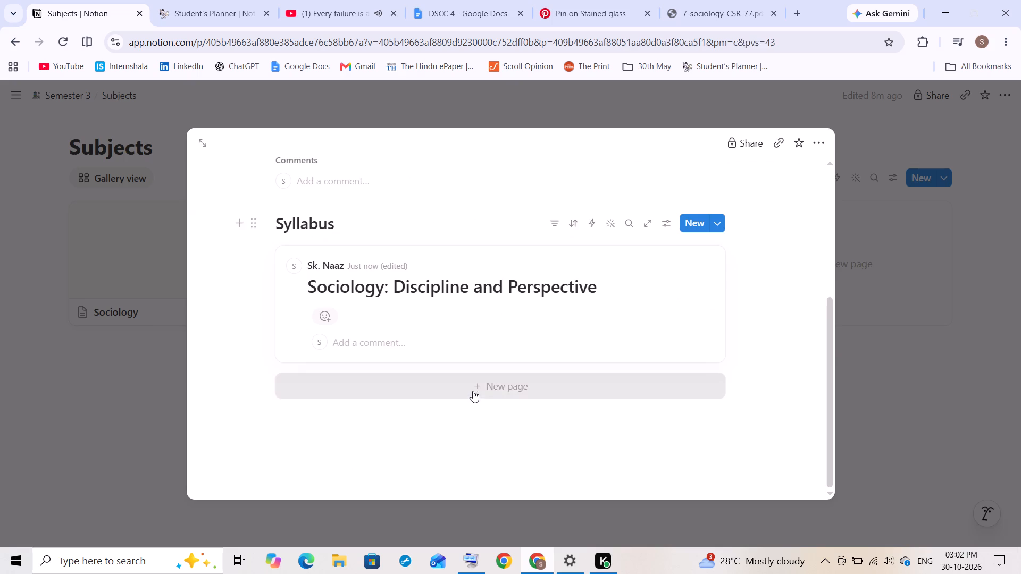
left_click(699, 0)
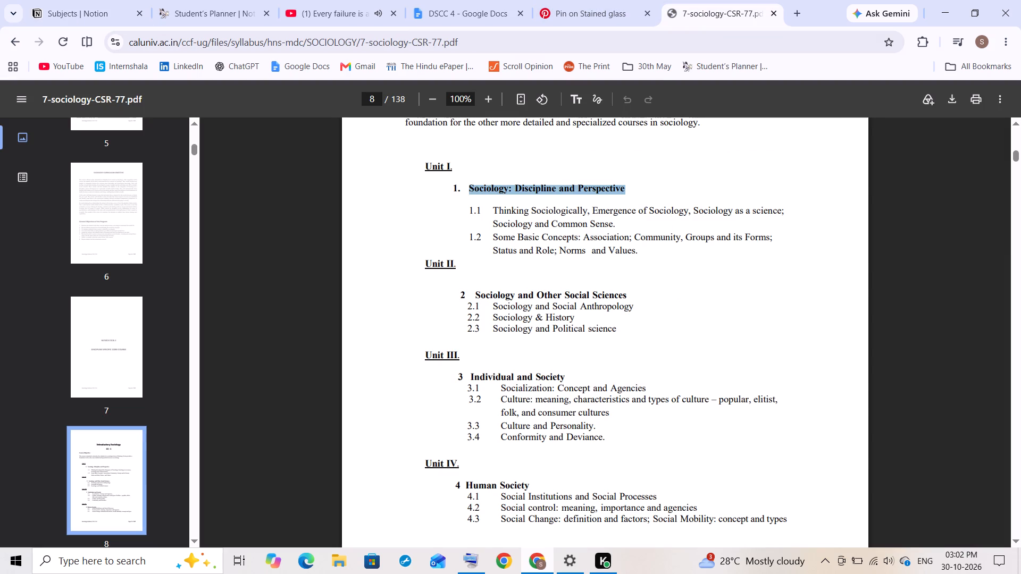
left_click_drag(476, 296, 622, 296)
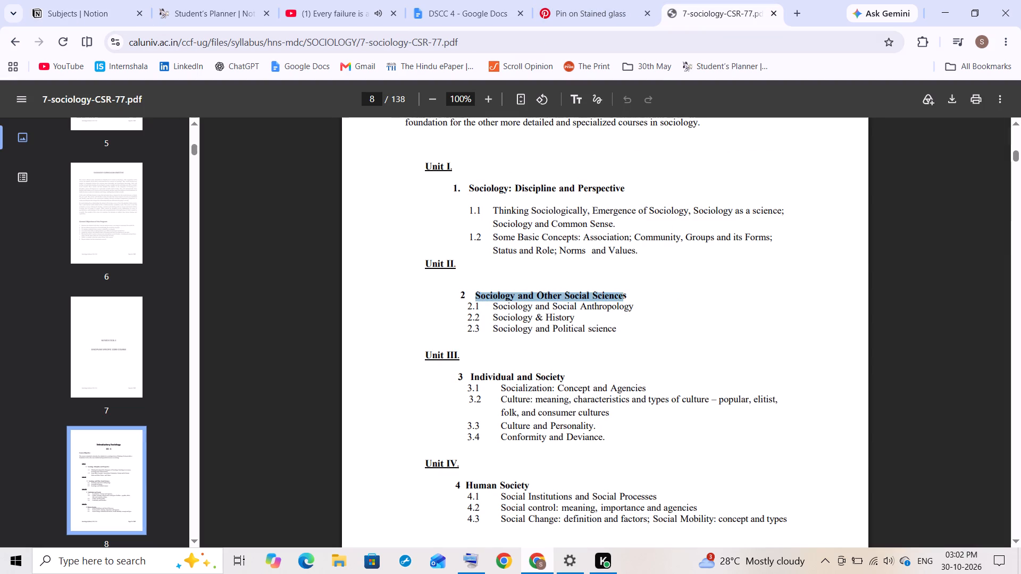
left_click_drag(622, 296, 627, 296)
key("ctrl+c")
left_click(90, 0)
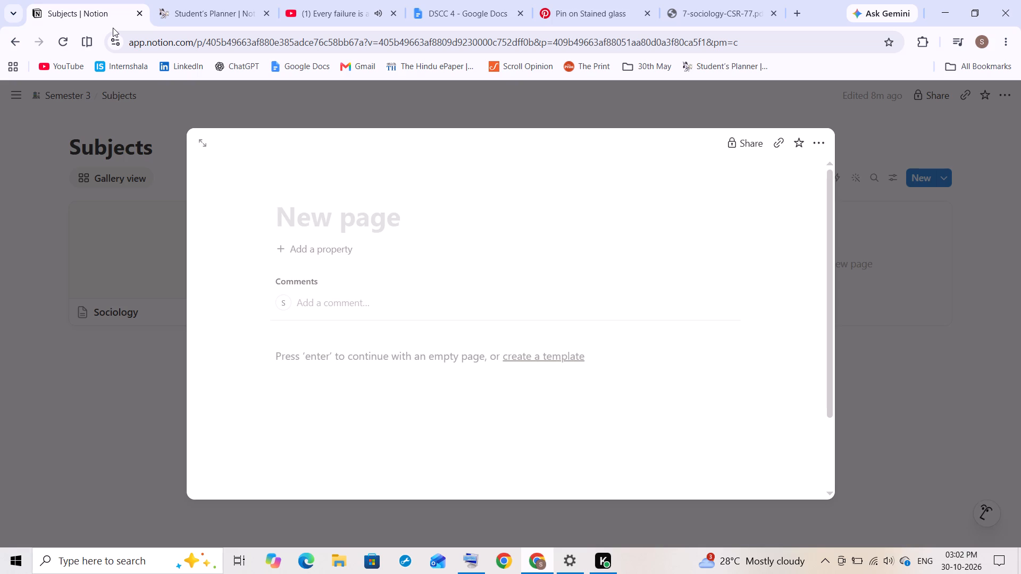
key("ctrl+v")
left_click(918, 450)
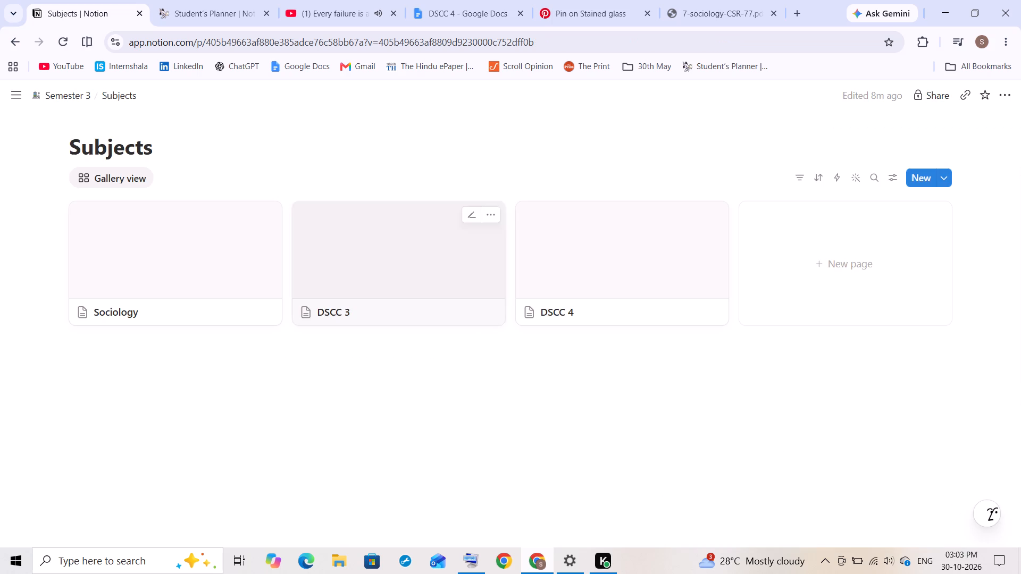
Add a page to the Sociology syllabus database, titled "Individual and Society" with the Unit III heading copied from the sociology PDF.
left_click(204, 264)
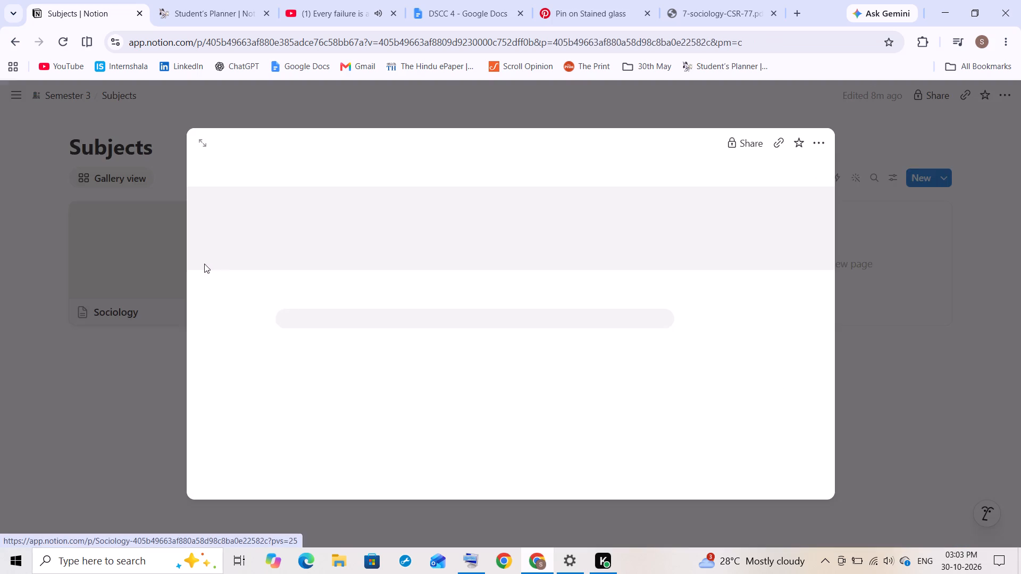
left_click_drag(831, 251, 835, 274)
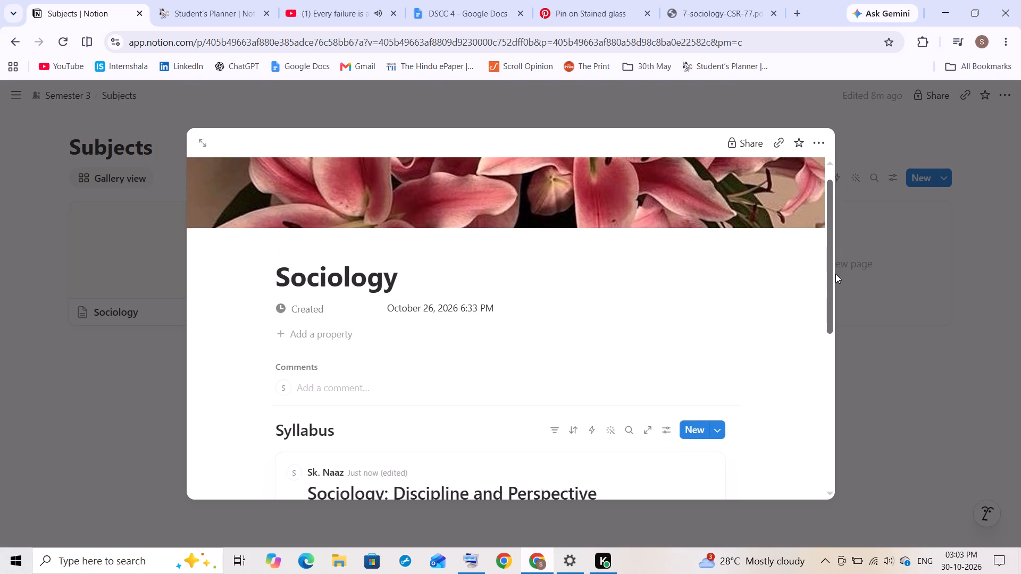
left_click_drag(835, 274, 844, 415)
left_click(647, 390)
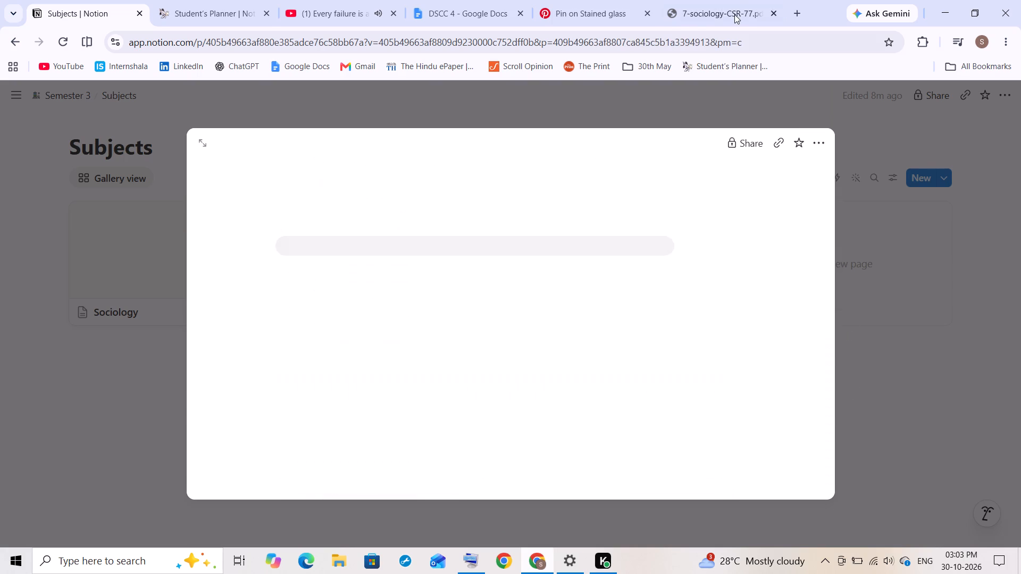
double_click(742, 2)
left_click_drag(471, 376, 521, 373)
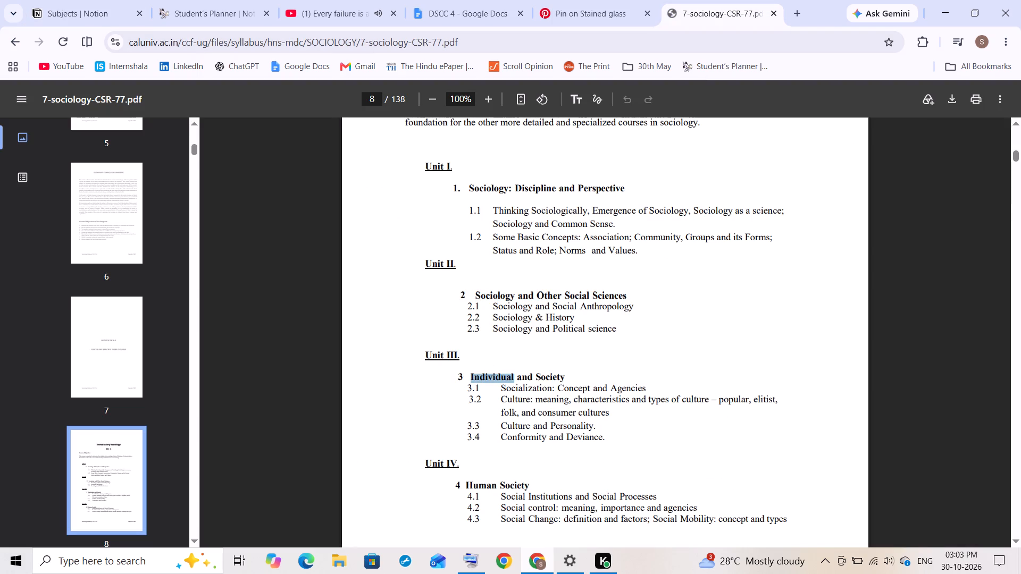
left_click_drag(521, 373, 564, 378)
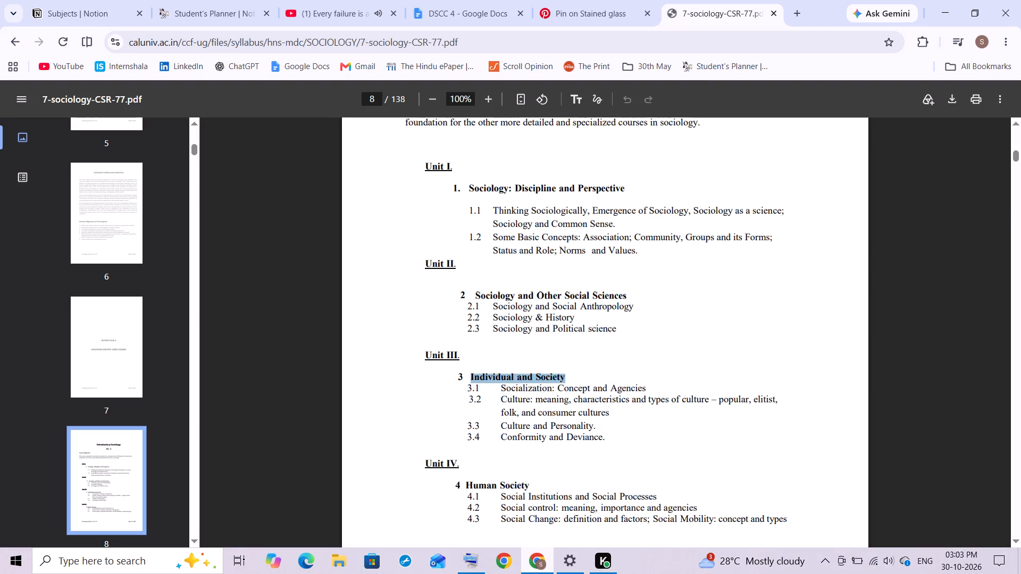
key("ctrl+c")
left_click(115, 0)
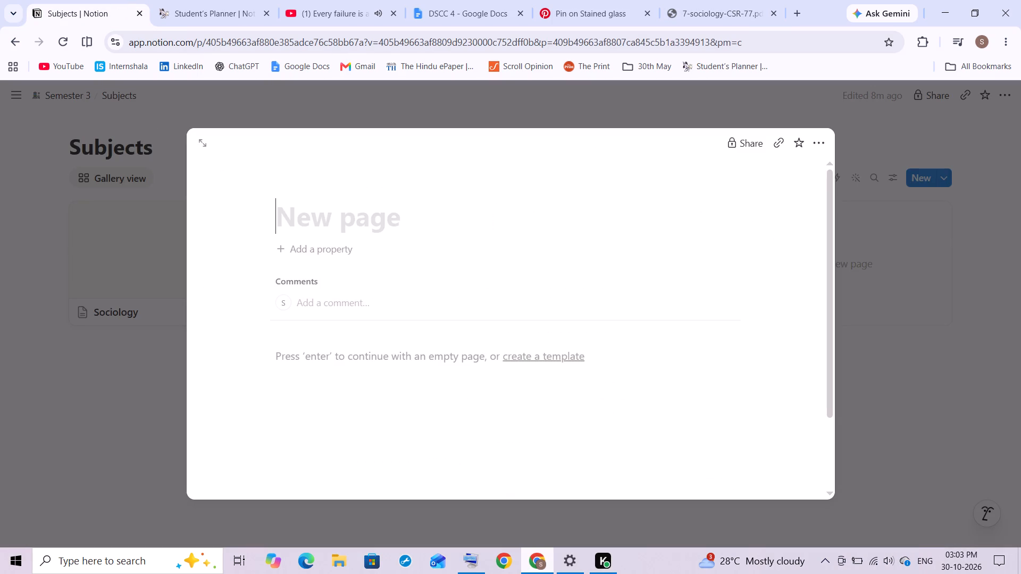
key("ctrl+v")
left_click(148, 322)
Add a page to the Sociology syllabus database, titled "Human Society" with the Unit IV heading copied from the sociology PDF.
left_click(141, 267)
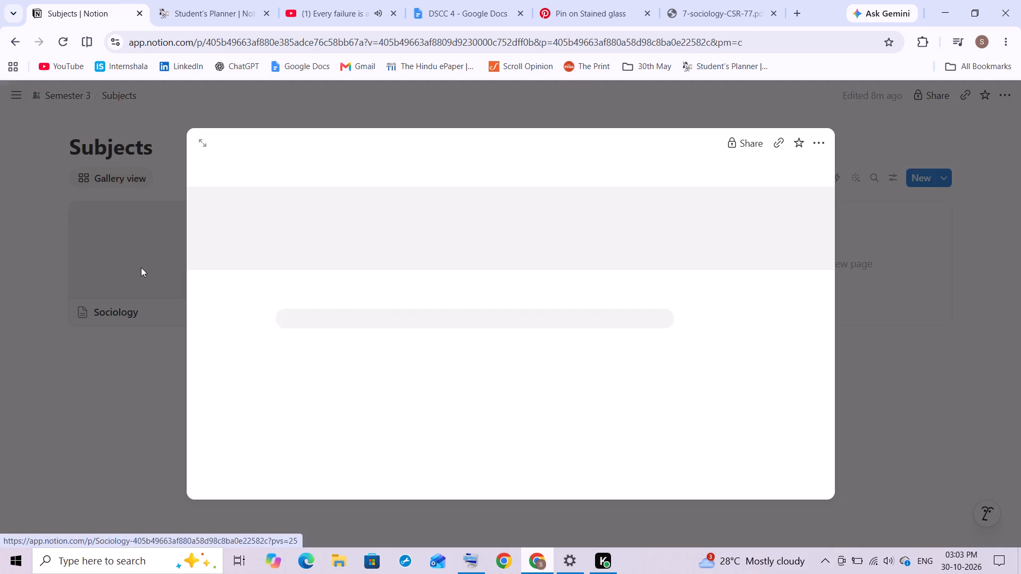
left_click_drag(826, 268, 831, 367)
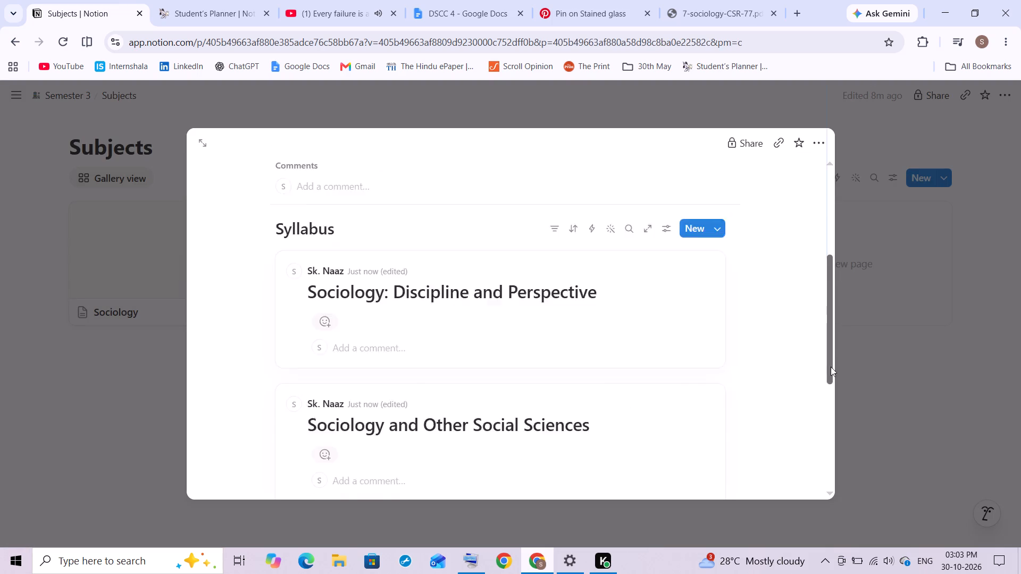
left_click_drag(831, 367, 818, 448)
left_click(507, 413)
left_click(687, 0)
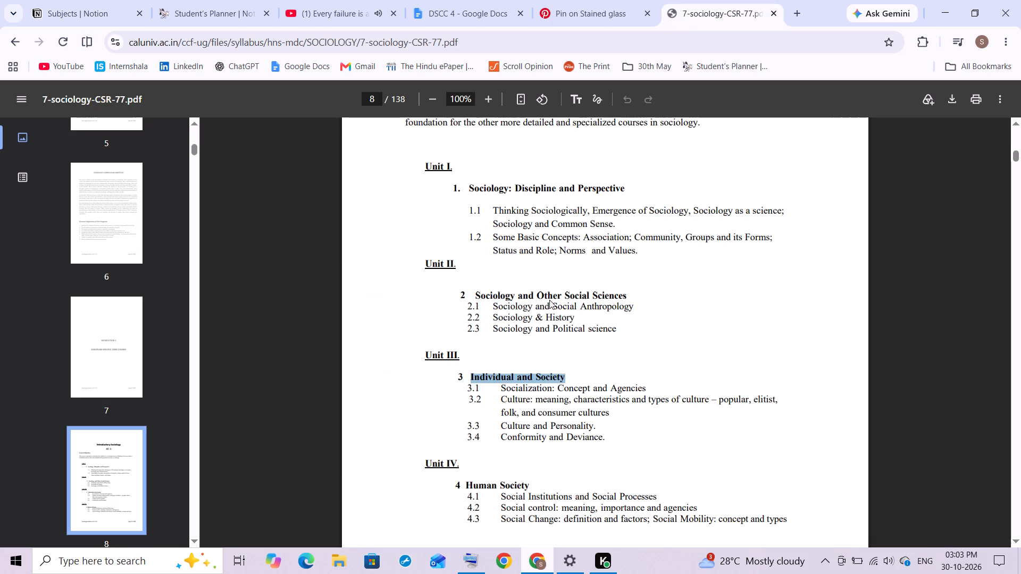
left_click_drag(465, 485, 528, 484)
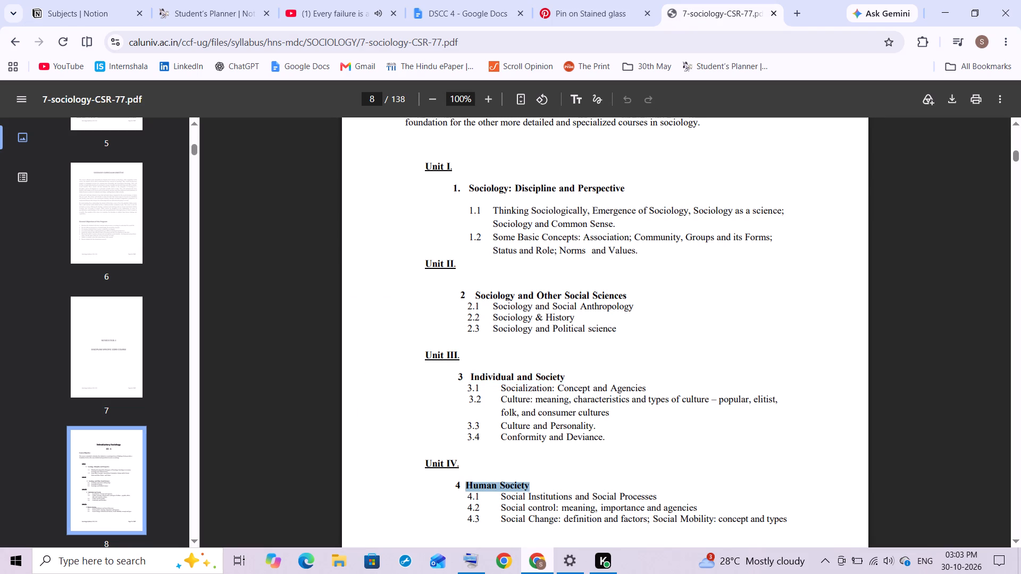
left_click_drag(528, 484, 528, 484)
key("ctrl+c")
double_click(129, 0)
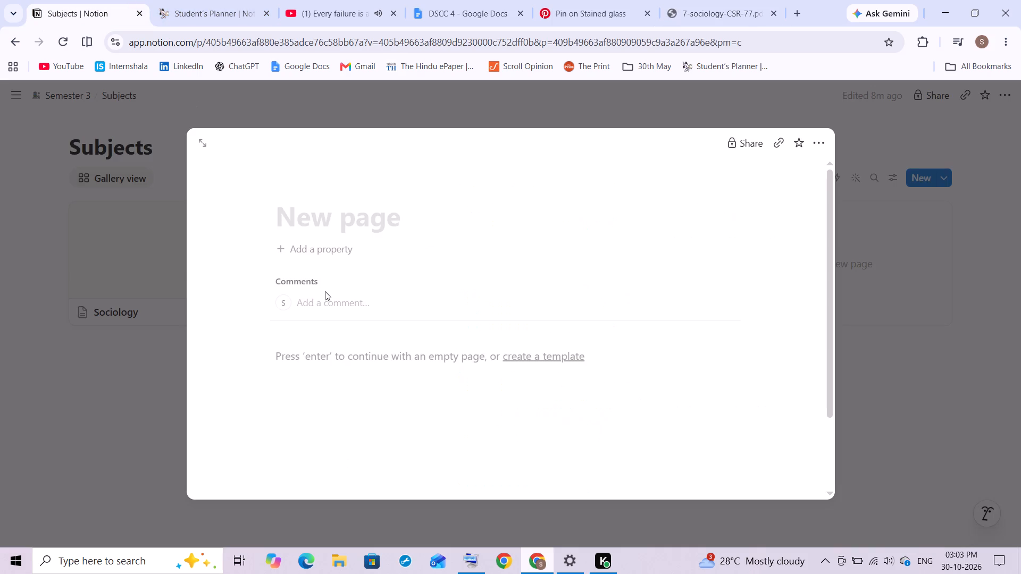
key("ctrl+v")
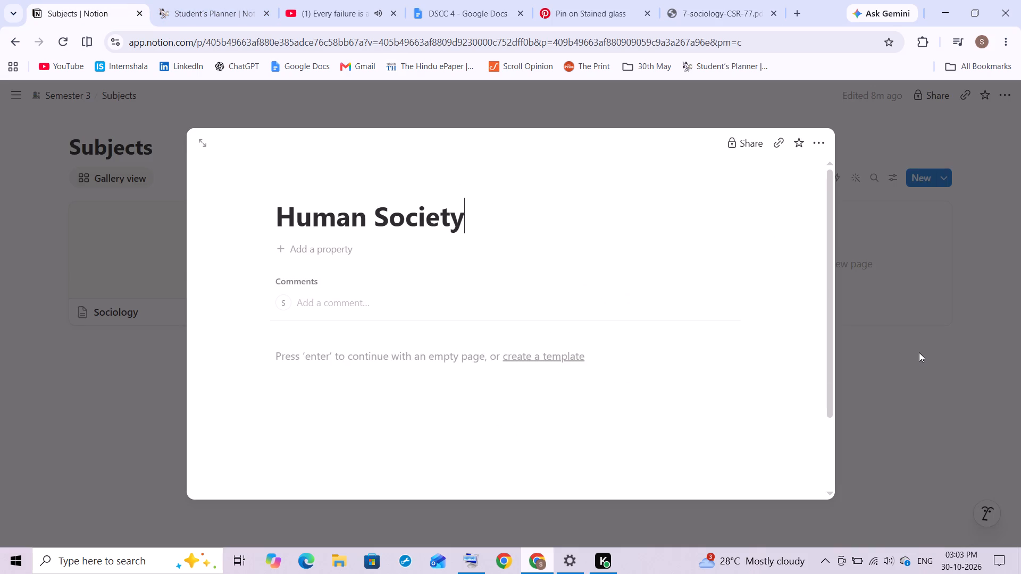
left_click(919, 352)
Review the entries in the Sociology syllabus feed, and check the PDF's unit list and the readings page after it for further units.
left_click(241, 231)
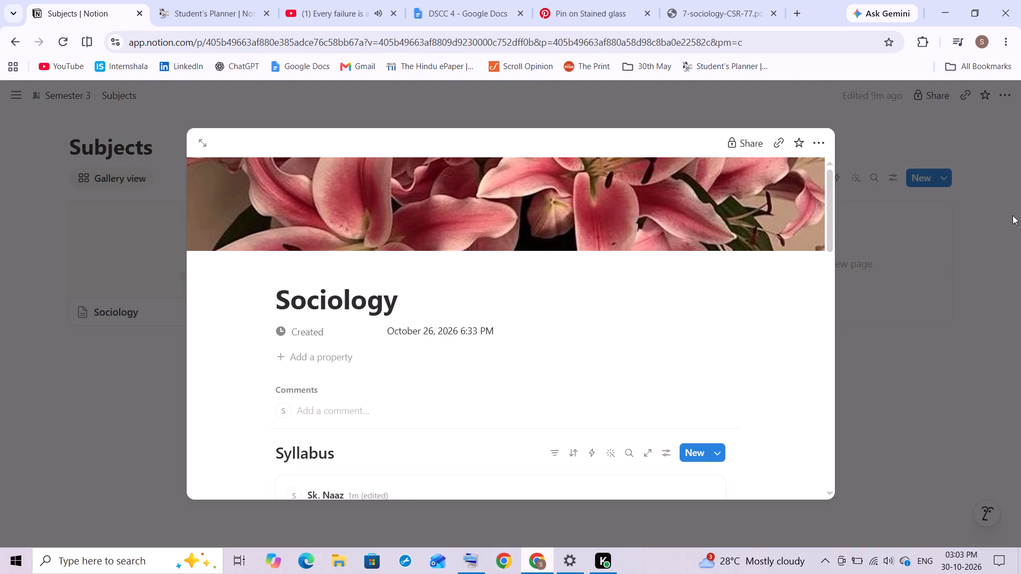
left_click_drag(828, 209, 832, 365)
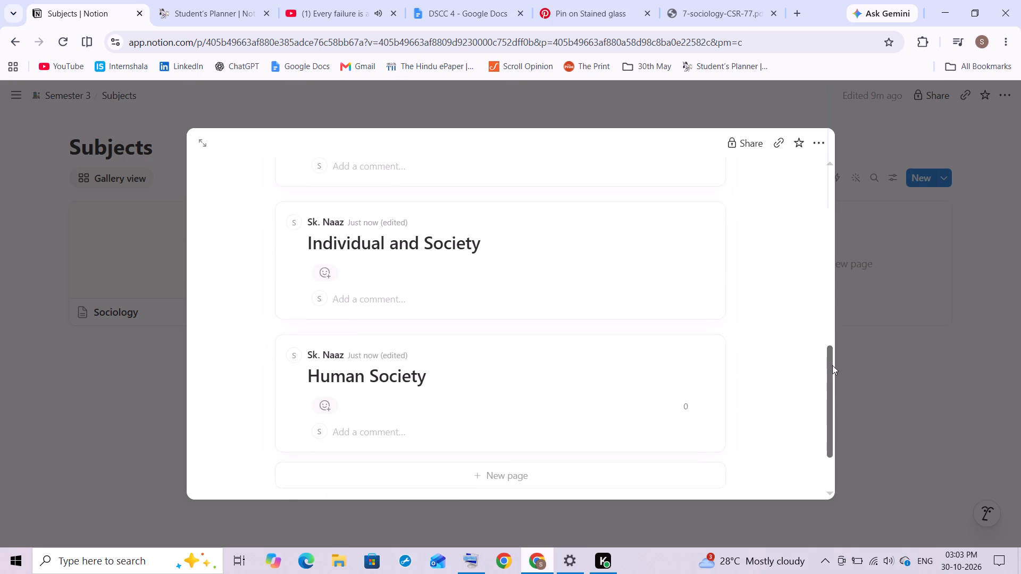
left_click_drag(832, 365, 828, 391)
left_click(872, 340)
double_click(742, 0)
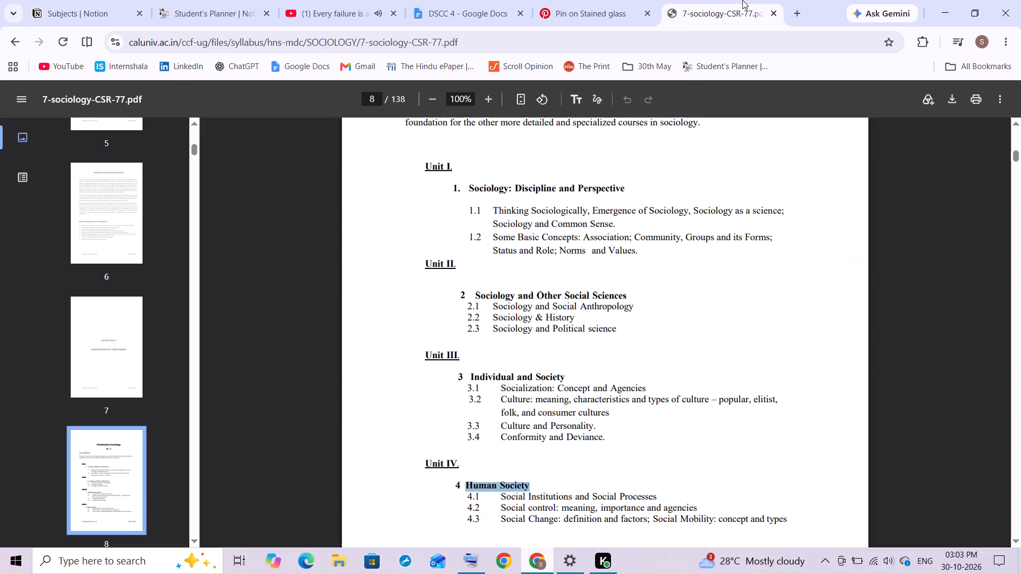
left_click(1015, 534)
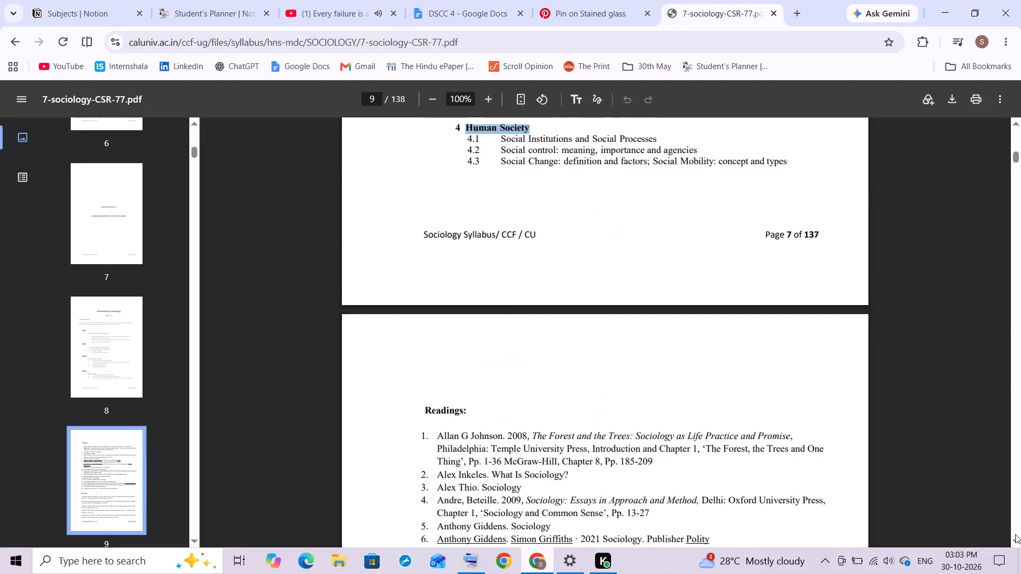
left_click(1017, 123)
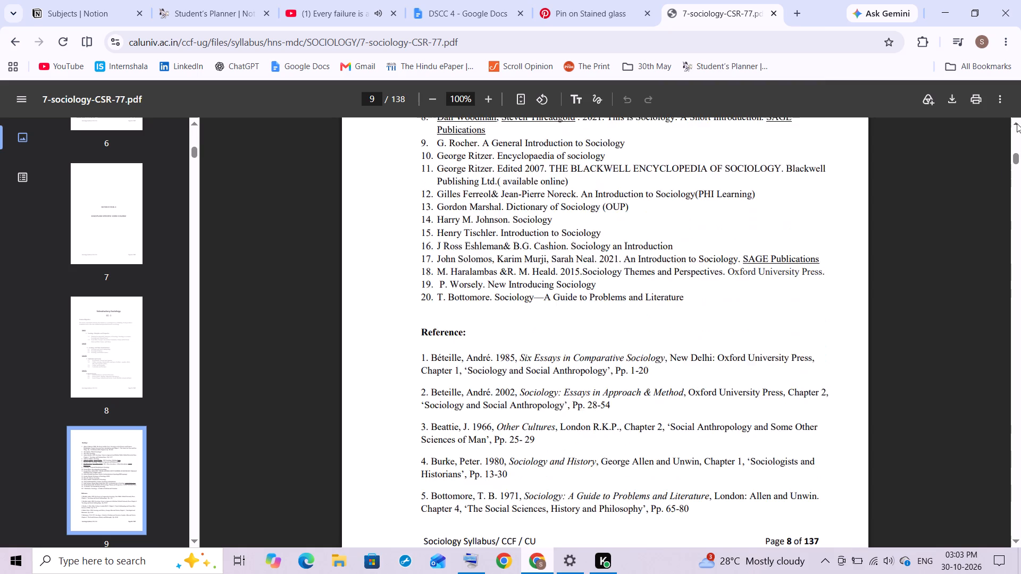
triple_click(1017, 123)
triple_click(1017, 123)
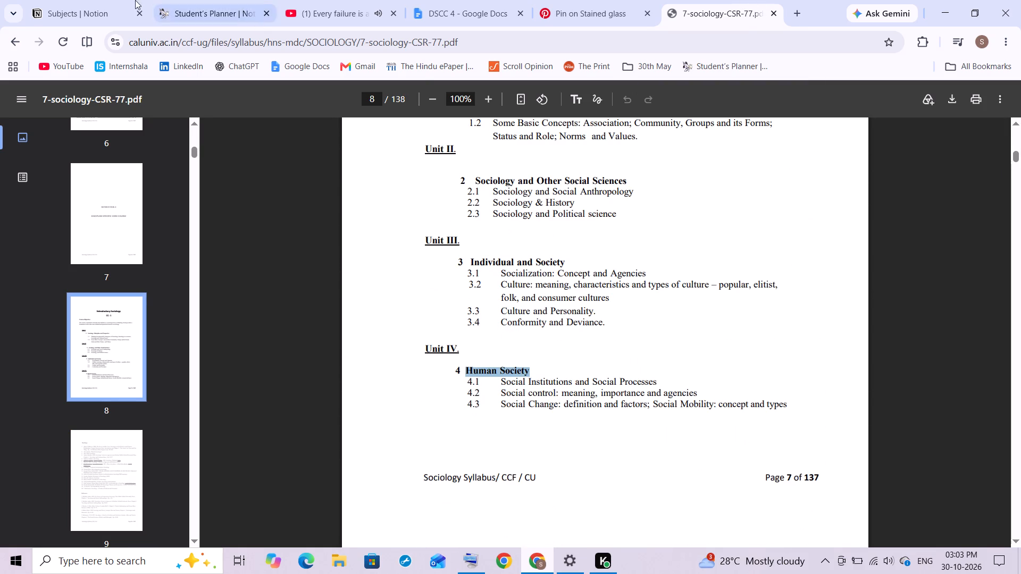
Close the sociology PDF and return to the Subjects gallery on the Semester 3 page in Notion.
left_click(115, 0)
left_click(774, 12)
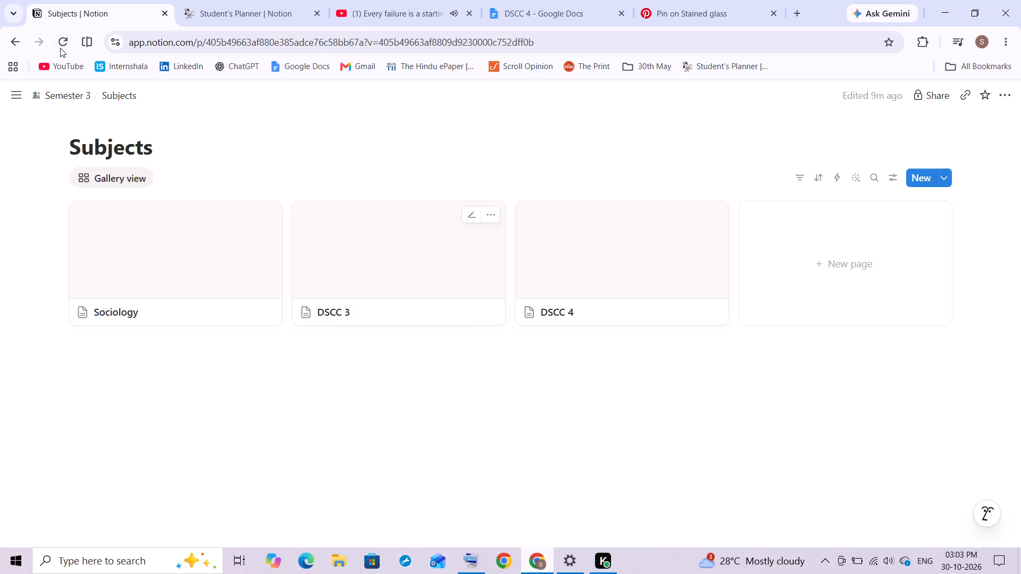
left_click(72, 93)
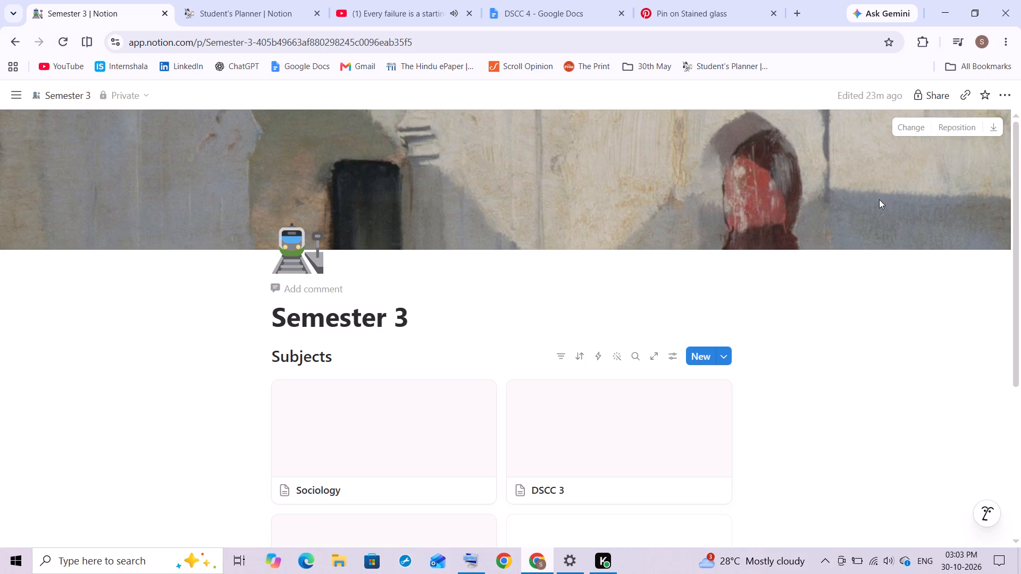
left_click_drag(1020, 150, 1020, 148)
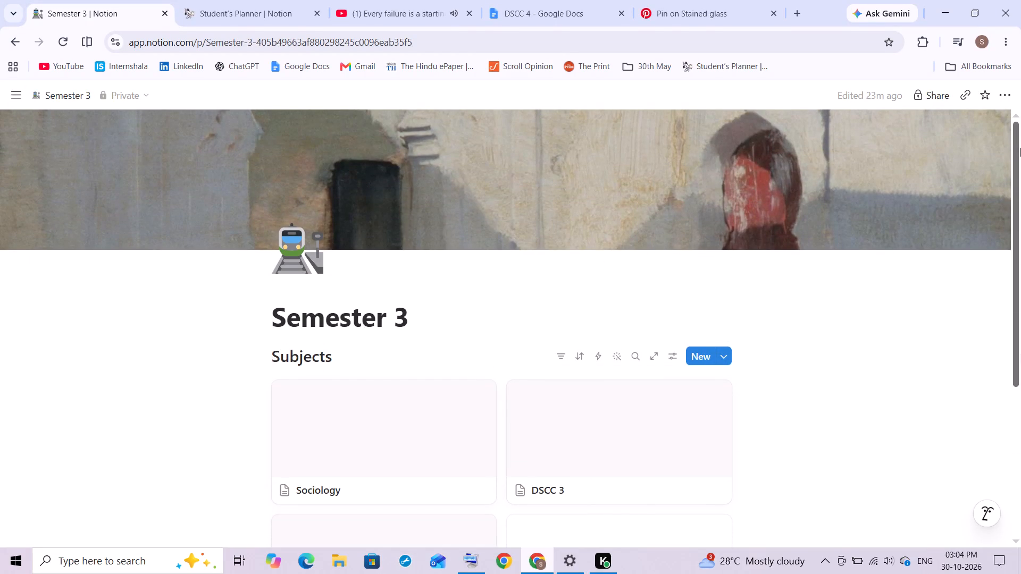
left_click_drag(1020, 148, 997, 292)
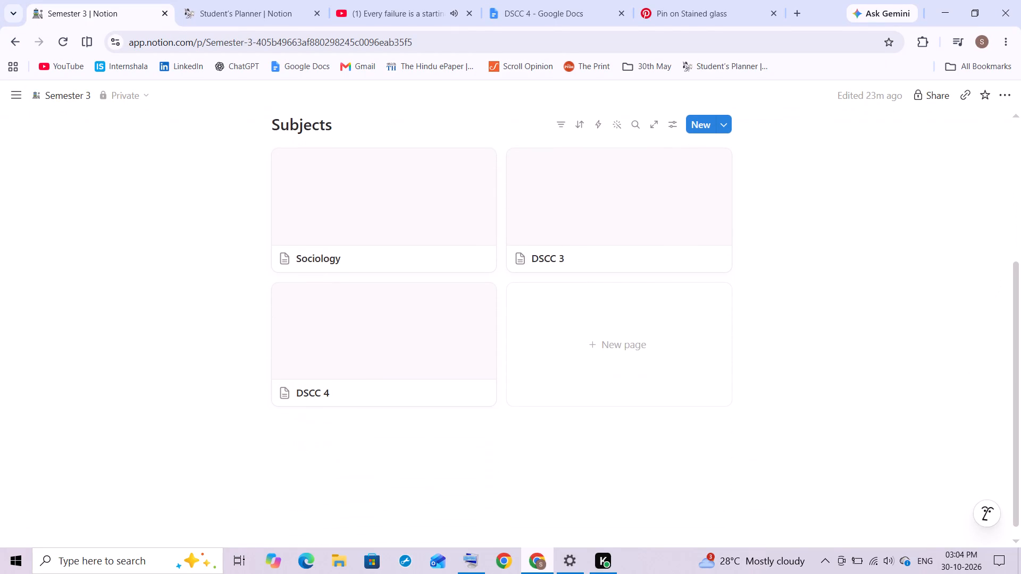
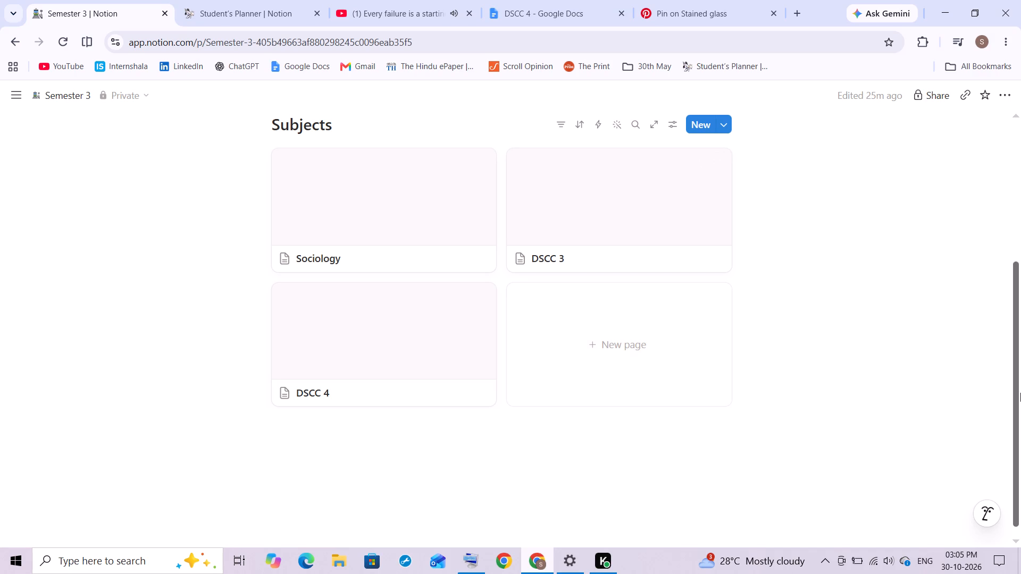
Add a new page titled "Economics" to the Subjects gallery and start its empty body.
left_click(618, 368)
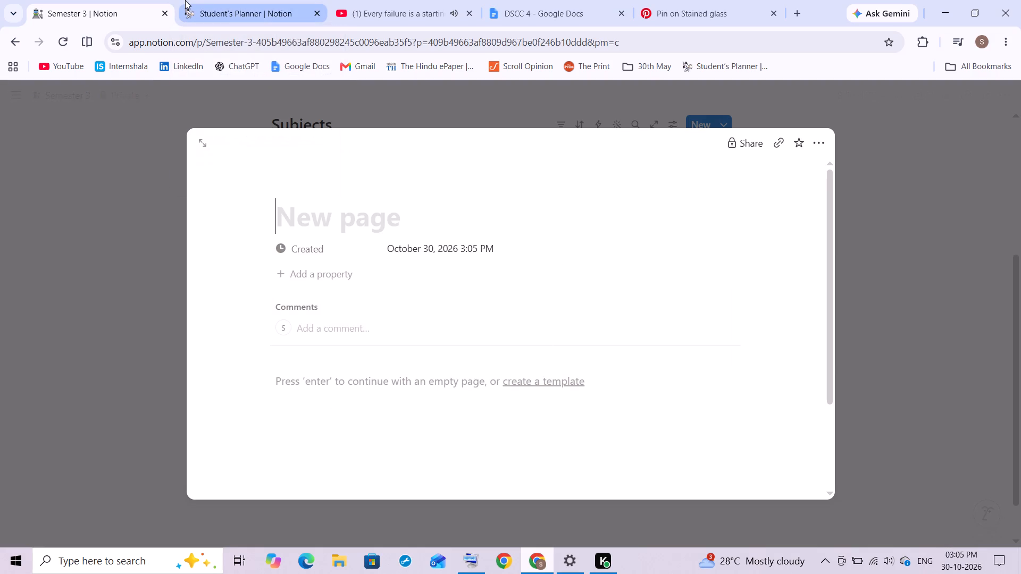
key("v")
key("BackSpace")
type("conomics")
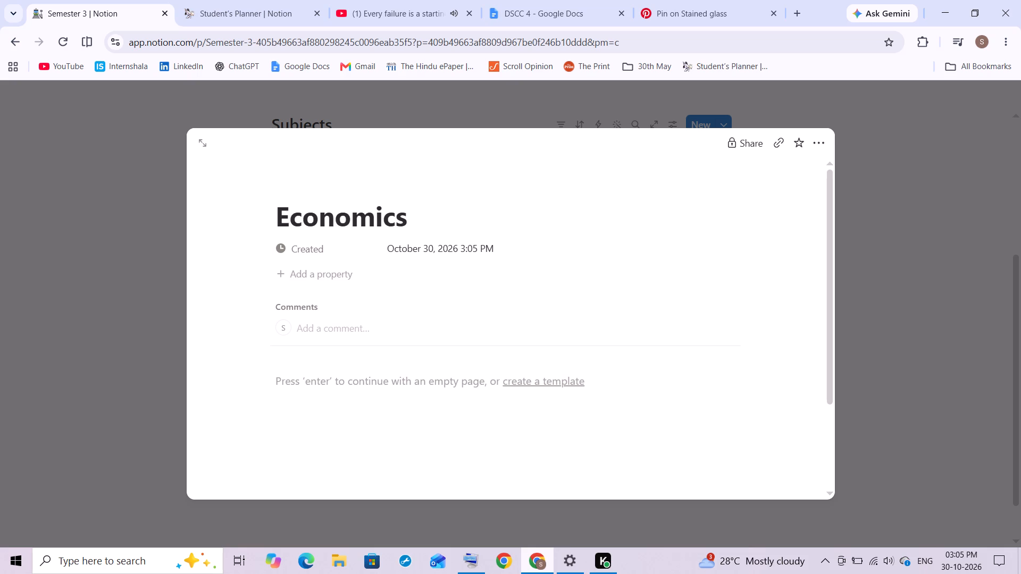
left_click(353, 376)
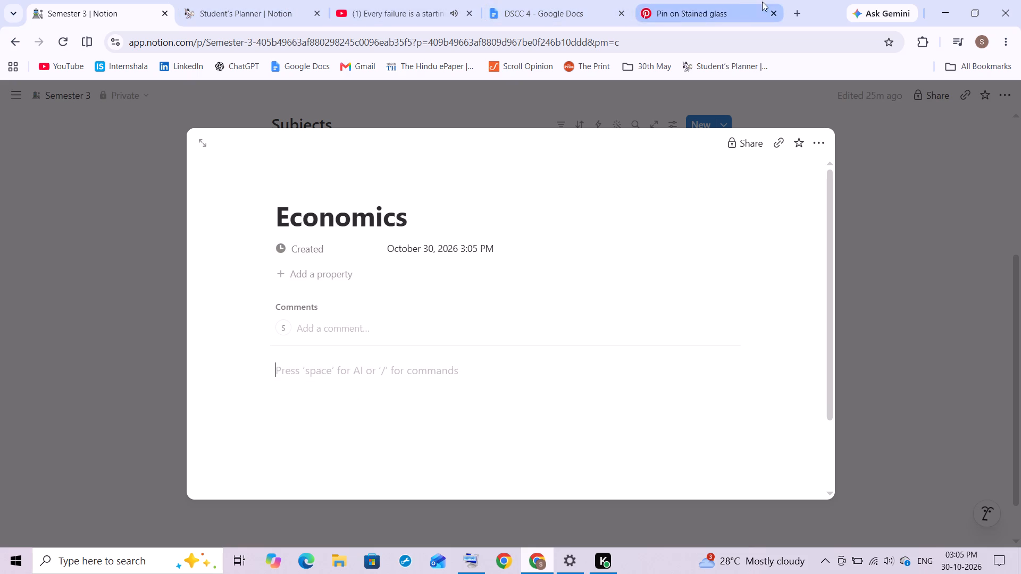
Switch to Google Docs and open the Economics document from the recent documents list.
left_click(543, 0)
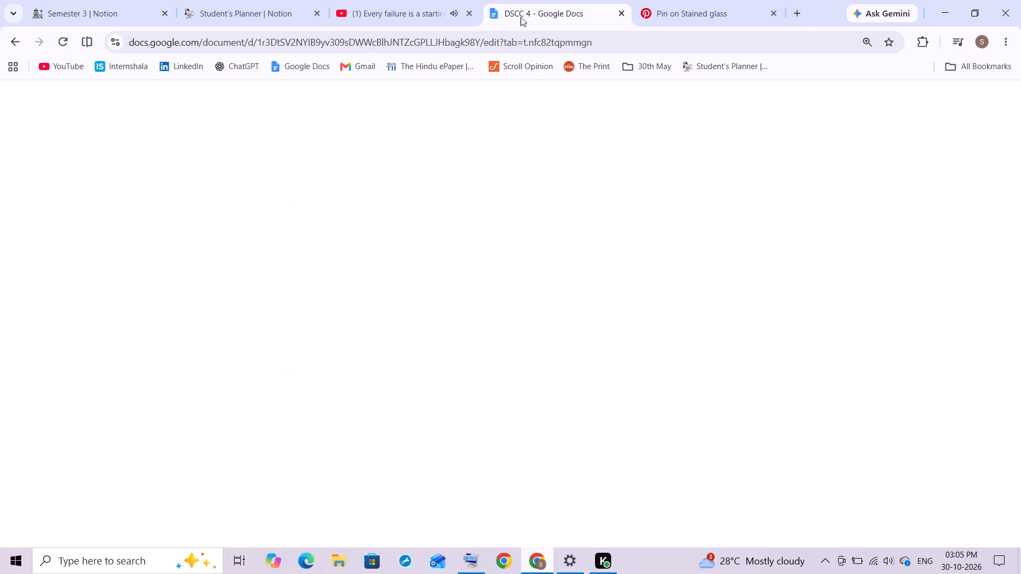
left_click(41, 104)
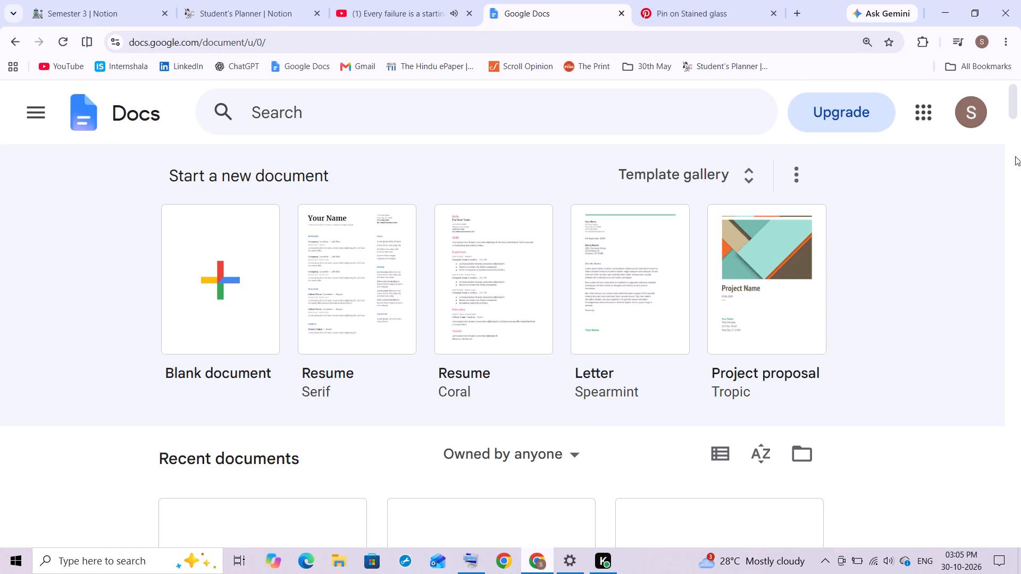
left_click_drag(1016, 114, 1020, 160)
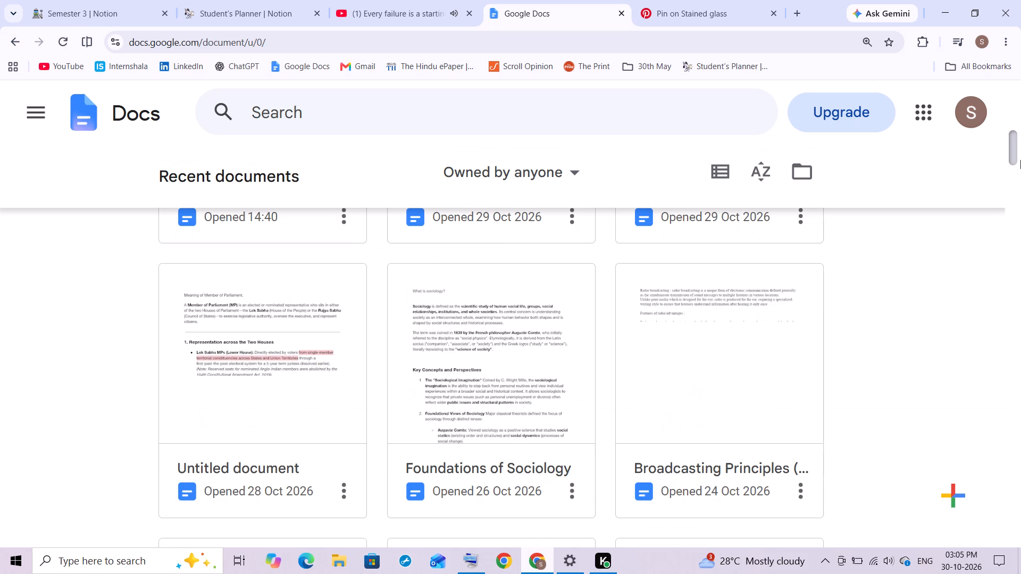
left_click_drag(1020, 160, 1011, 210)
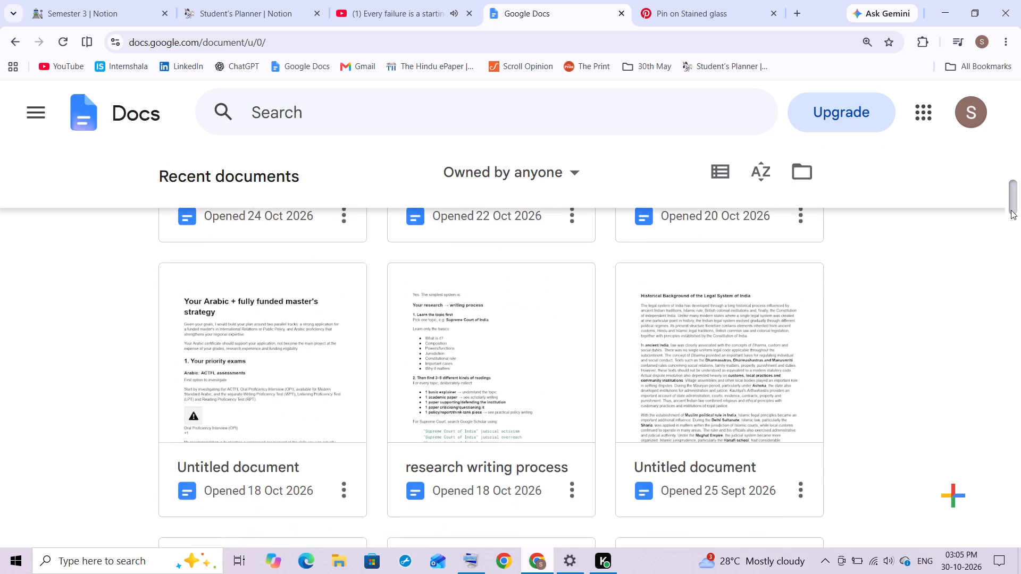
left_click_drag(1011, 210, 993, 250)
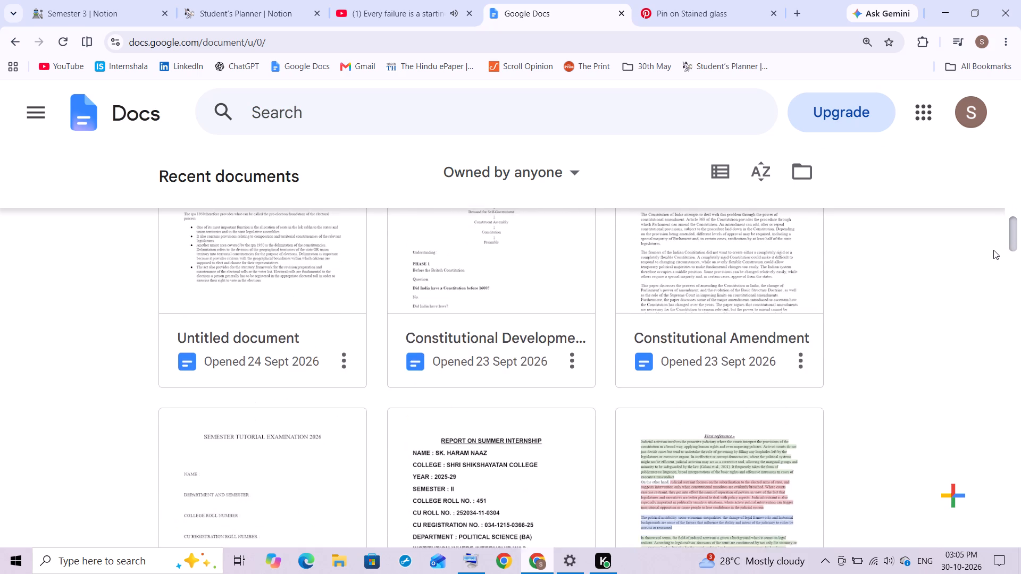
left_click_drag(993, 250, 988, 196)
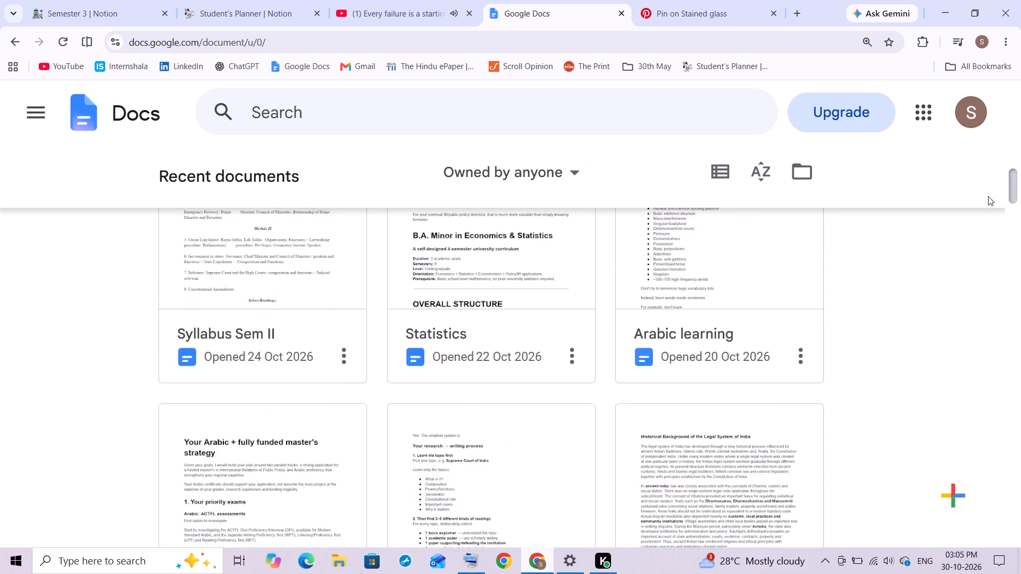
left_click_drag(988, 196, 986, 151)
left_click(697, 244)
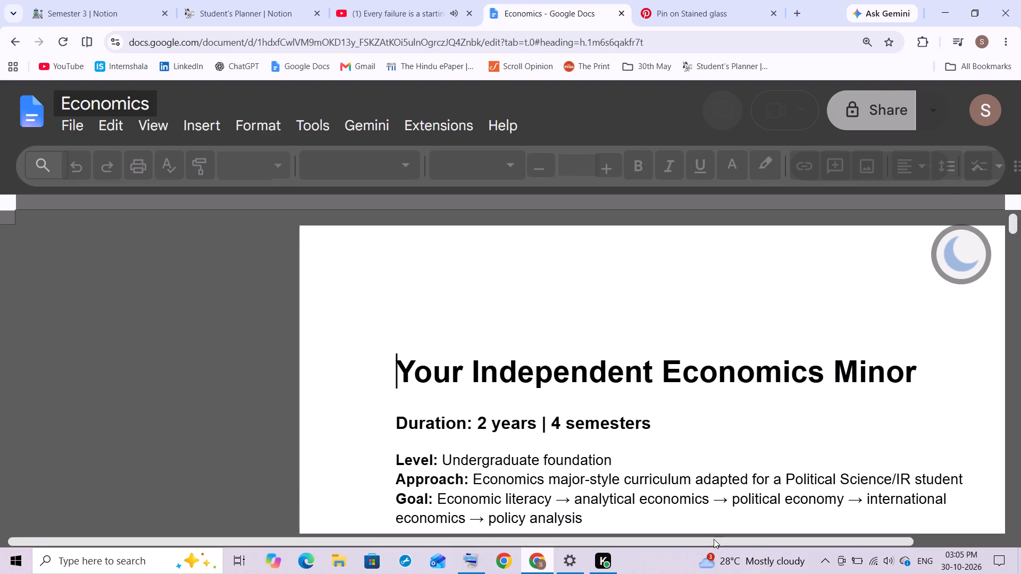
Look through the Semester 1 syllabus in the Economics document and copy the Unit 1 heading "What is Economics?".
left_click_drag(714, 543, 839, 558)
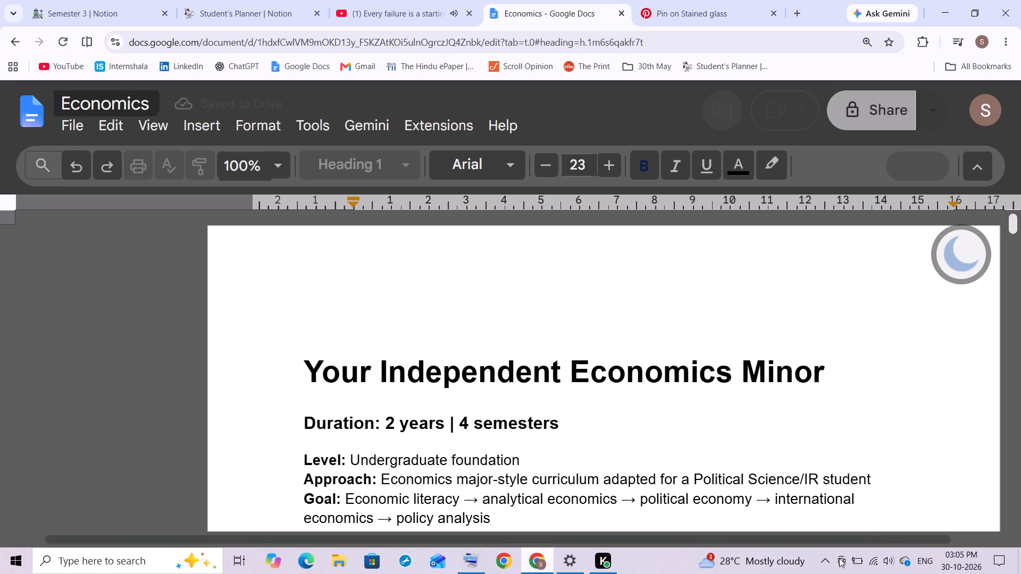
left_click_drag(839, 558, 846, 561)
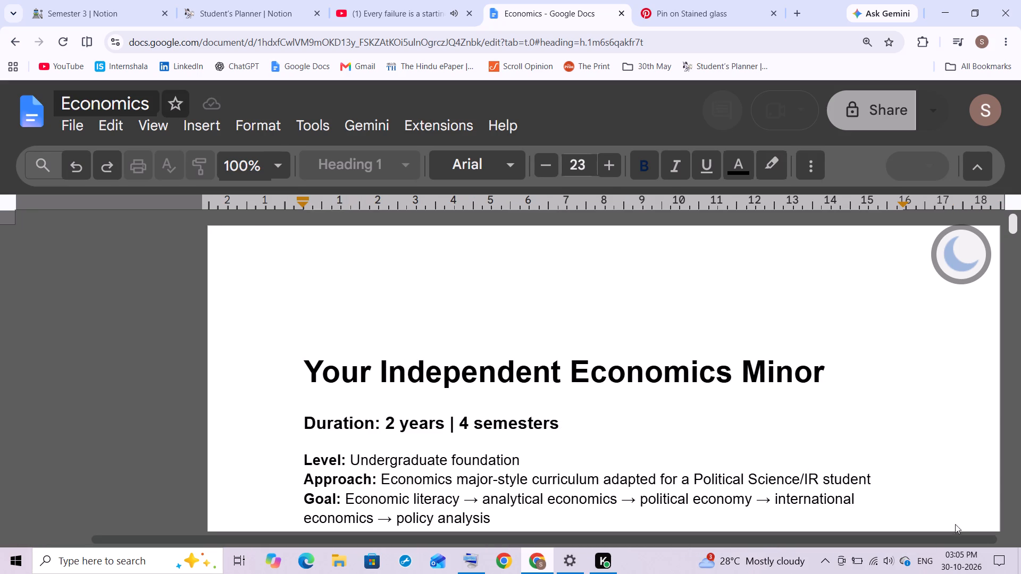
left_click(1018, 292)
left_click(1018, 292)
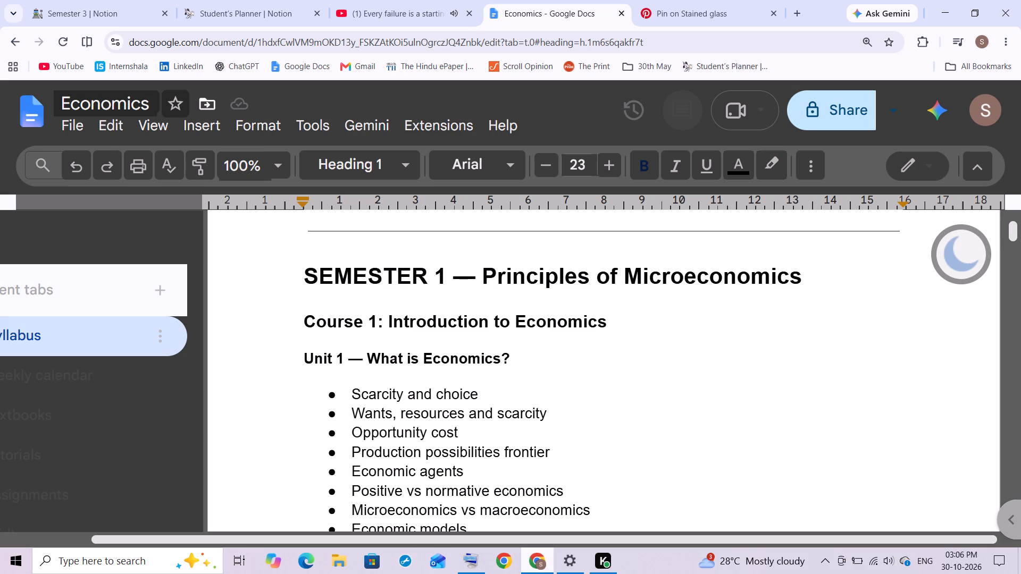
left_click(1009, 391)
left_click(1009, 391)
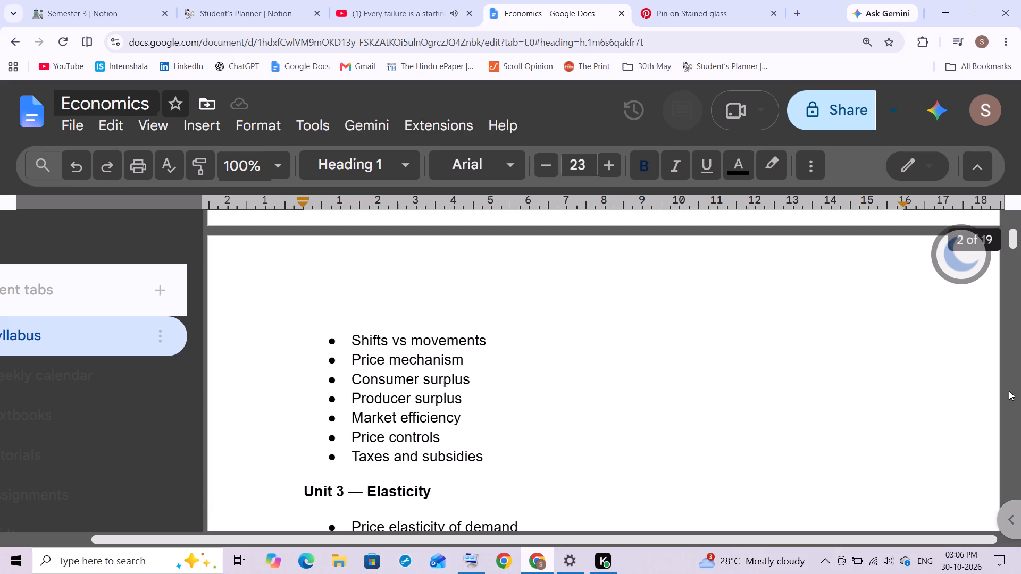
triple_click(1009, 391)
left_click(1009, 391)
double_click(1009, 391)
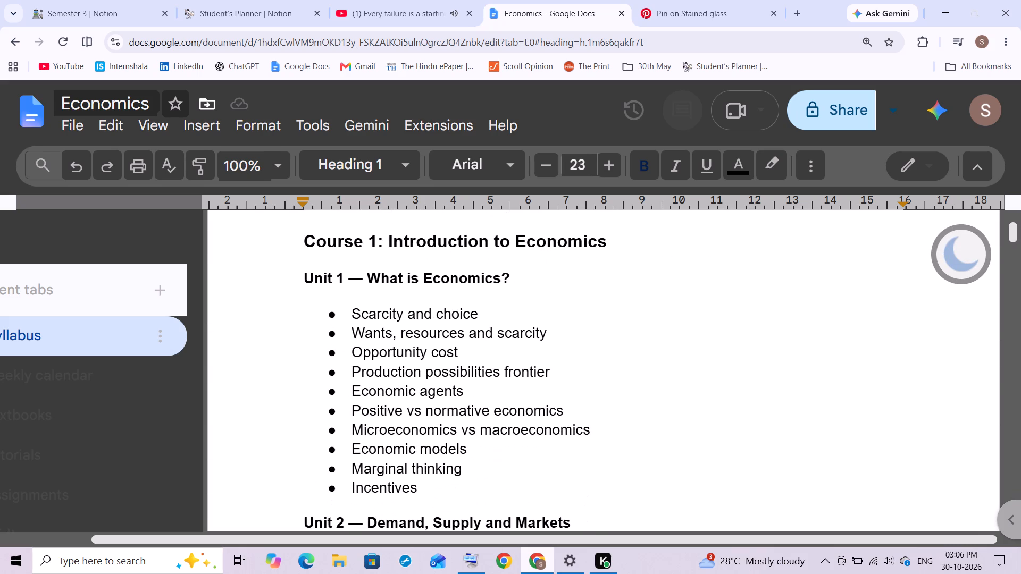
left_click_drag(367, 282, 509, 281)
key("ctrl+c")
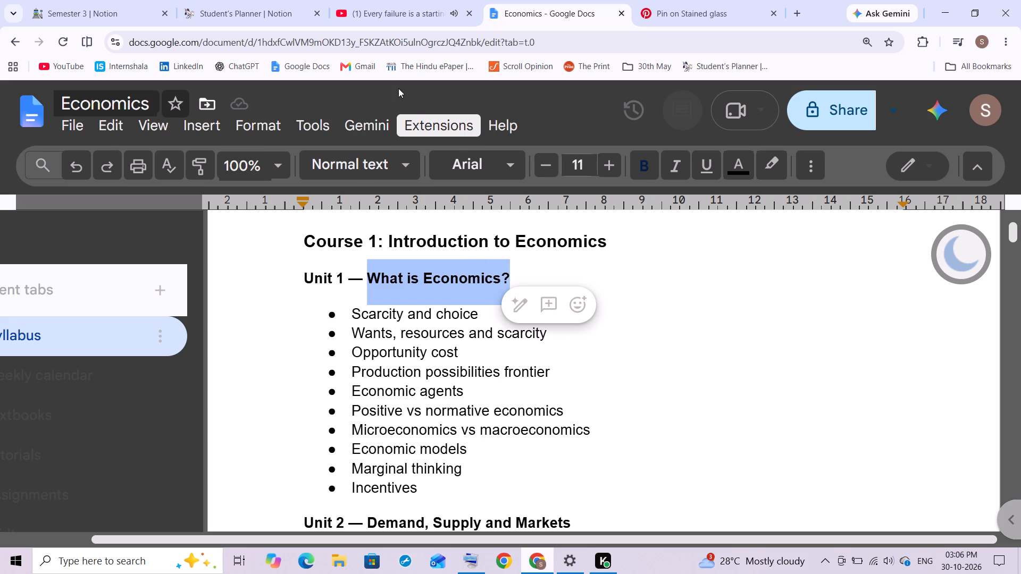
Return to Notion and insert a new table view database in the body of the Economics page.
left_click(44, 0)
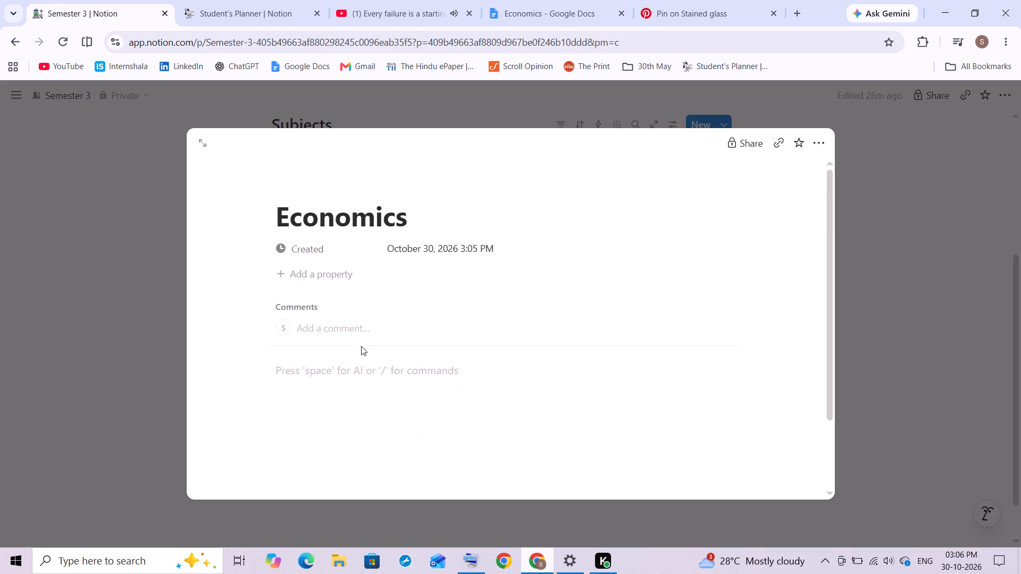
left_click(259, 374)
left_click(255, 372)
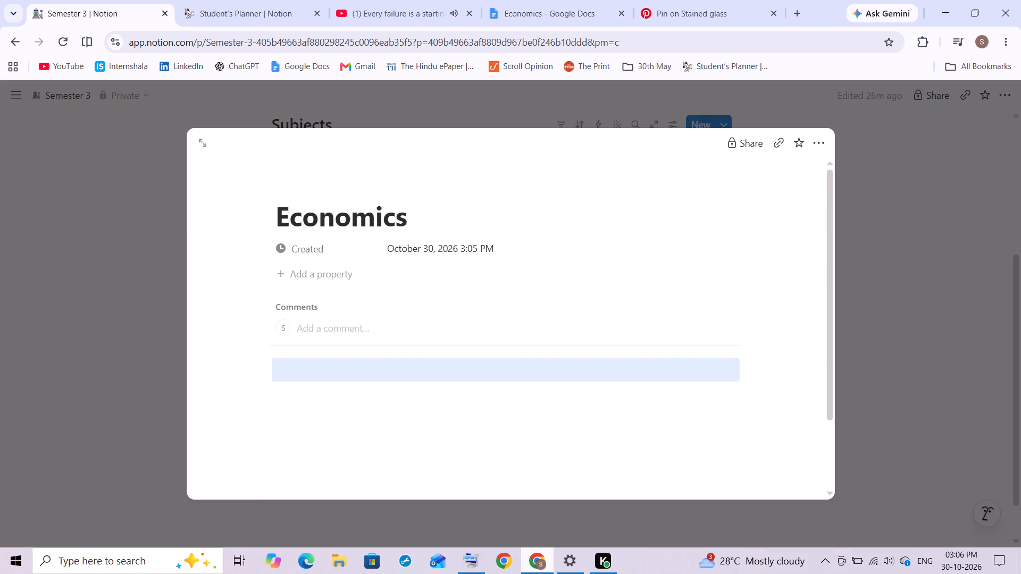
left_click(245, 372)
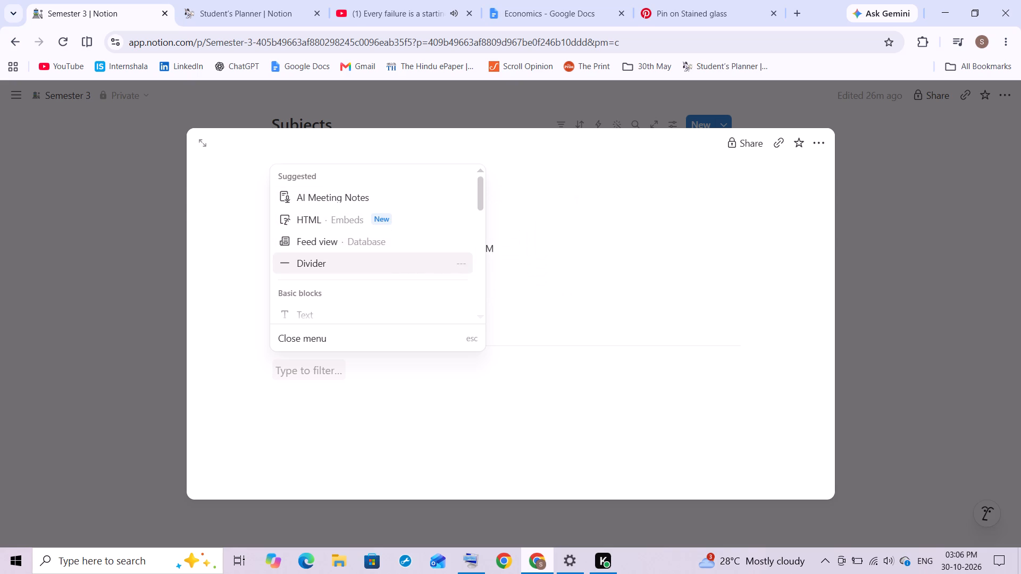
left_click_drag(481, 193, 478, 292)
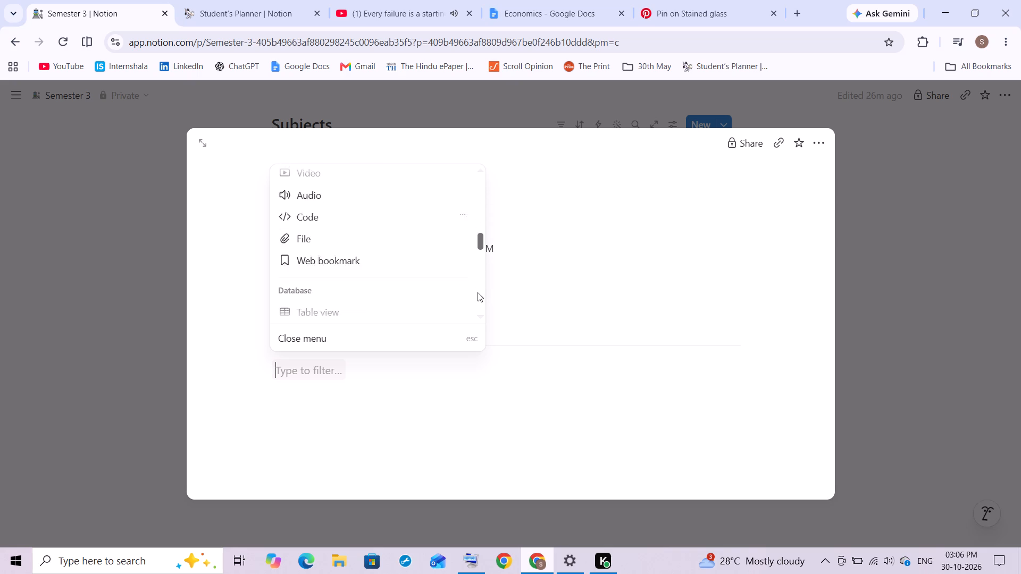
left_click_drag(478, 292, 479, 302)
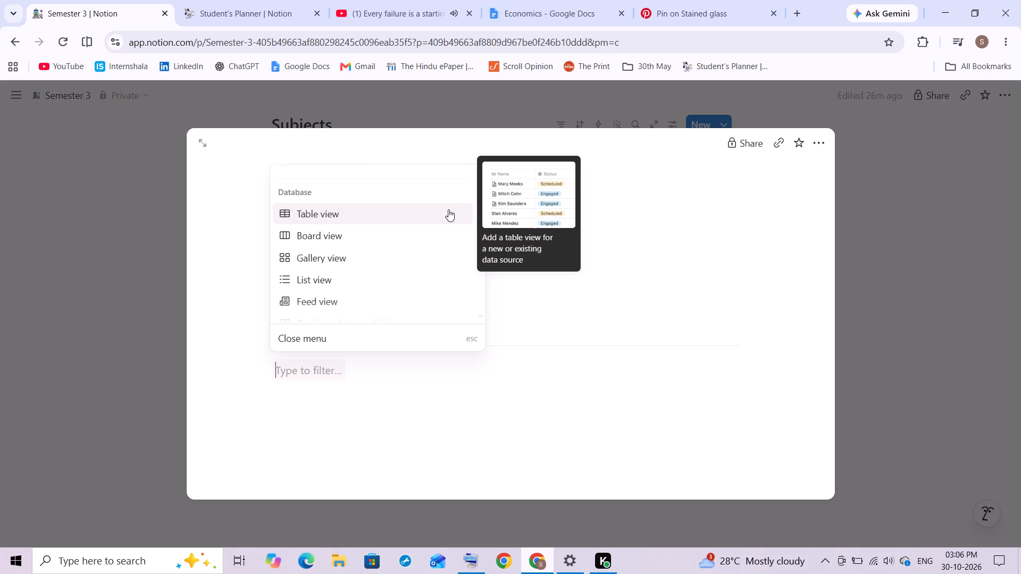
left_click(448, 209)
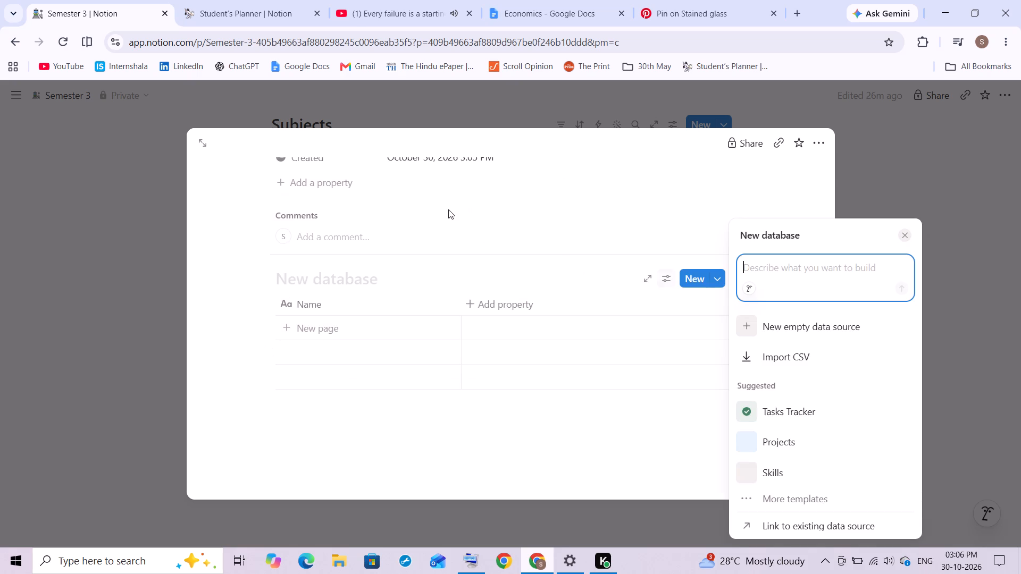
left_click(456, 409)
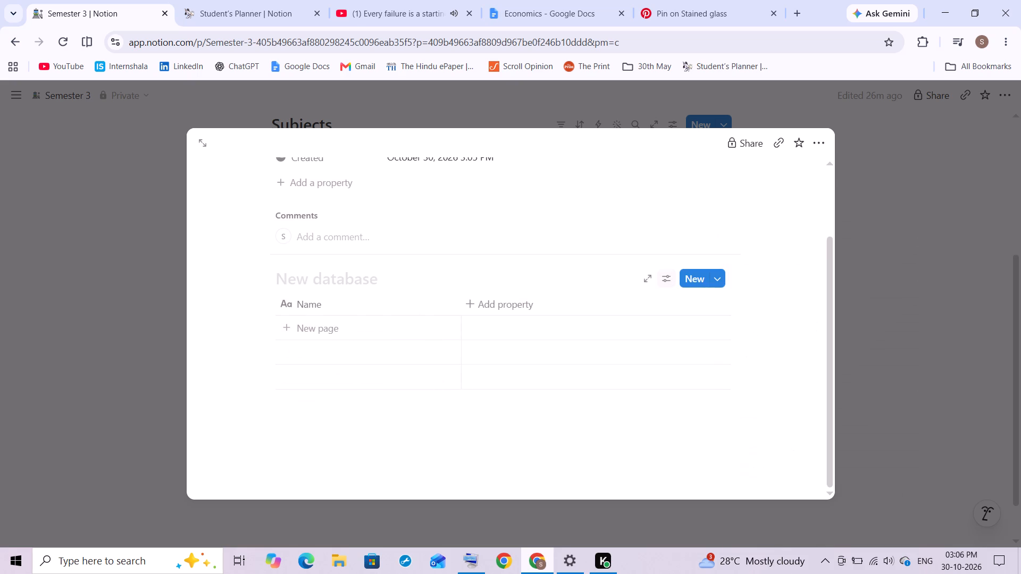
Add a page titled "What is Economics?" to the new Economics table by pasting the copied heading.
left_click(339, 333)
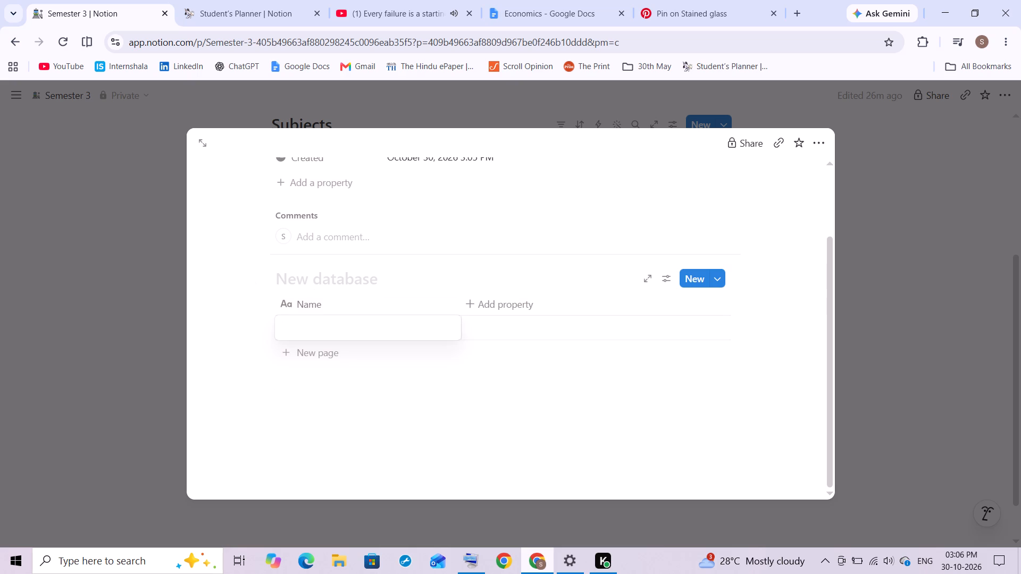
key("ctrl+v")
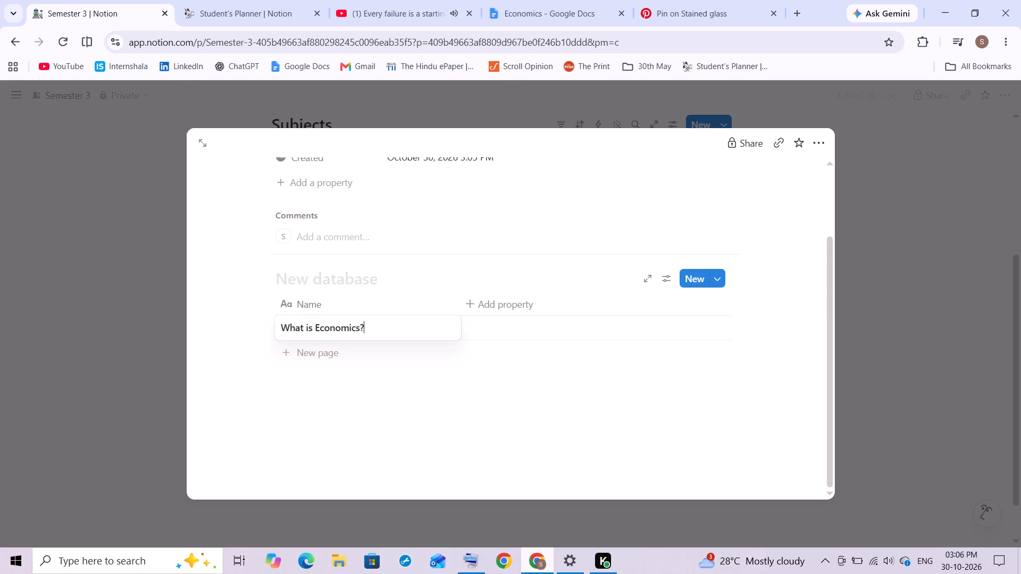
left_click(356, 375)
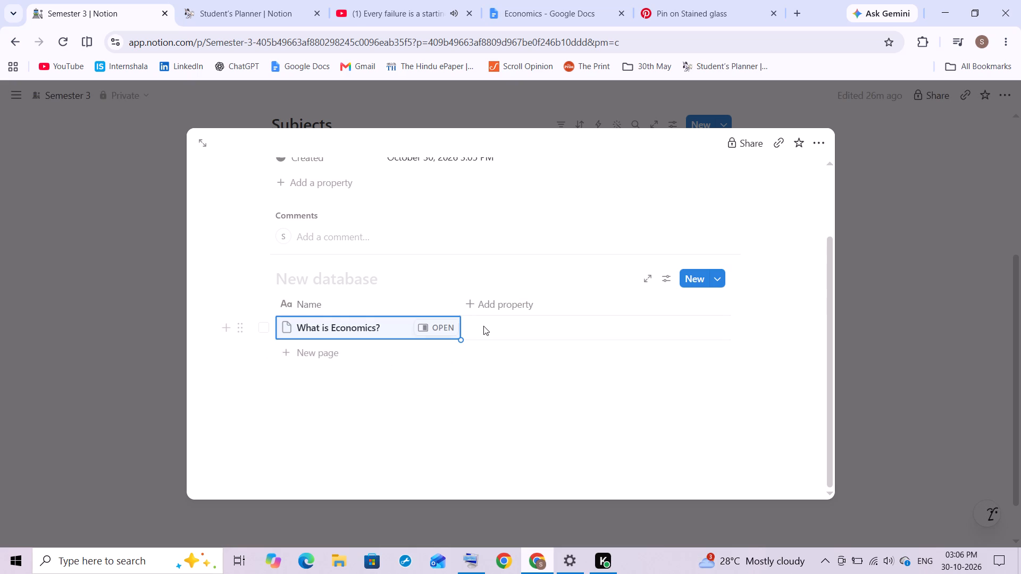
left_click(483, 326)
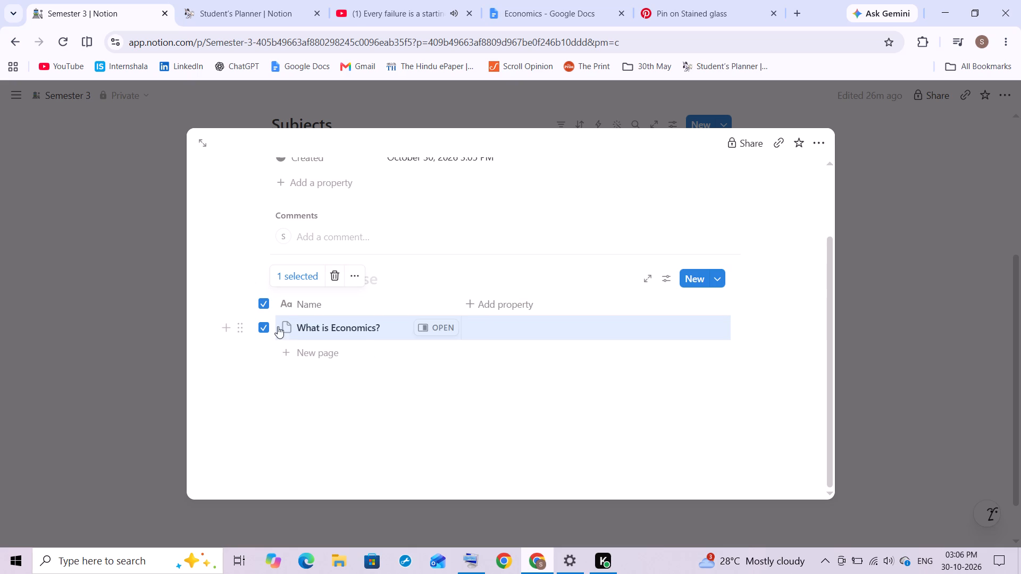
left_click(262, 326)
Add a page to the Economics table titled "Demand, Supply and Markets" with the Unit 2 heading copied from the Economics document.
left_click(315, 351)
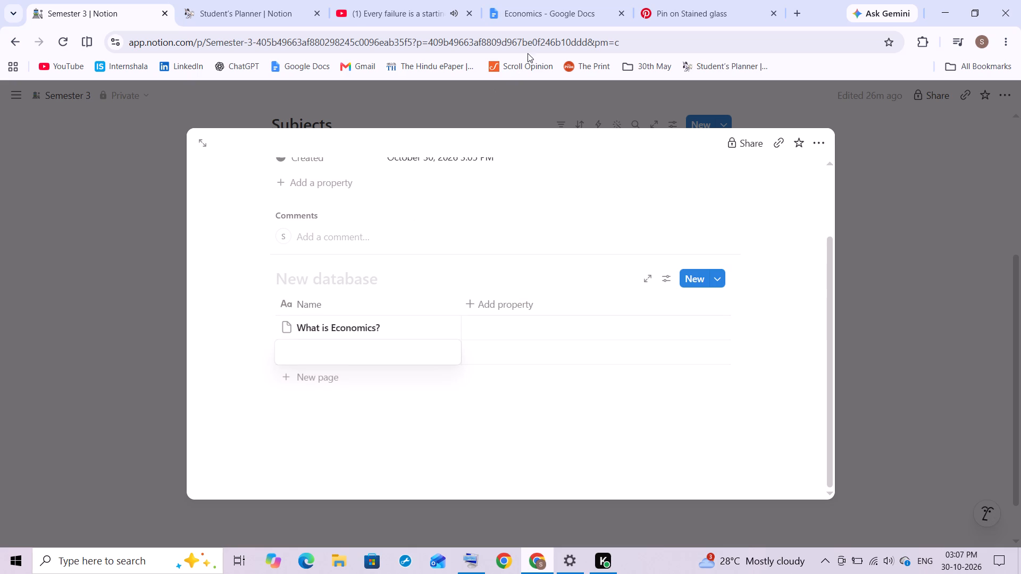
left_click(545, 29)
left_click(544, 17)
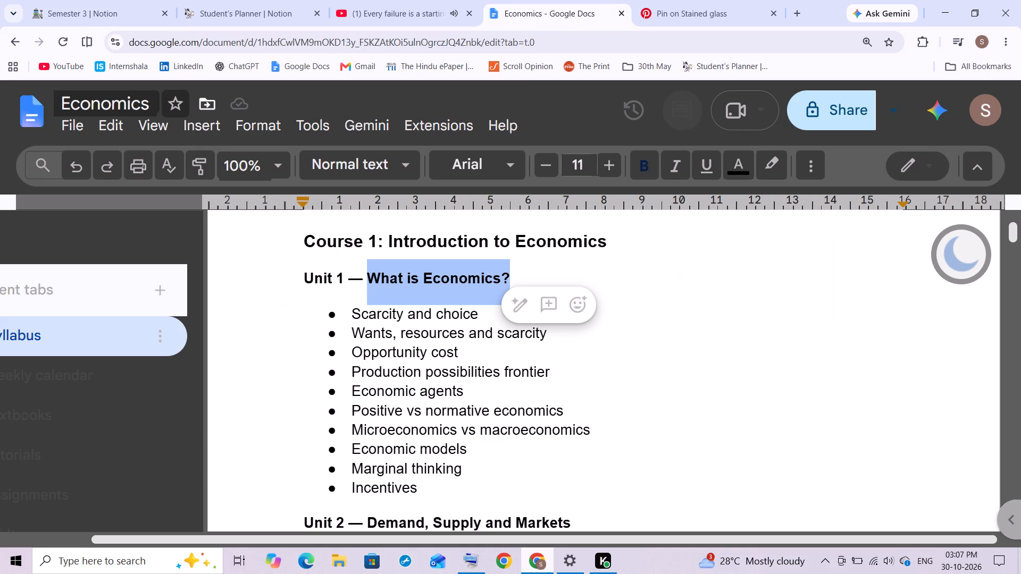
left_click_drag(367, 521, 573, 531)
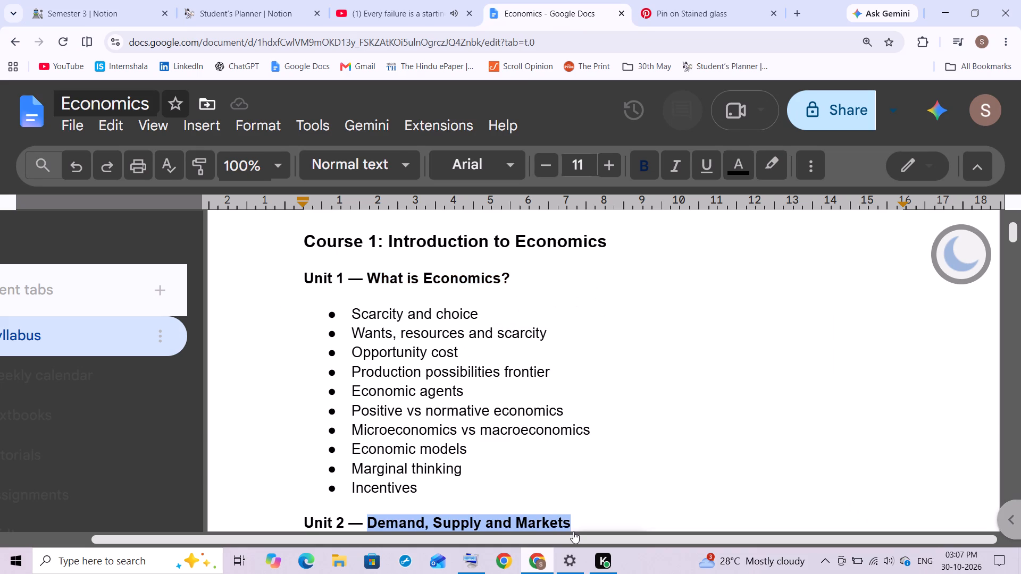
key("ctrl+c")
left_click(64, 0)
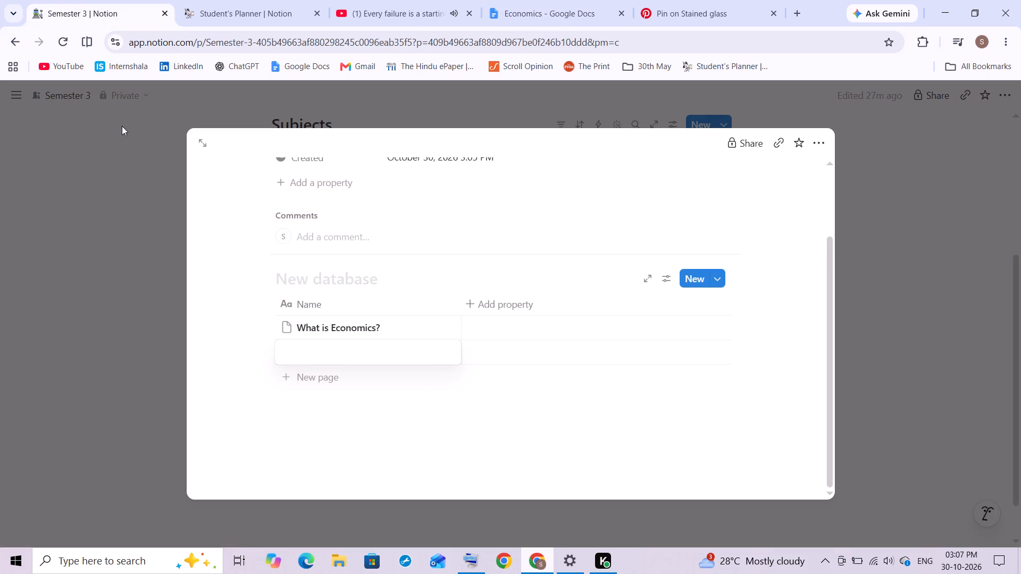
key("ctrl+v")
left_click(278, 437)
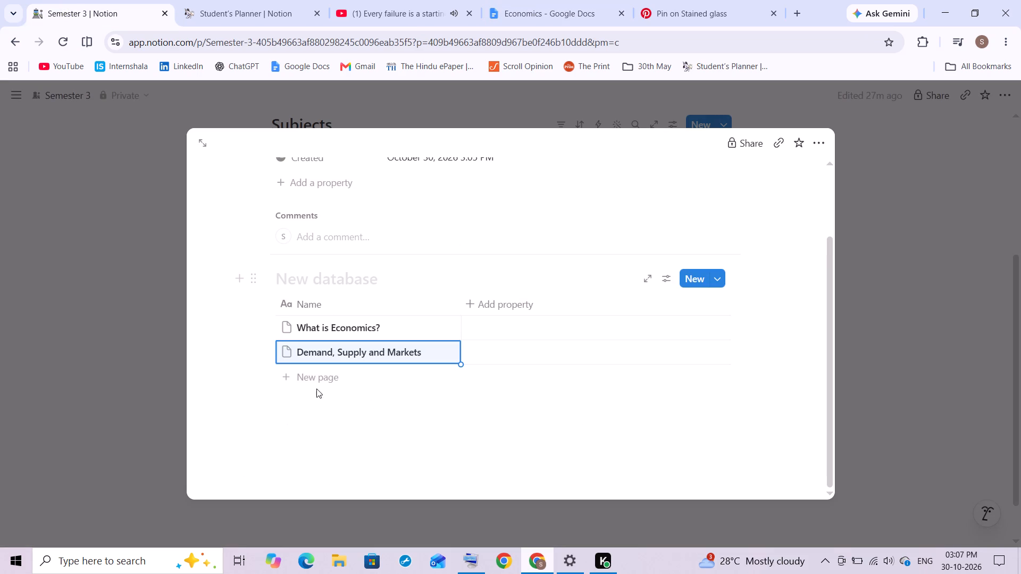
Add a page titled "Elasticity" to the Economics table using the Unit 3 heading copied from the Economics document.
left_click(319, 383)
left_click(574, 0)
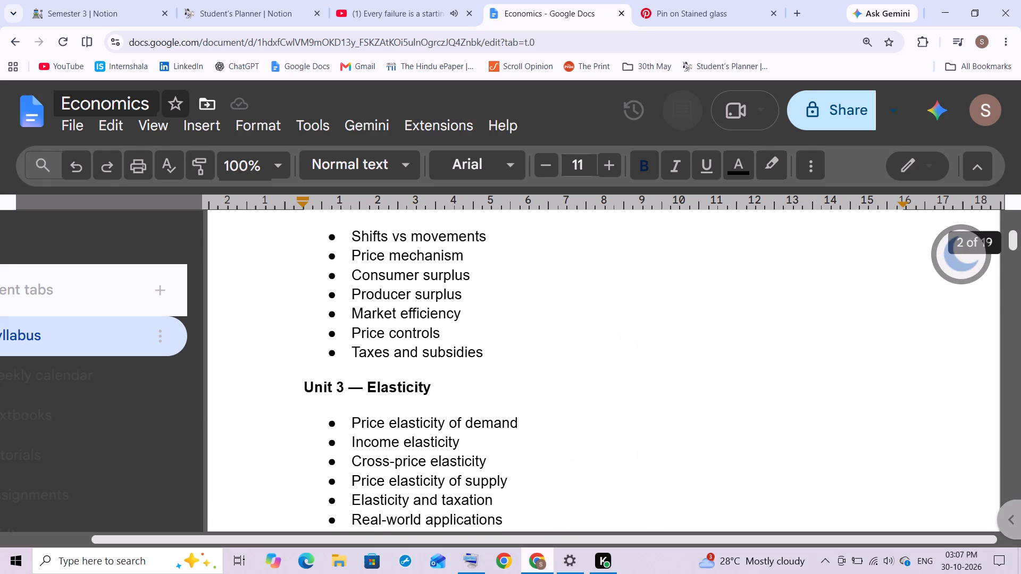
left_click_drag(436, 294, 366, 292)
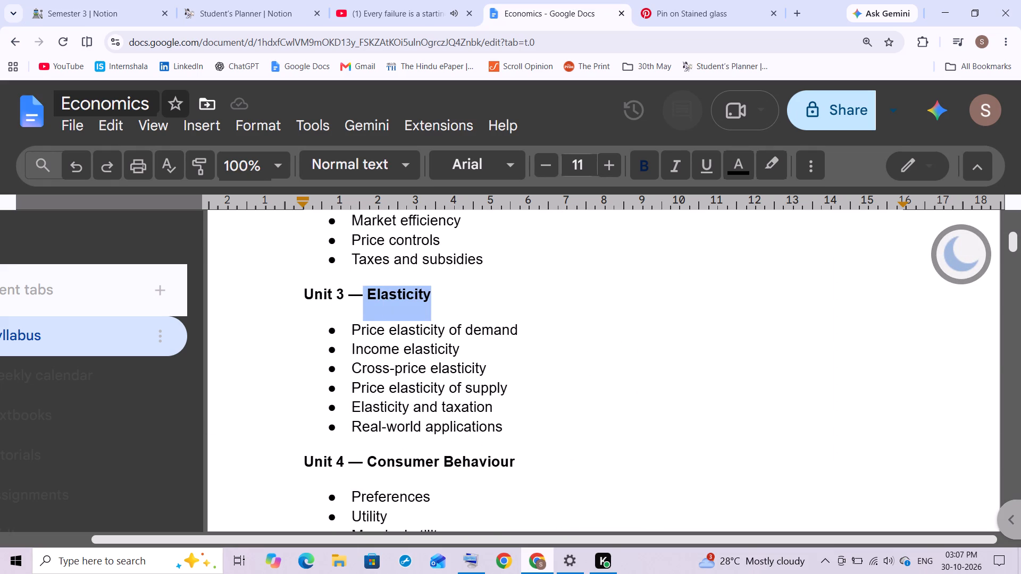
left_click_drag(366, 292, 369, 293)
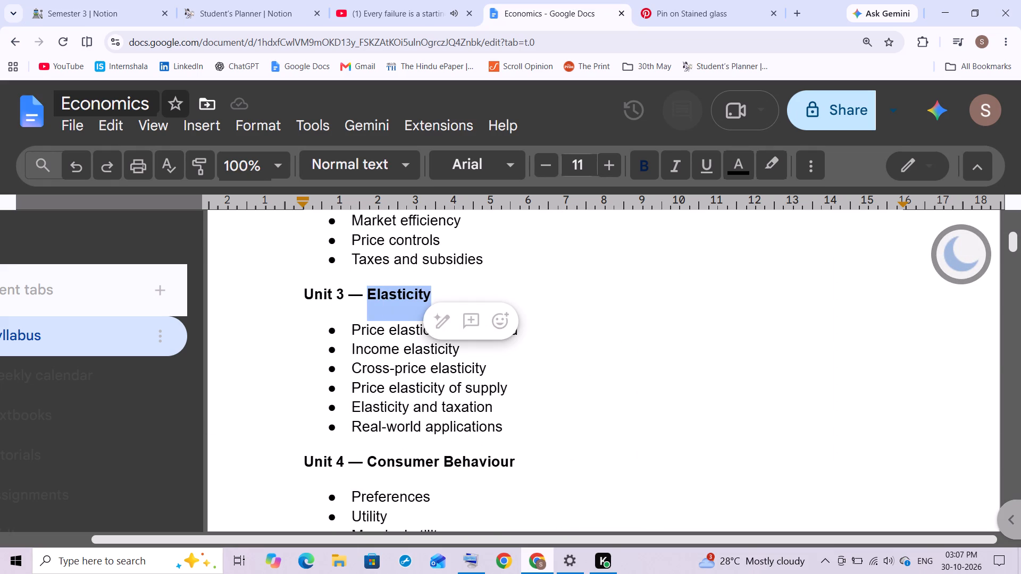
key("ctrl+c")
left_click(103, 0)
key("ctrl+v")
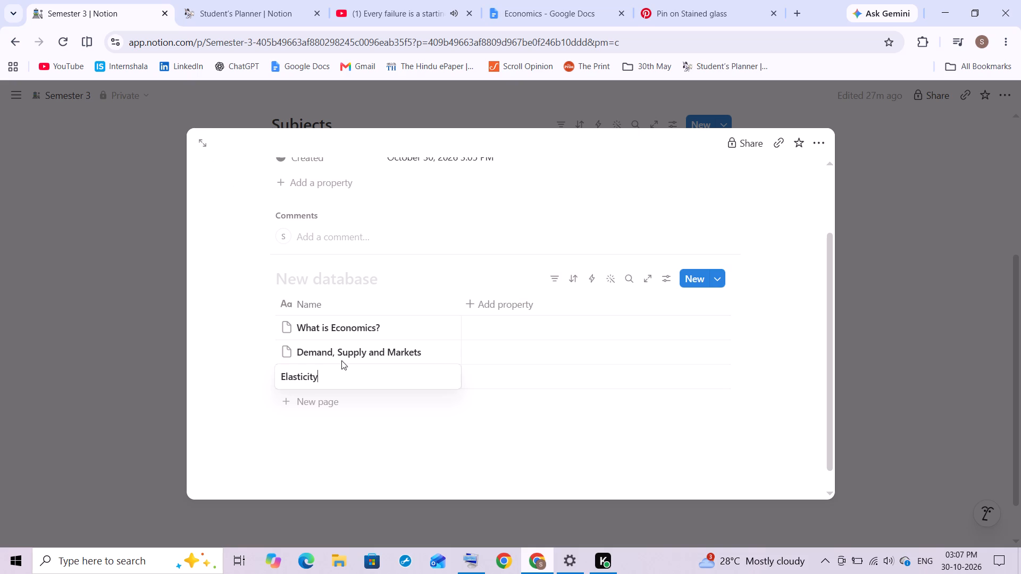
left_click(347, 405)
Add a page titled "Consumer Behaviour" to the Economics table using the Unit 4 heading copied from the Economics document.
left_click(332, 397)
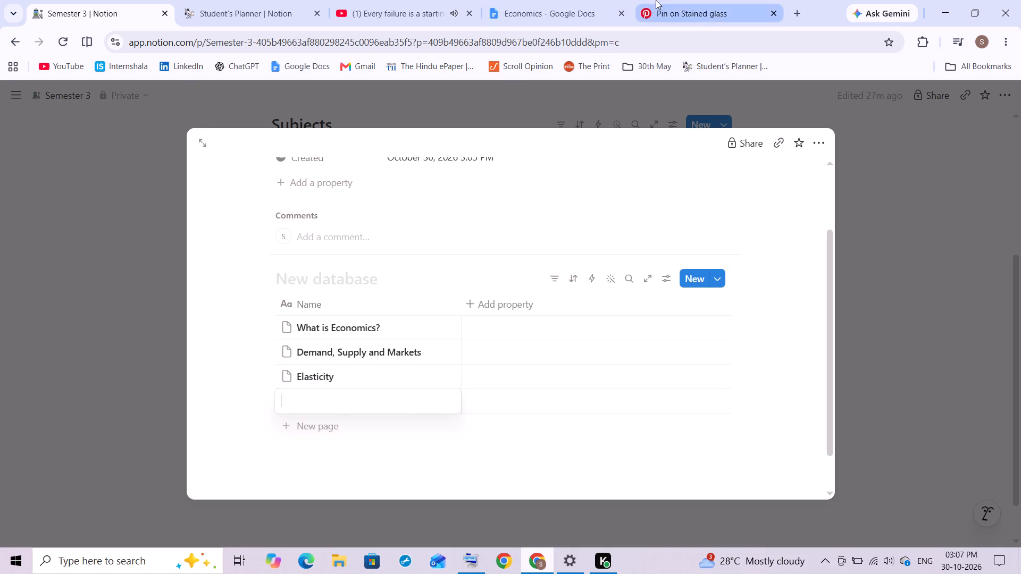
left_click(547, 0)
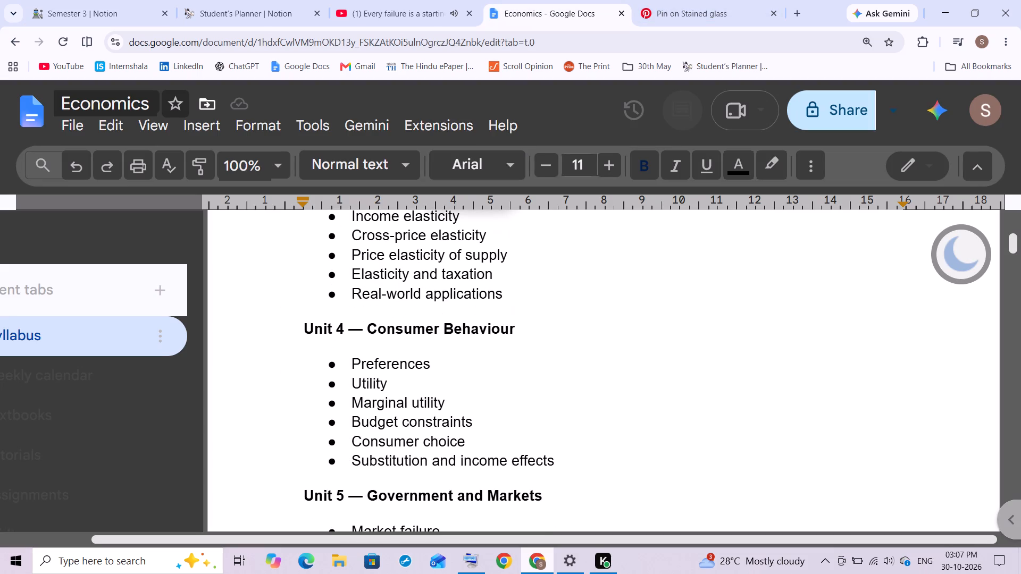
left_click_drag(368, 330, 513, 337)
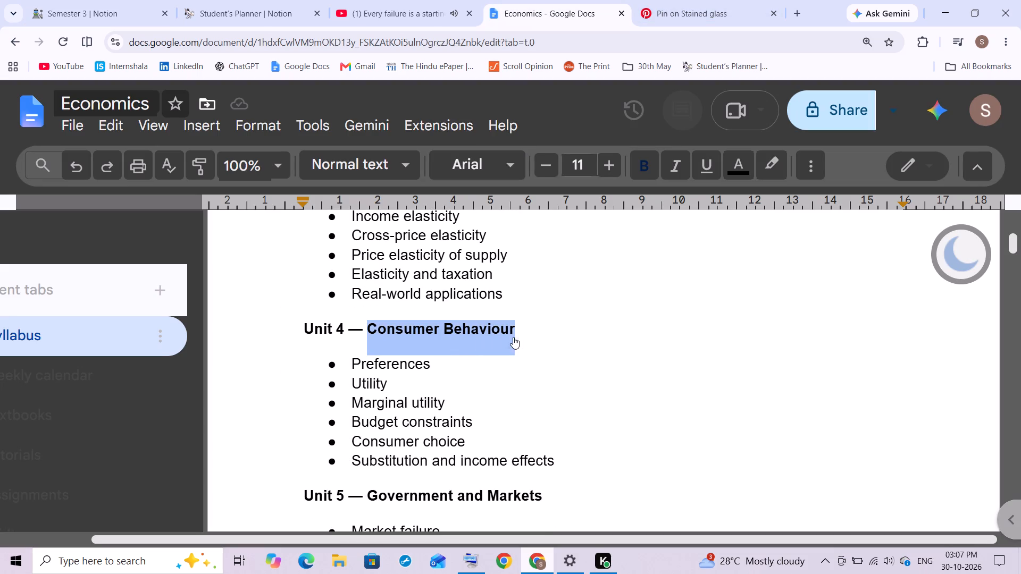
key("ctrl+c")
left_click(101, 0)
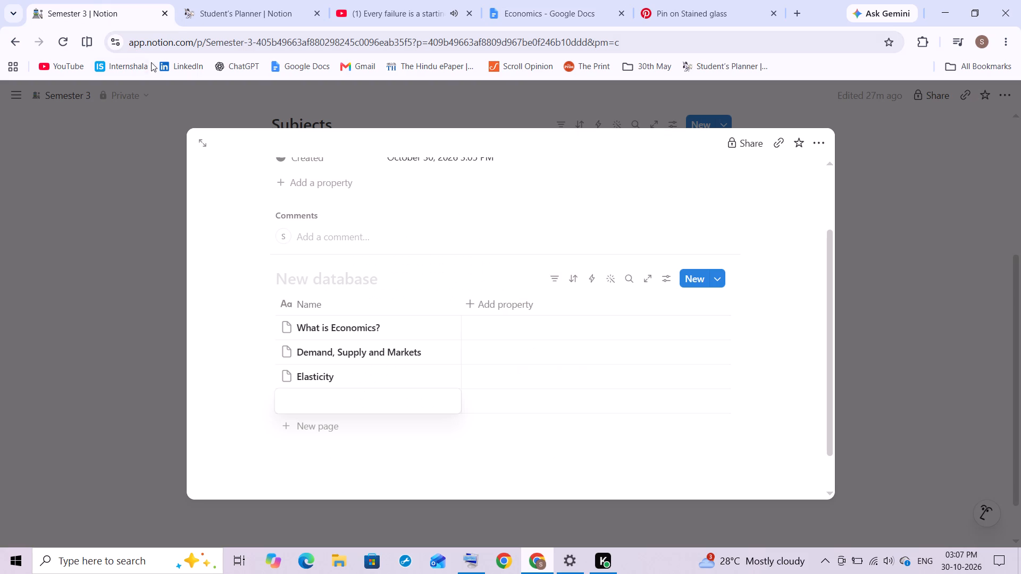
key("ctrl+v")
left_click(334, 417)
Add a page titled "Government and Markets" to the Economics table using the Unit 5 heading copied from the Economics document.
left_click(329, 426)
left_click(538, 0)
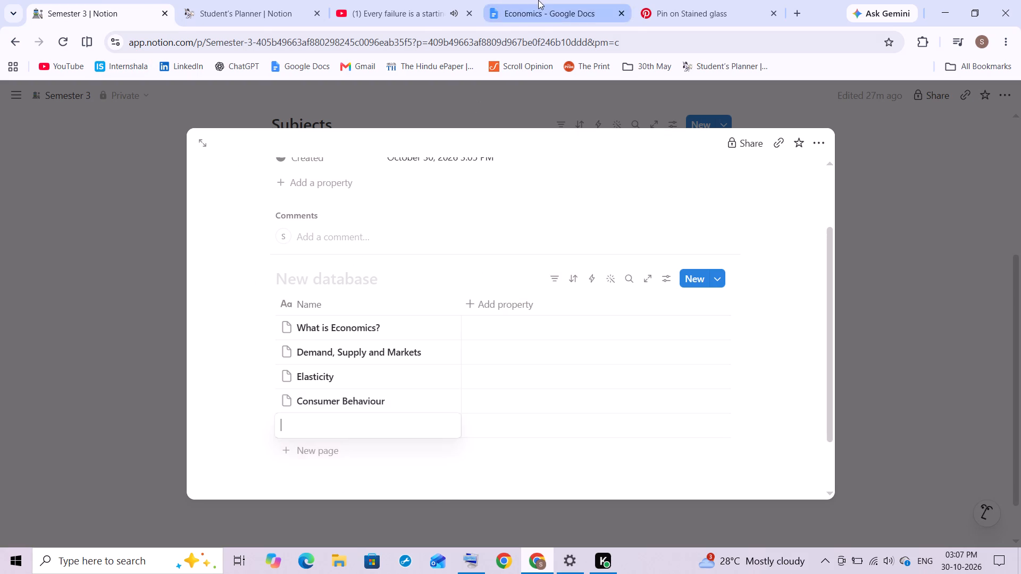
left_click_drag(368, 311, 465, 310)
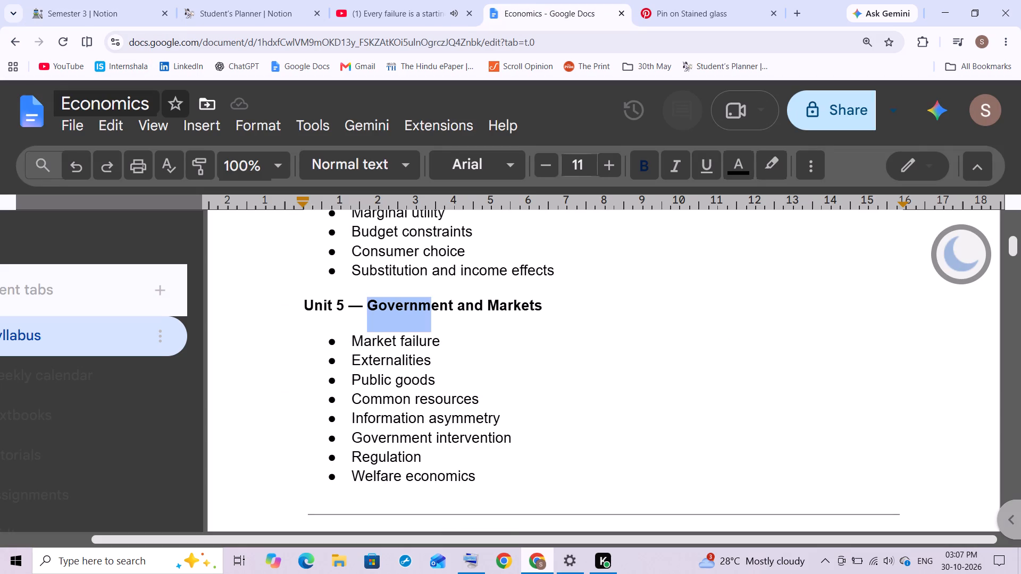
left_click_drag(465, 310, 543, 314)
key("ctrl+c")
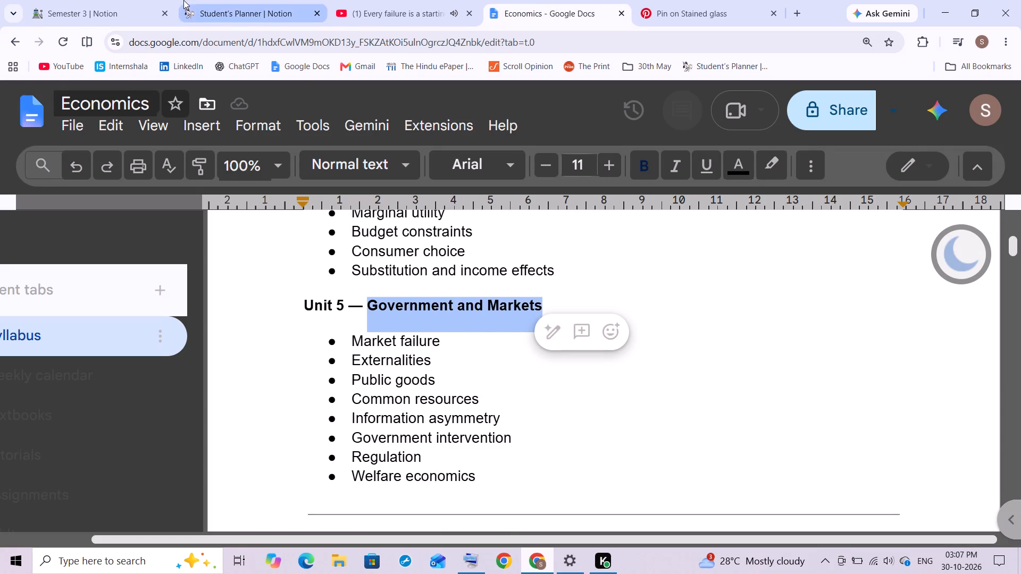
left_click(136, 0)
key("ctrl+v")
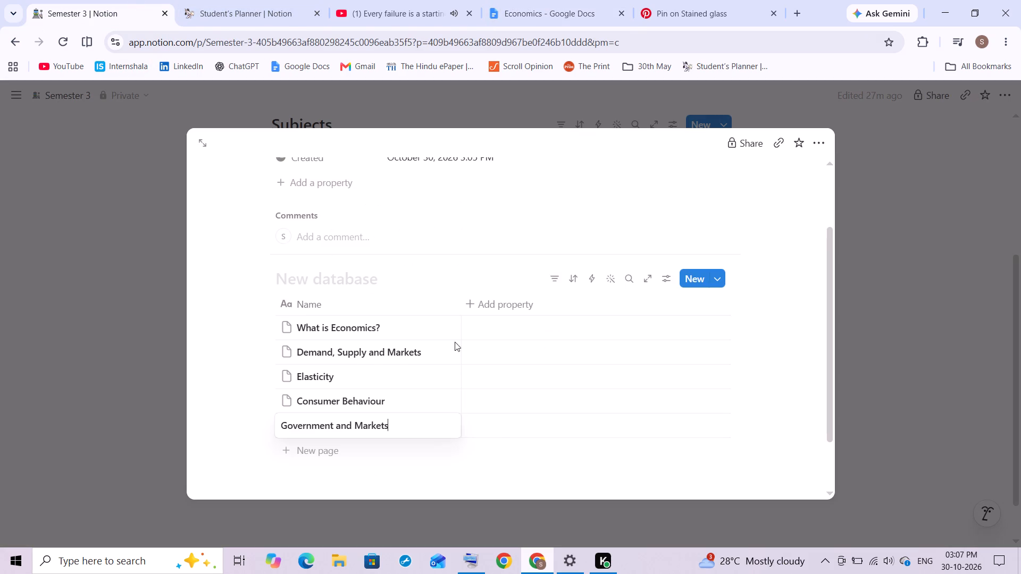
left_click(328, 460)
Add a page titled "Production" to the Economics table using the Course 2 Unit 1 heading copied from the Economics document.
left_click(318, 445)
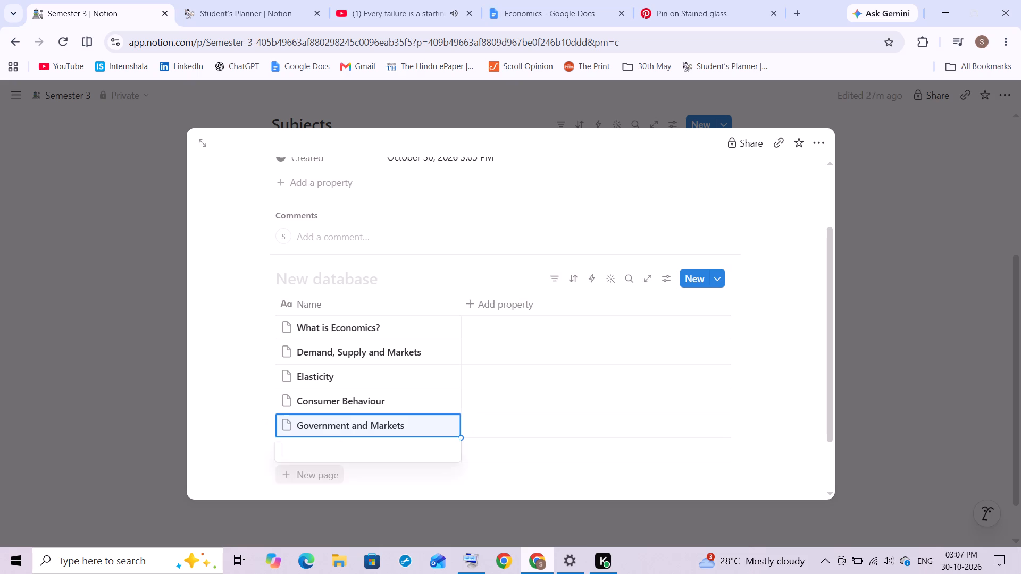
left_click(578, 10)
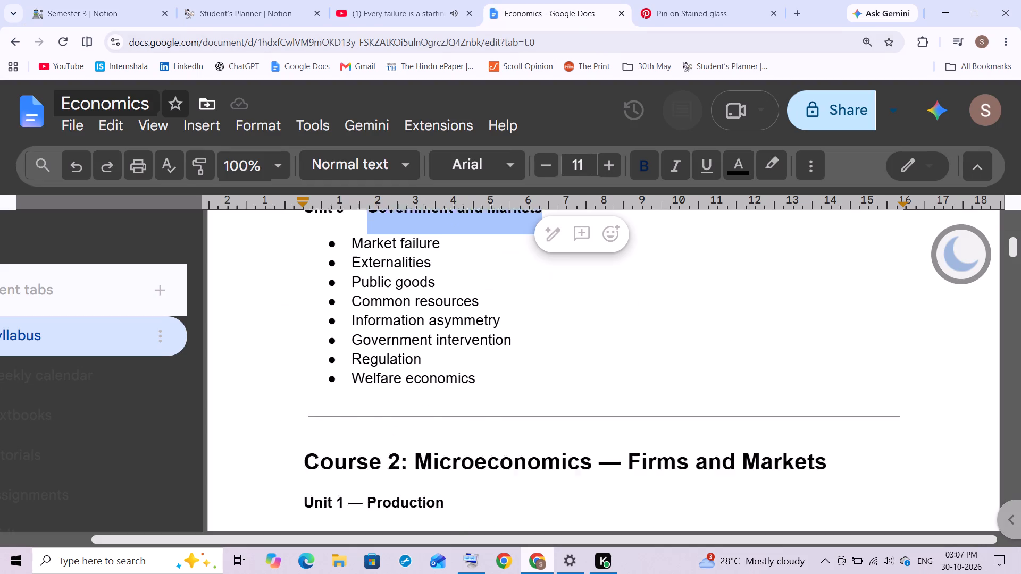
left_click_drag(367, 312, 418, 311)
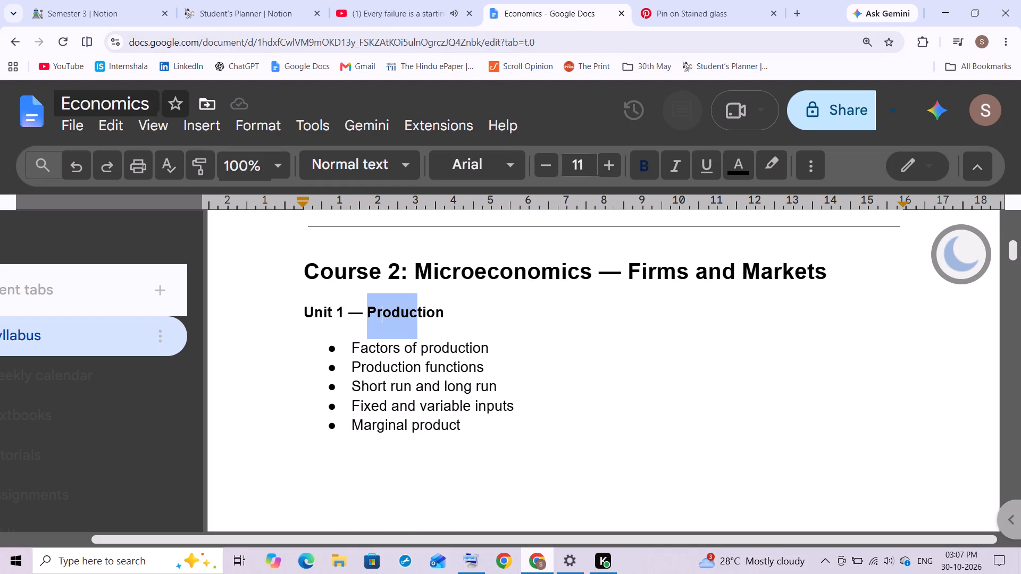
left_click_drag(418, 311, 443, 315)
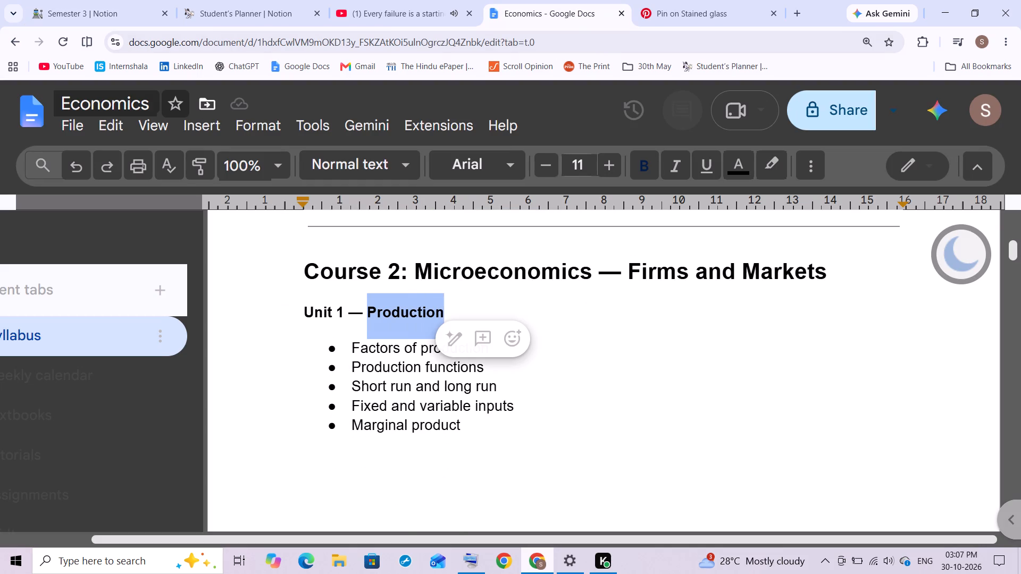
key("ctrl+c")
left_click(127, 0)
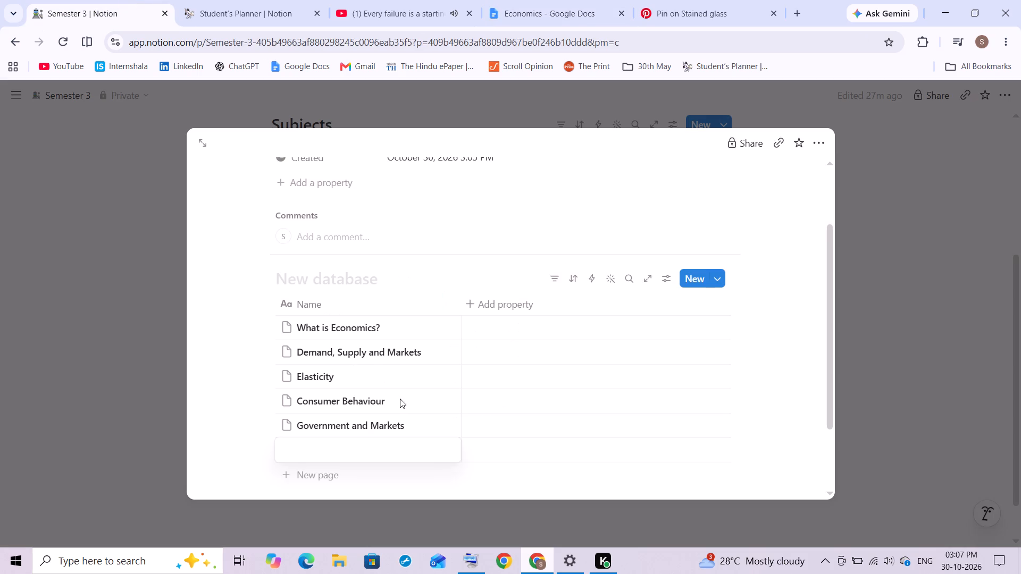
key("ctrl+v")
Copy the Course 2 Unit 2 heading "Costs" from the Economics document and add it as a new page in the Economics table.
left_click(566, 0)
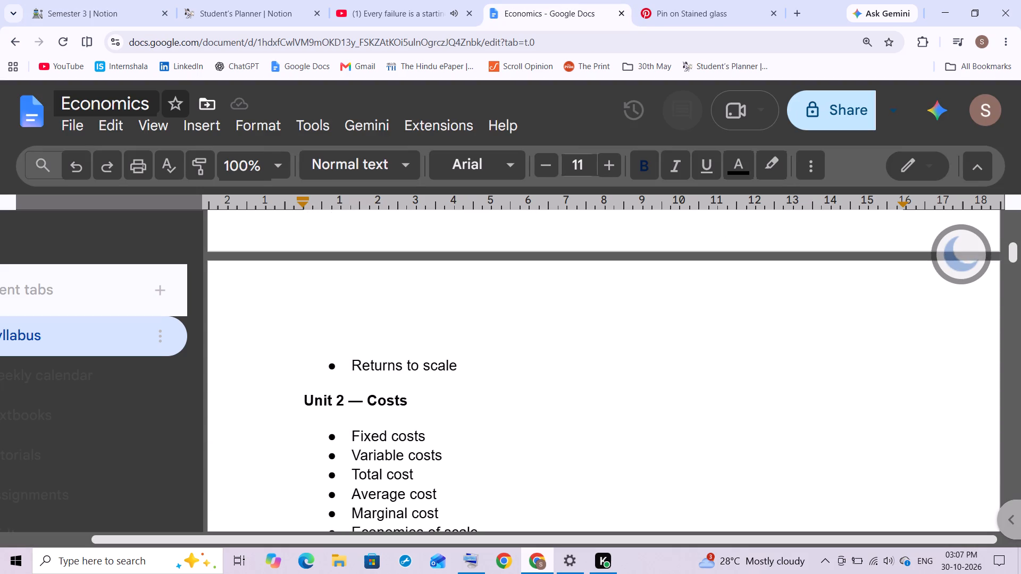
left_click_drag(366, 310, 377, 311)
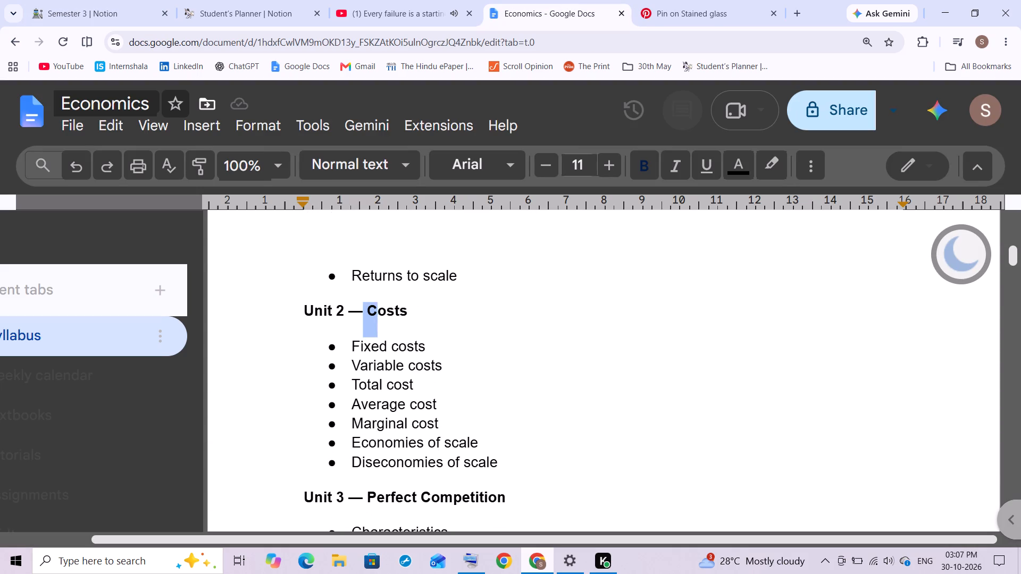
left_click_drag(377, 311, 406, 315)
key("ctrl+c")
left_click(57, 0)
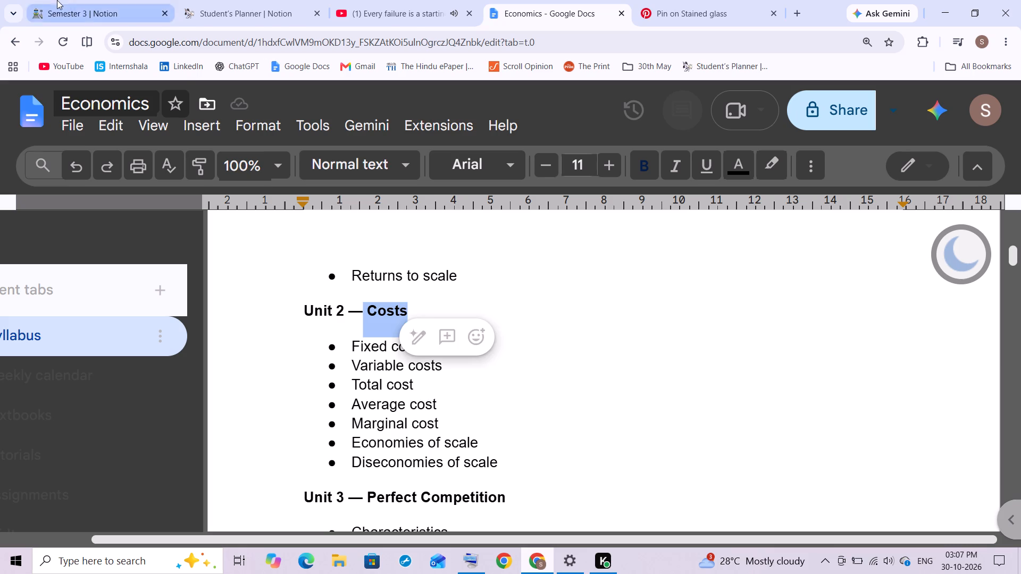
left_click(343, 479)
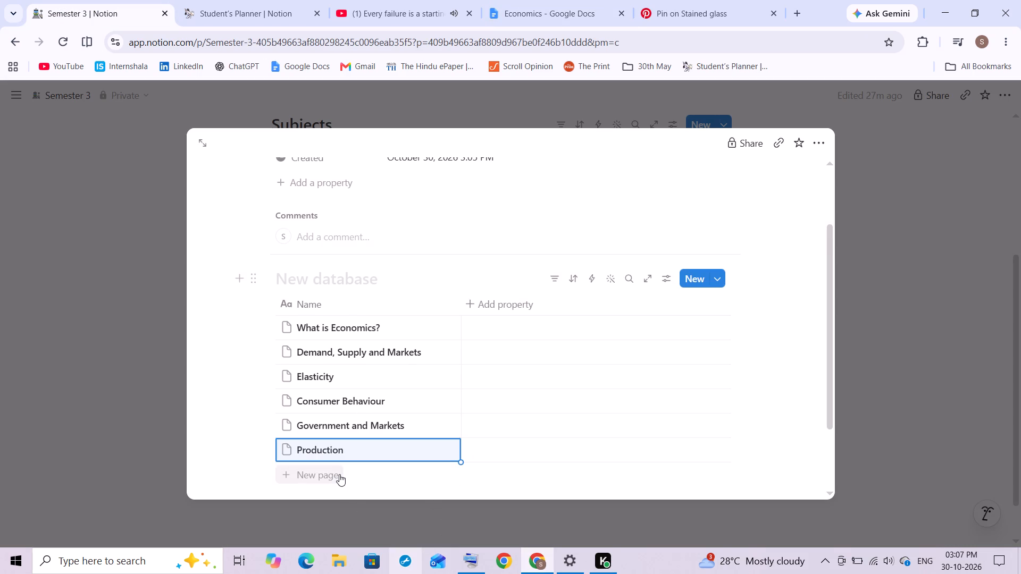
left_click(339, 474)
key("ctrl+v")
left_click(312, 460)
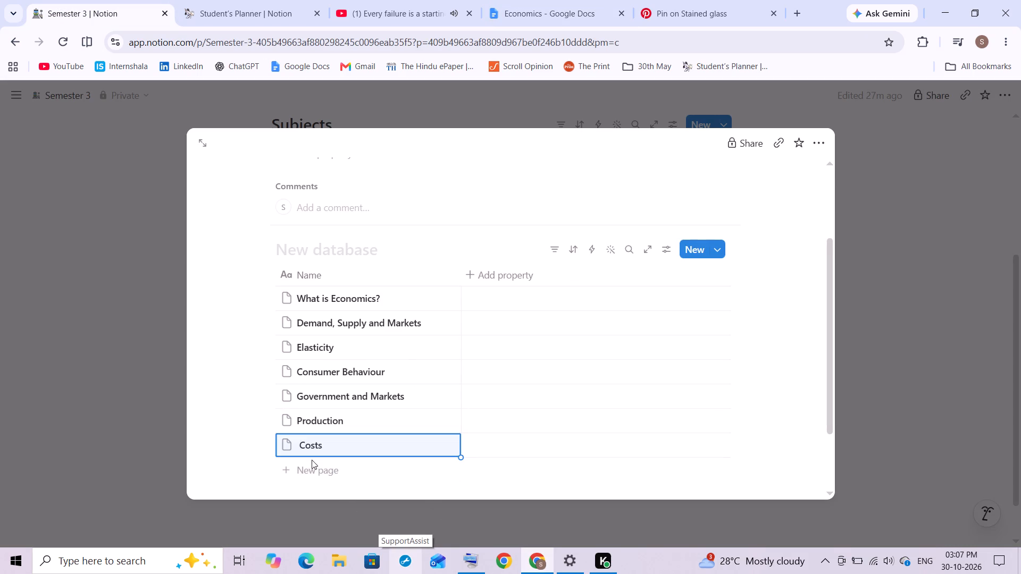
Add a page titled "Perfect Competition" to the Economics table using the Course 2 Unit 3 heading copied from the Economics document.
left_click(317, 475)
left_click(530, 0)
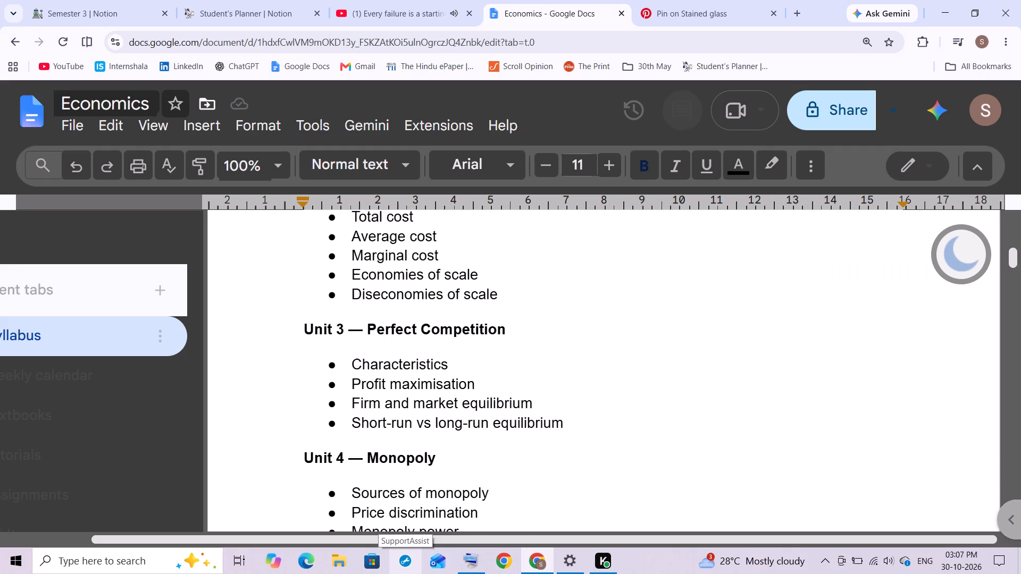
left_click_drag(369, 318, 502, 317)
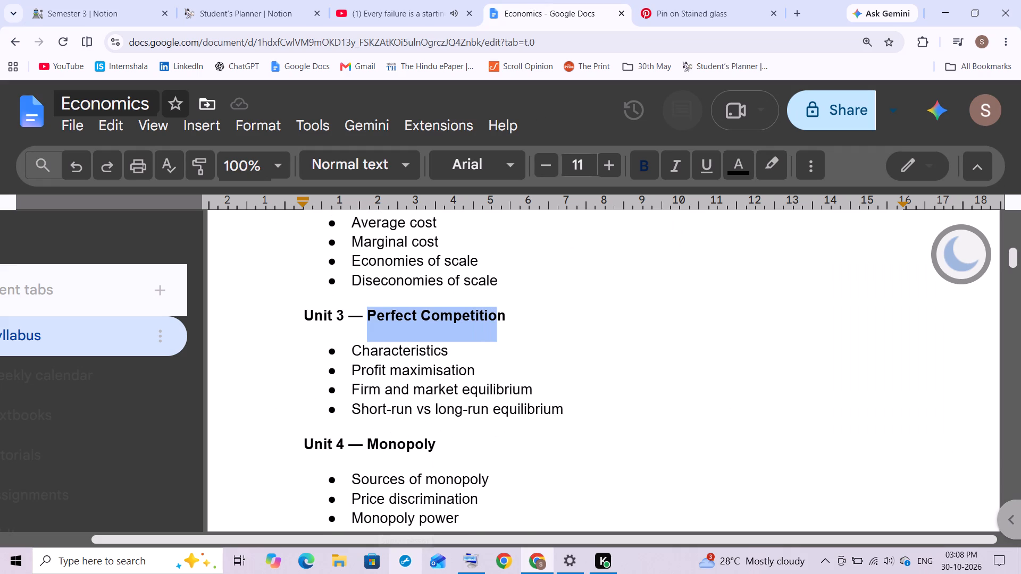
left_click_drag(502, 317, 509, 314)
key("ctrl+c")
left_click(65, 0)
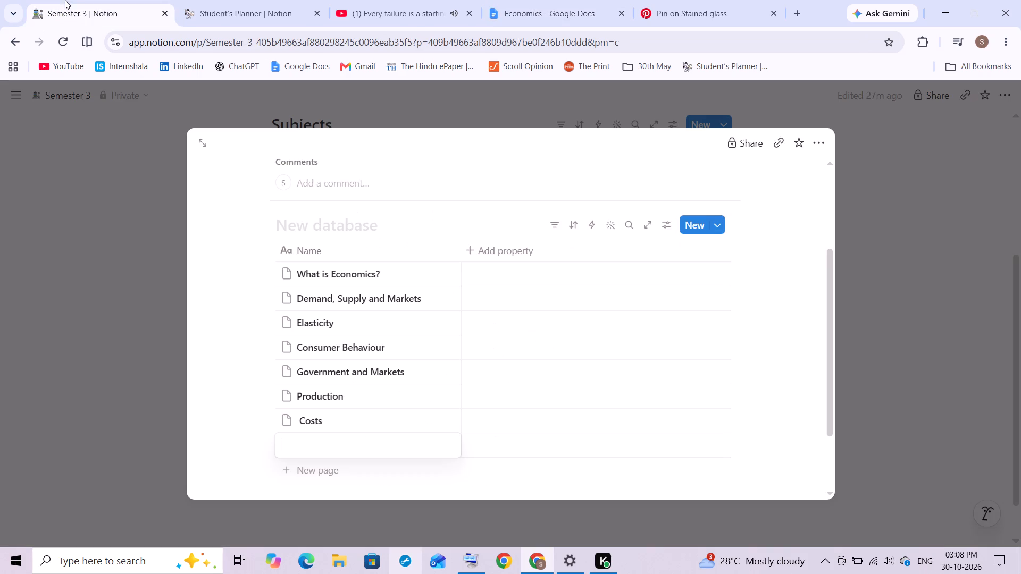
key("ctrl+v")
Add a page titled "Monopoly" to the Economics table using the Course 2 Unit 4 heading copied from the Economics document.
double_click(329, 471)
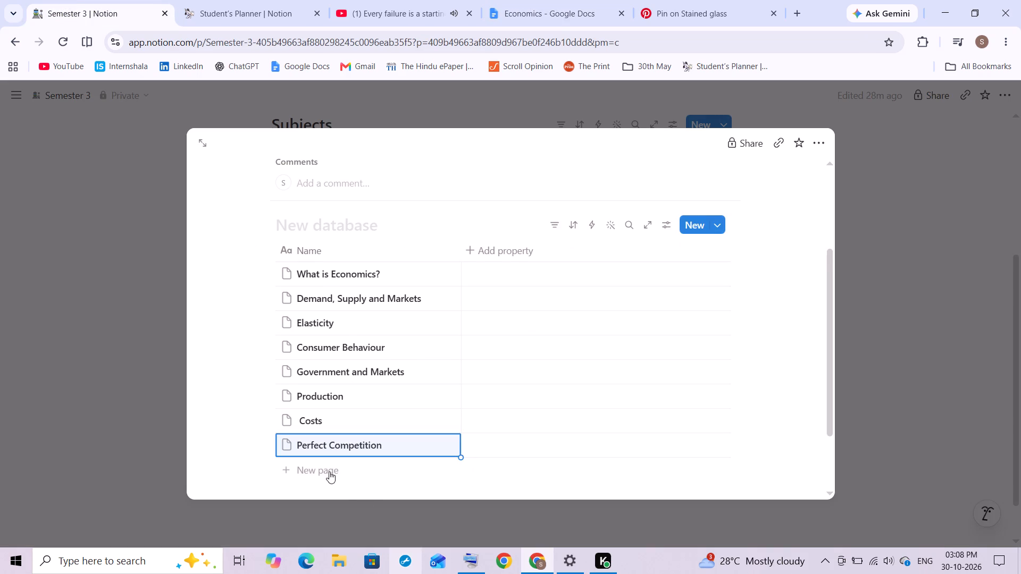
left_click(511, 0)
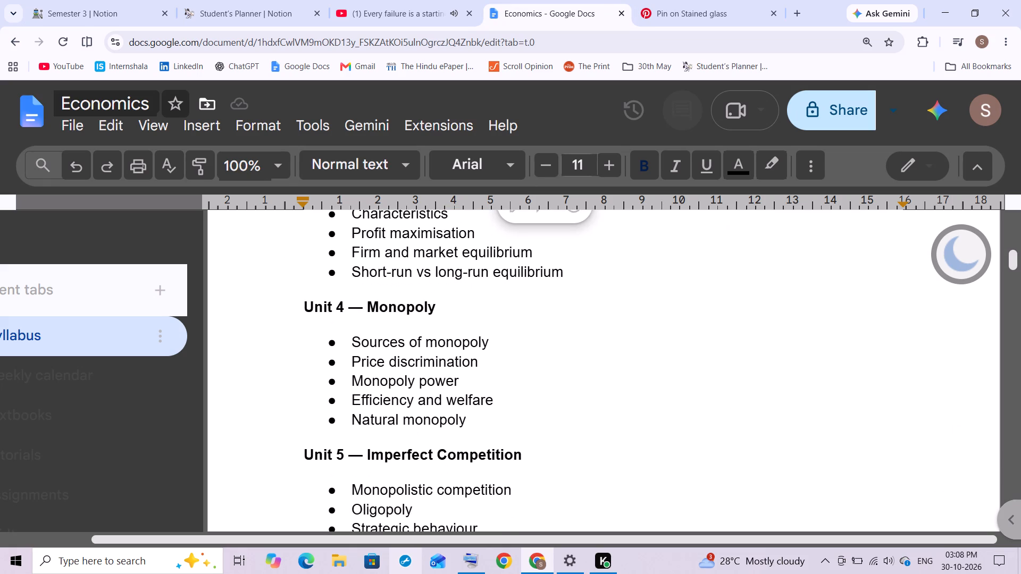
left_click_drag(366, 305, 440, 314)
key("ctrl+c")
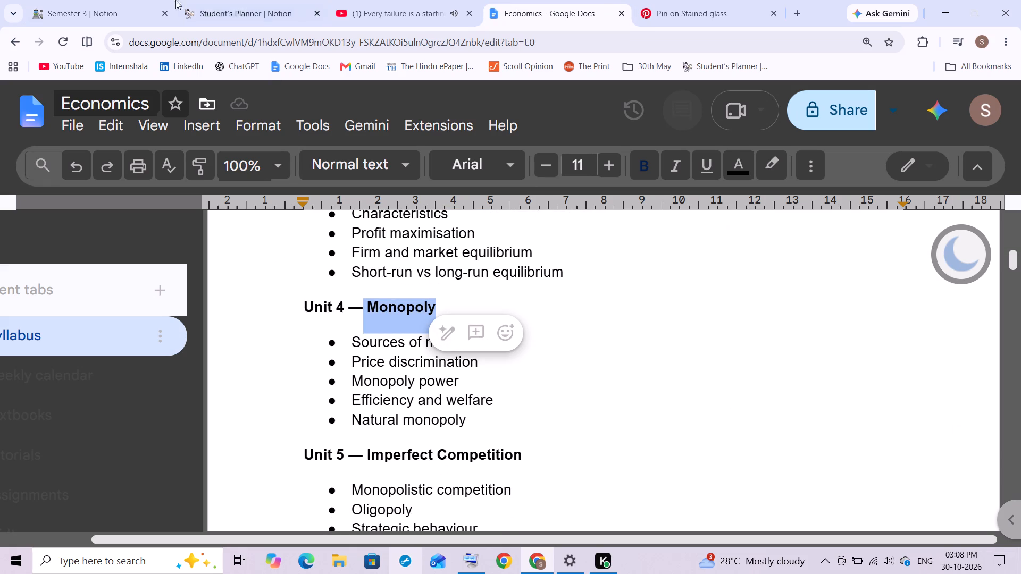
left_click(124, 0)
key("ctrl+v")
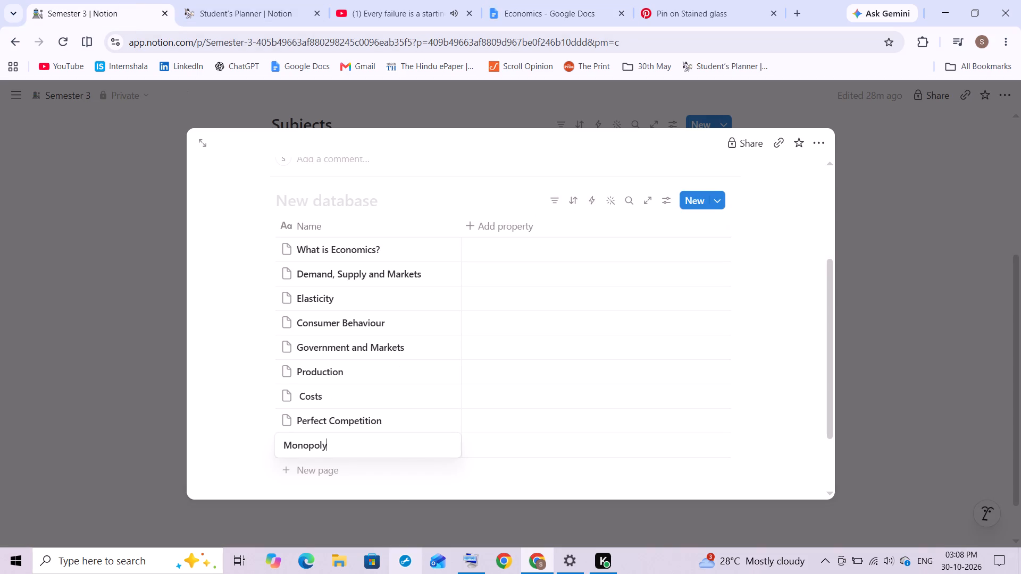
left_click(387, 475)
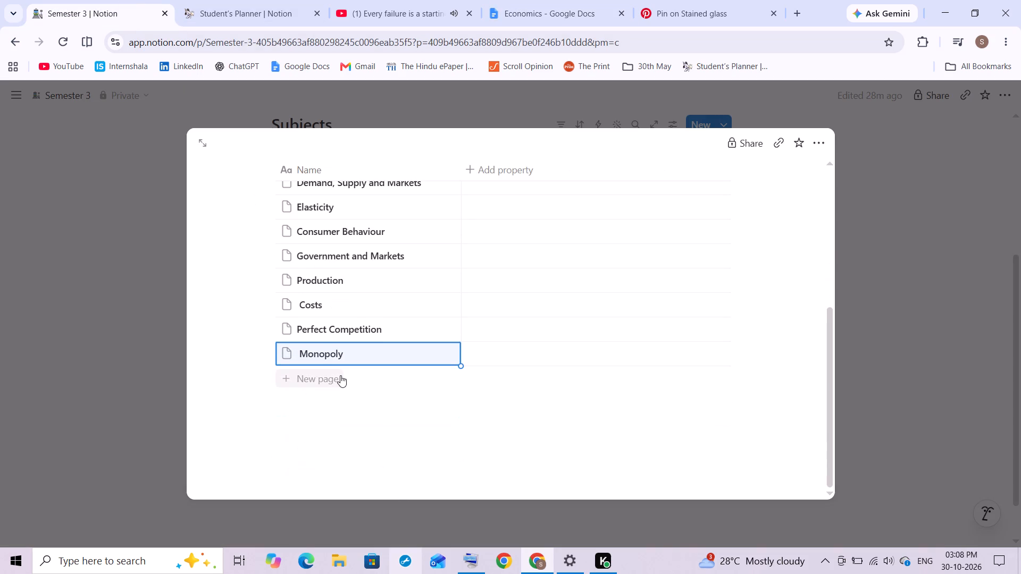
Add a page titled "Imperfect Competition" to the Economics table from the copied Course 2 Unit 5 heading, and return to the Economics document.
left_click(340, 375)
left_click(568, 13)
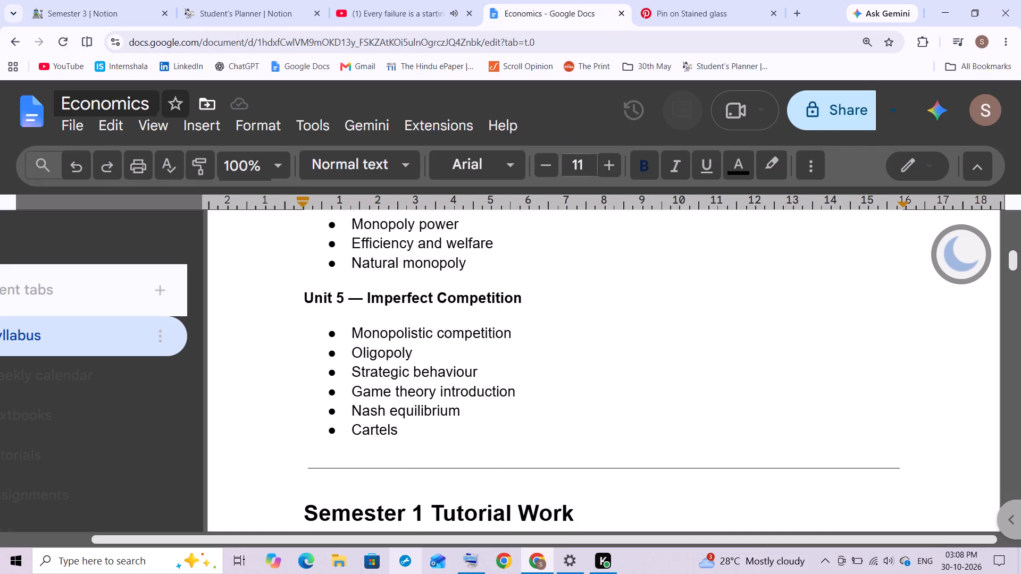
left_click_drag(366, 293, 511, 303)
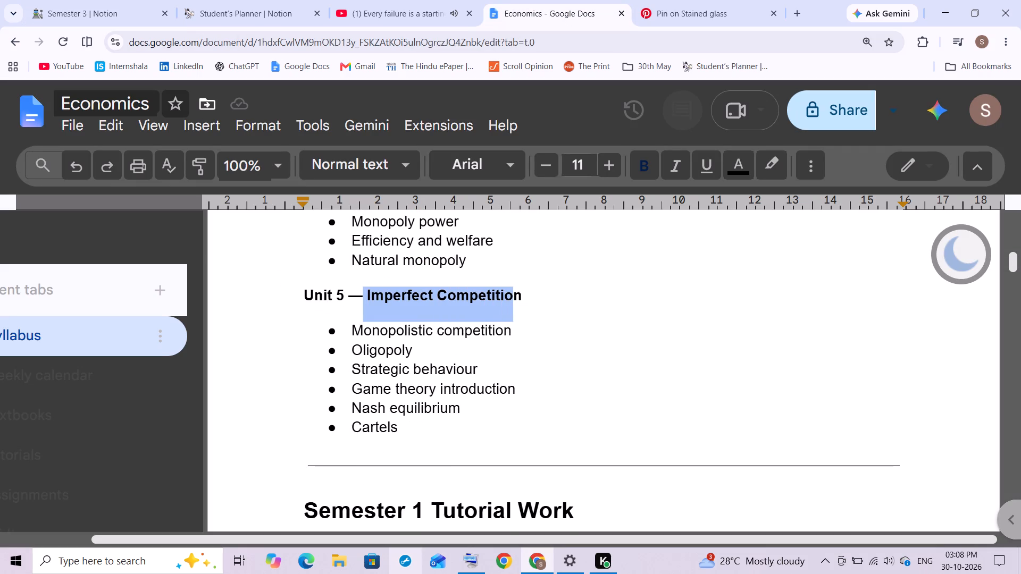
left_click_drag(511, 303, 520, 303)
key("ctrl+c")
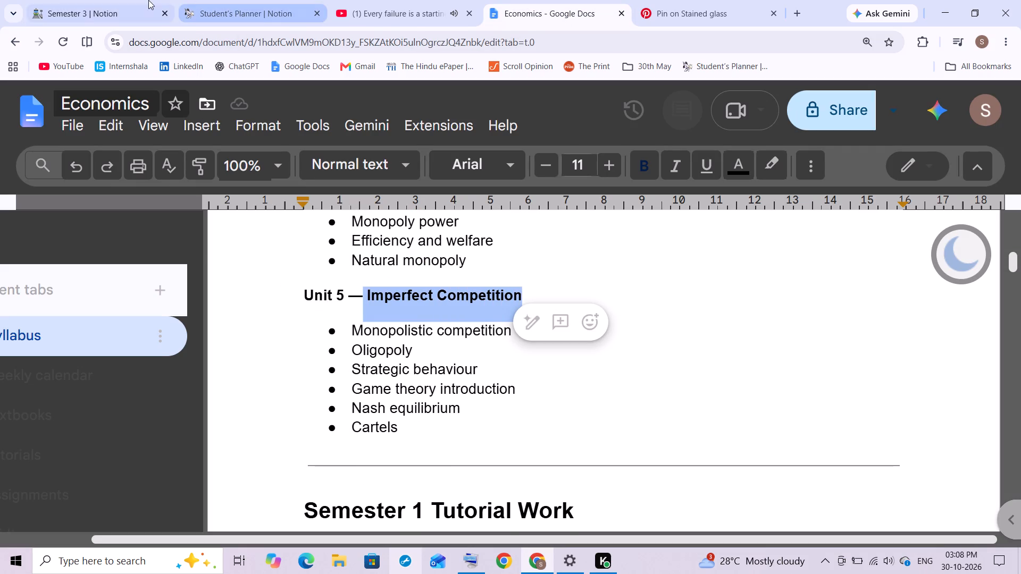
left_click(148, 0)
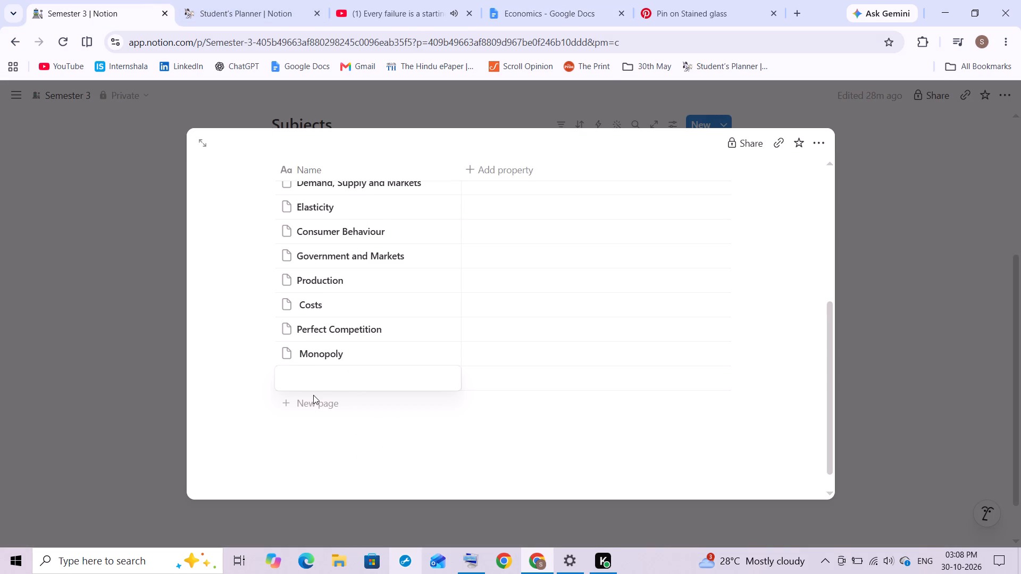
key("ctrl+v")
left_click(357, 432)
left_click(516, 0)
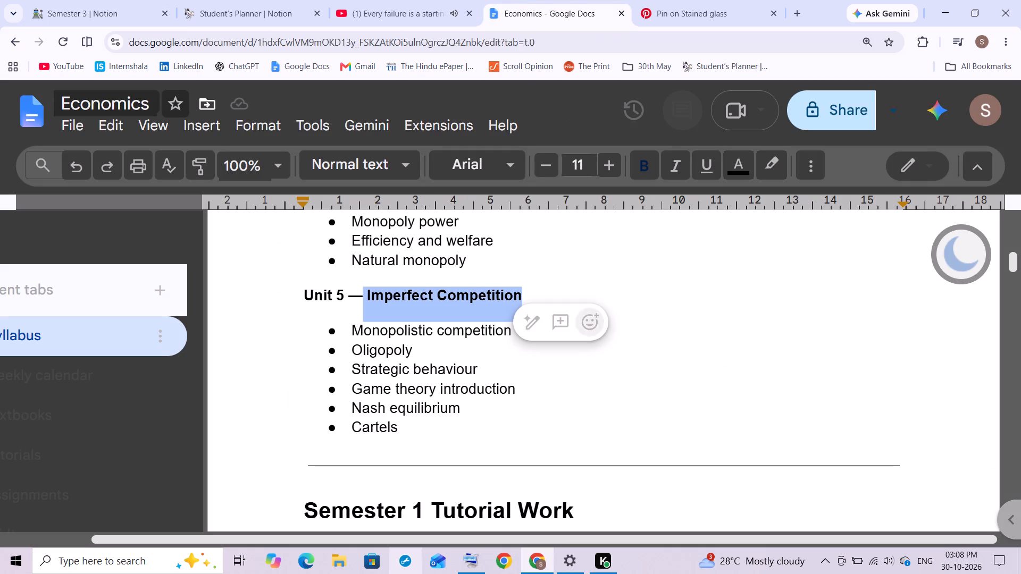
Check the unit pages listed in the Economics table in Notion and close the Economics page.
left_click(131, 0)
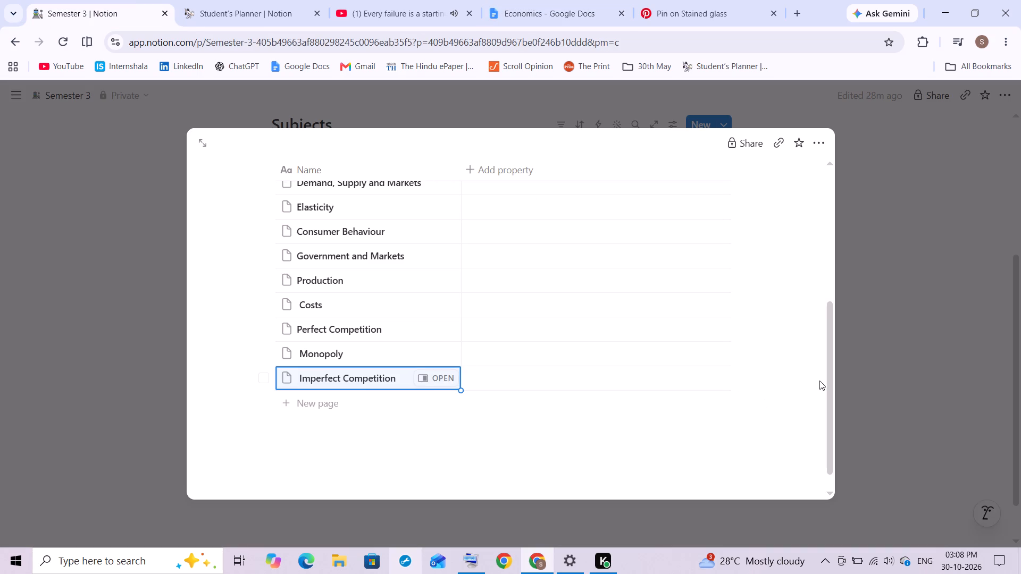
left_click_drag(826, 381, 812, 263)
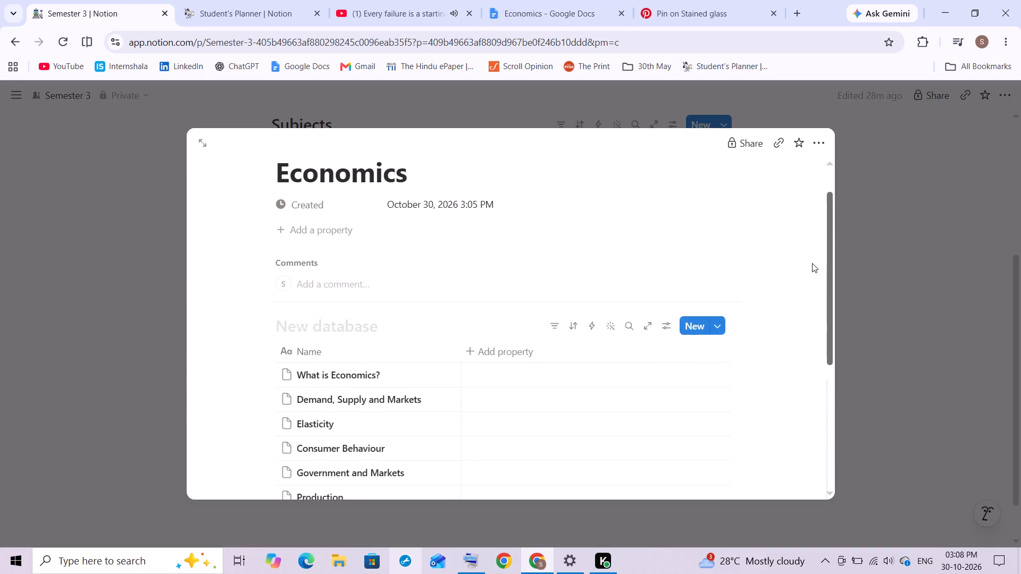
left_click_drag(812, 263, 816, 351)
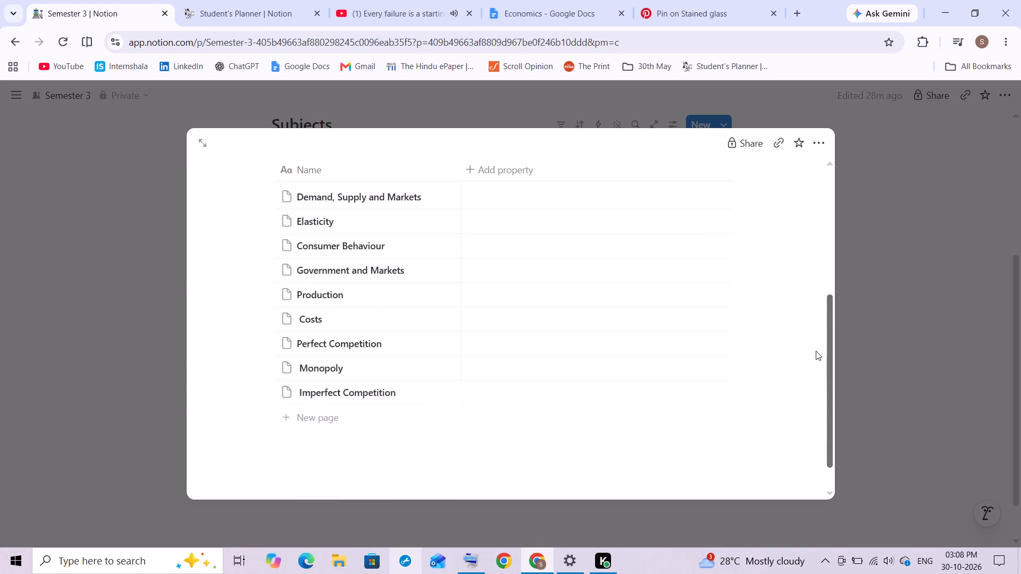
left_click_drag(816, 351, 816, 254)
left_click(875, 275)
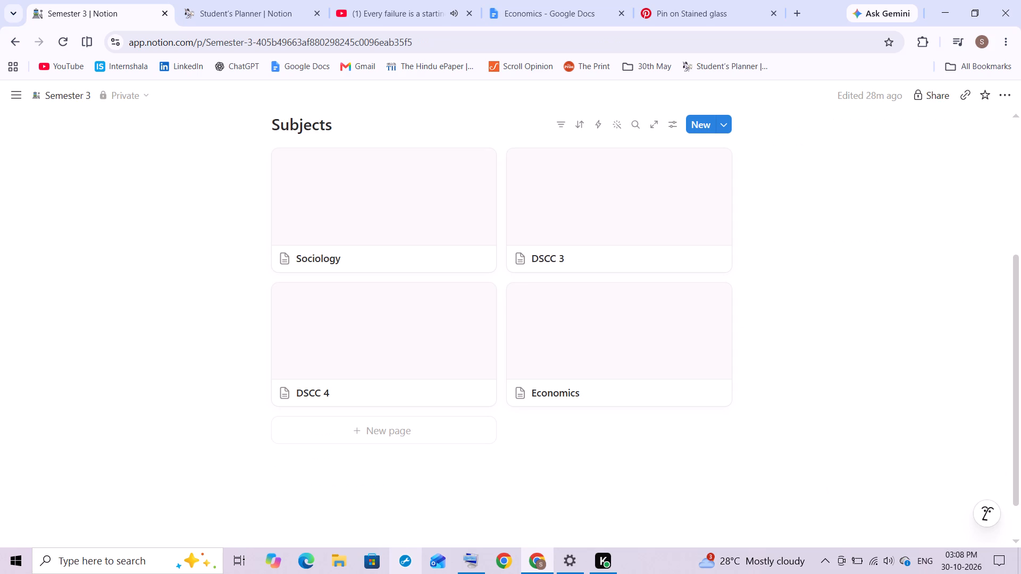
Look through the Student's Planner page from its classes gallery down to the habit tracker, and return to the Economics document.
left_click(193, 0)
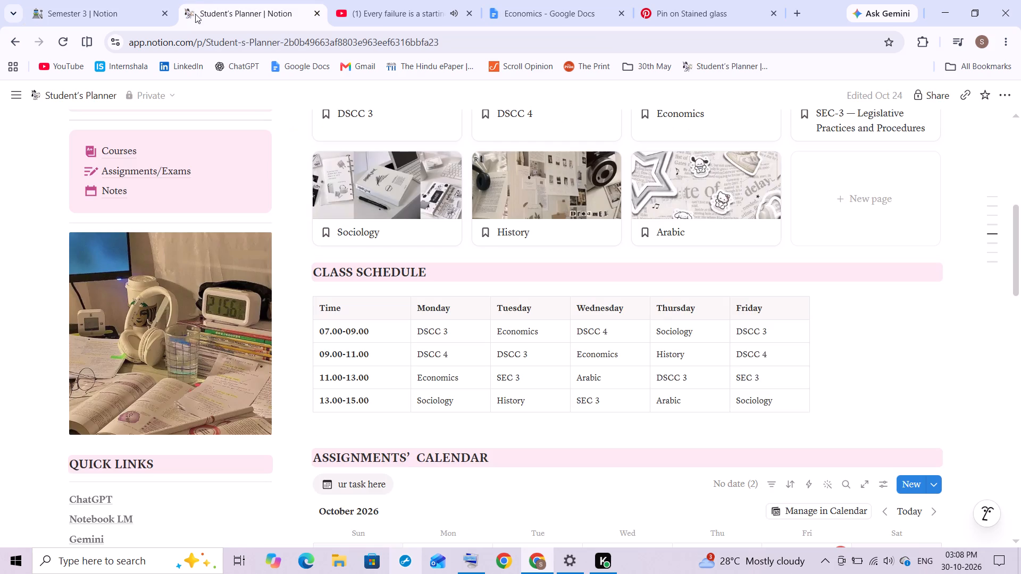
left_click_drag(1010, 254, 1011, 248)
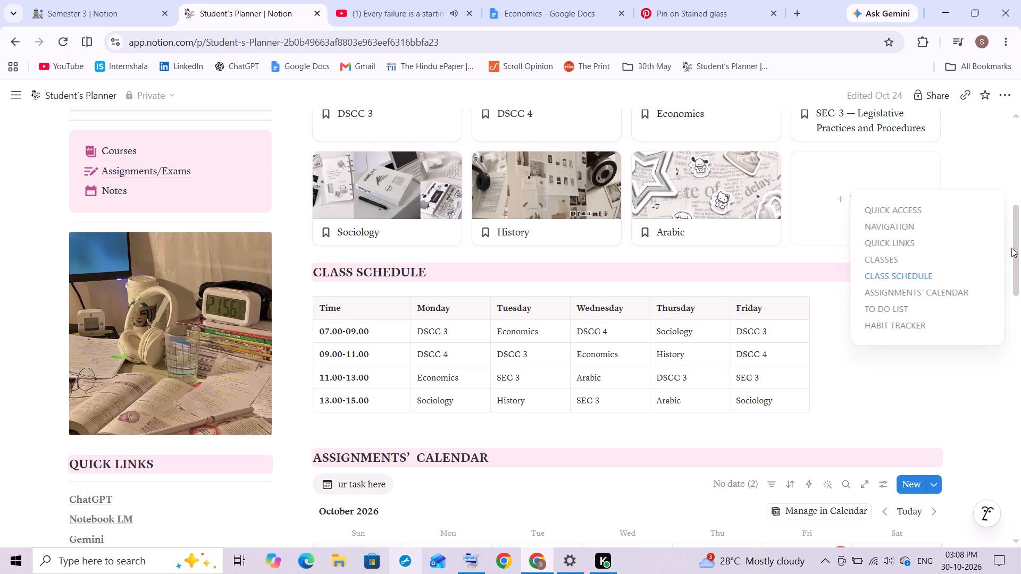
left_click_drag(1011, 248, 1013, 238)
left_click_drag(1018, 262, 1017, 232)
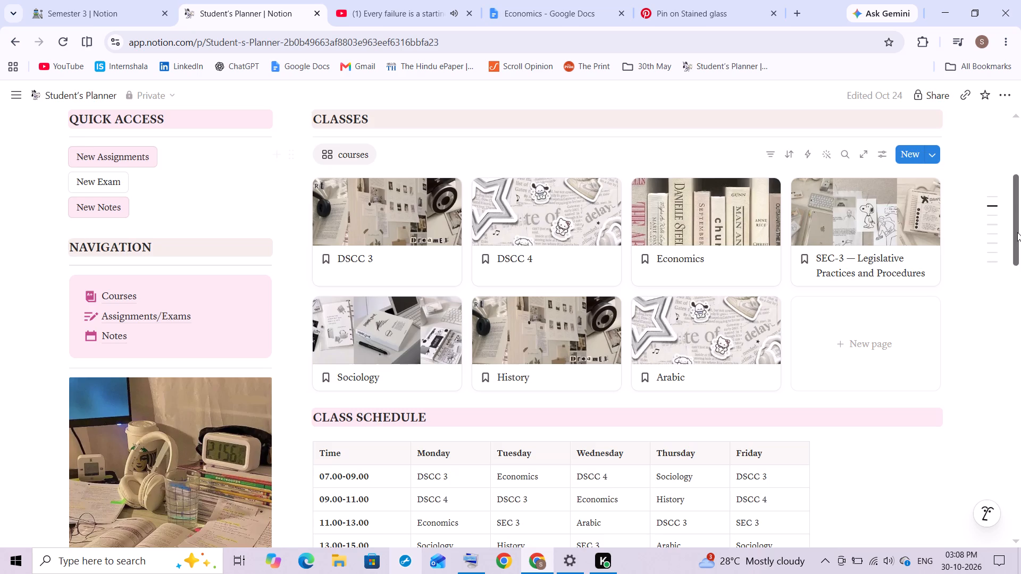
left_click(145, 0)
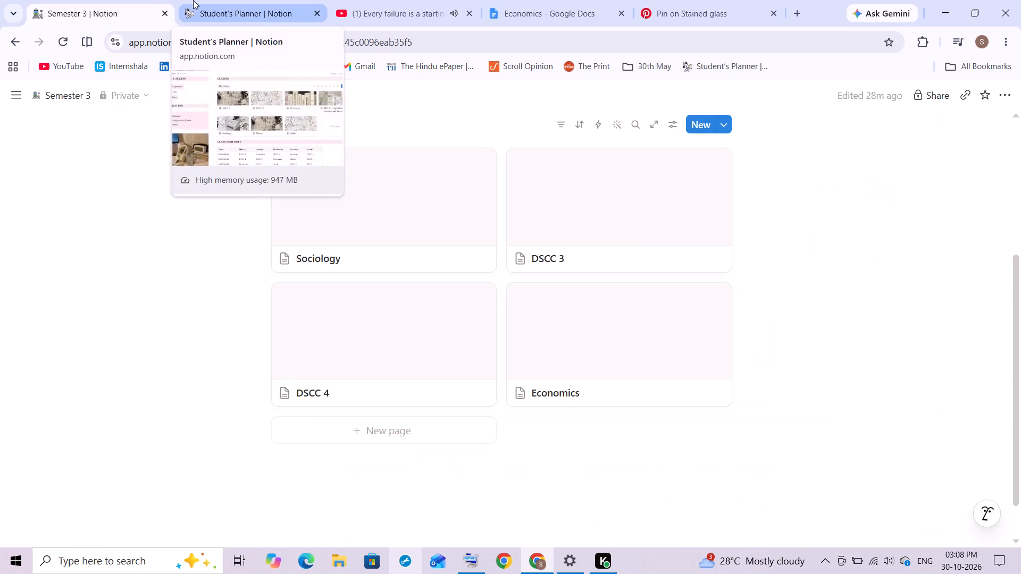
left_click(193, 0)
left_click_drag(1020, 221, 1020, 241)
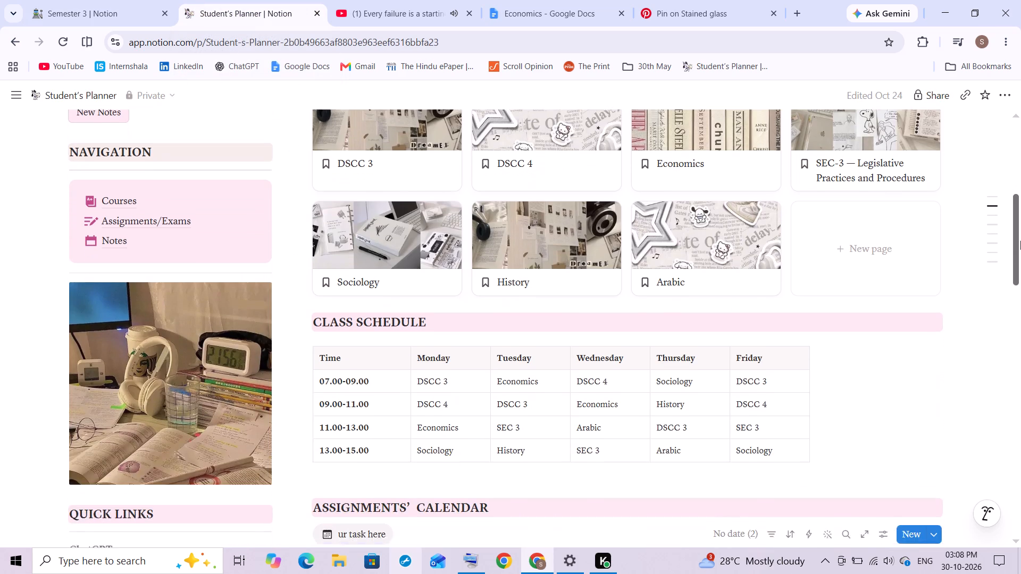
left_click_drag(1020, 241, 1020, 367)
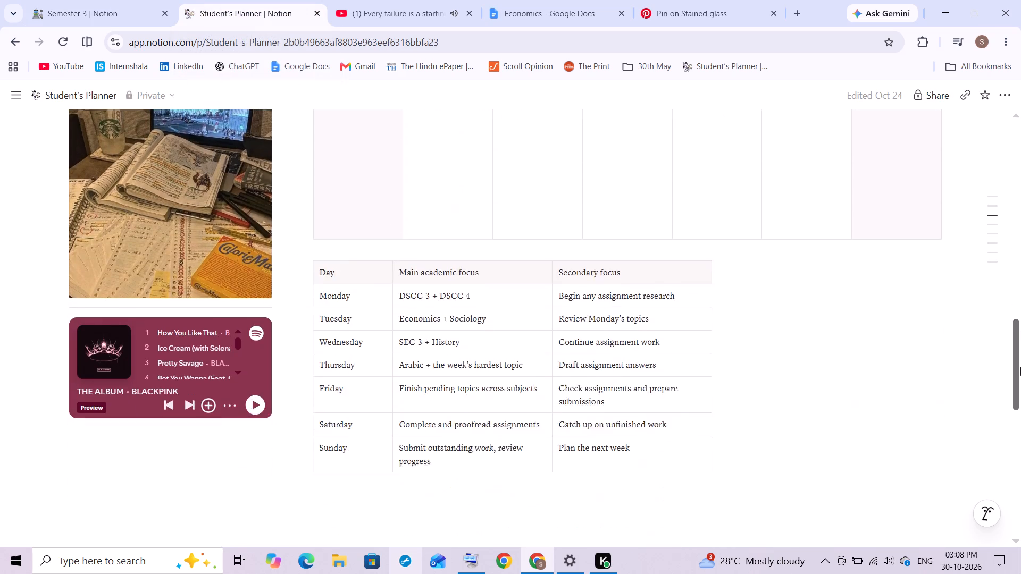
left_click_drag(1020, 367, 1017, 429)
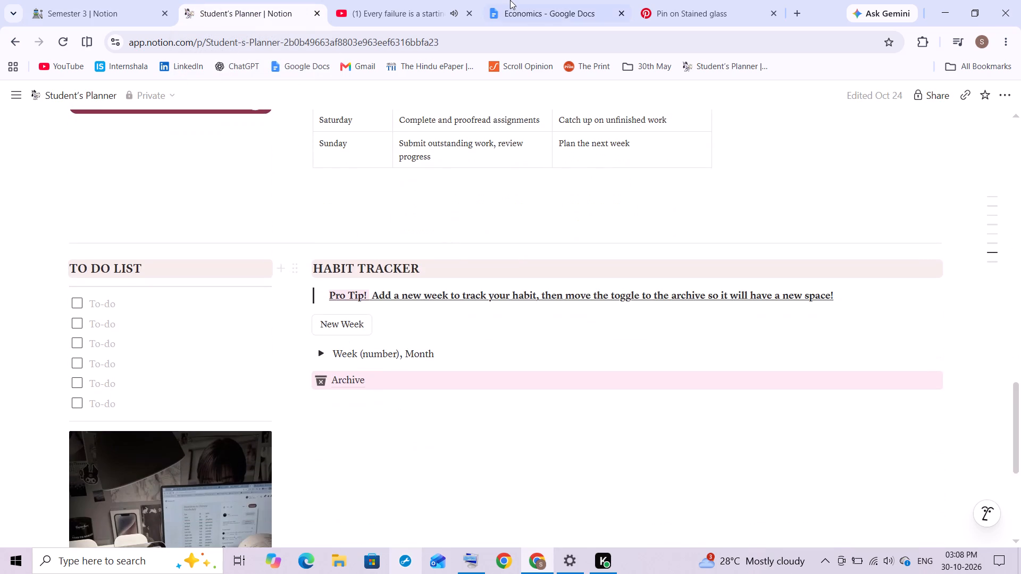
left_click(504, 0)
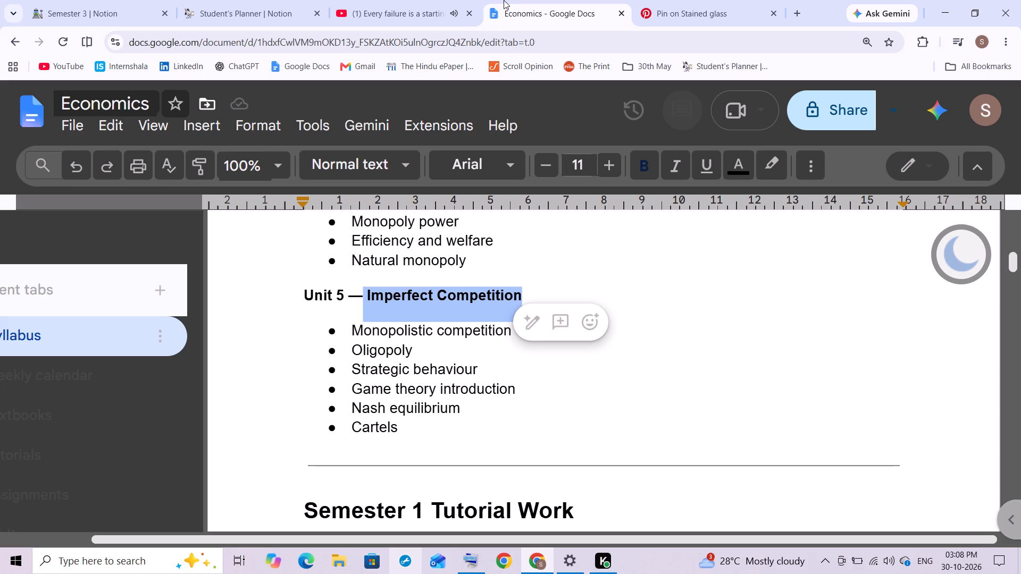
Pause the YouTube video and return to the Semester 3 page in Notion.
left_click(475, 0)
left_click(398, 208)
left_click(28, 0)
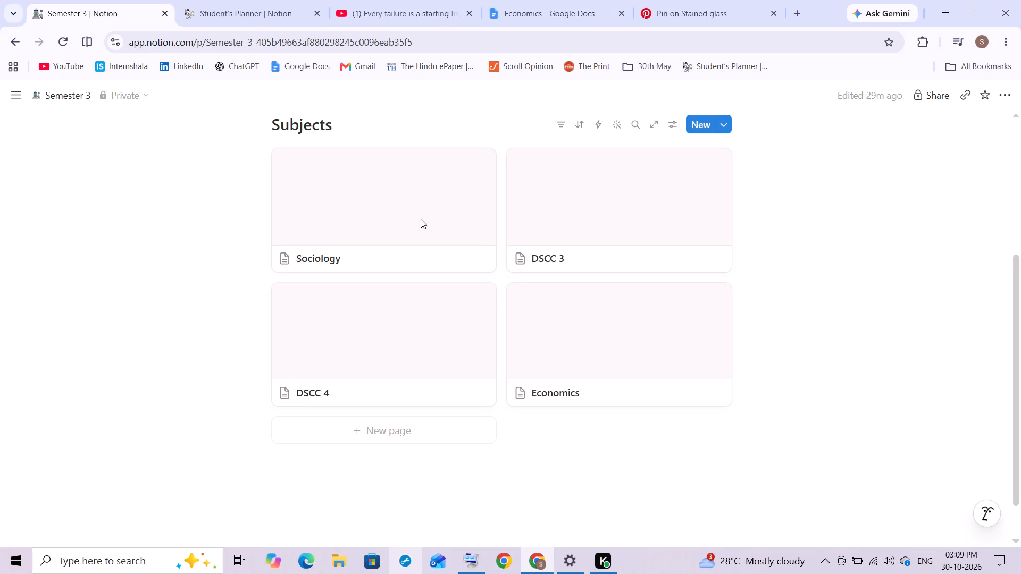
Open the DSCC 3 subject from the Subjects gallery as a full page.
left_click(580, 185)
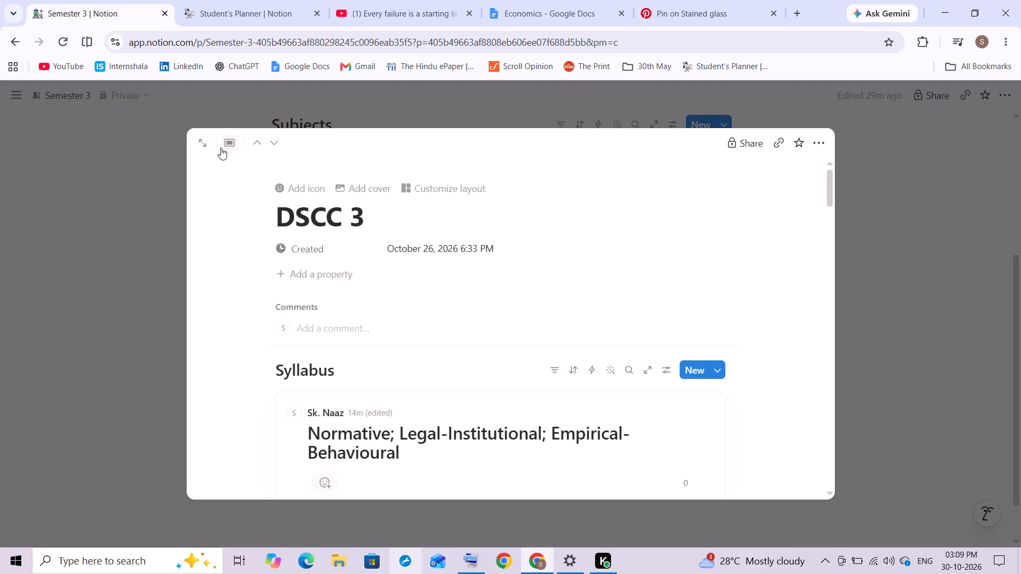
left_click(197, 138)
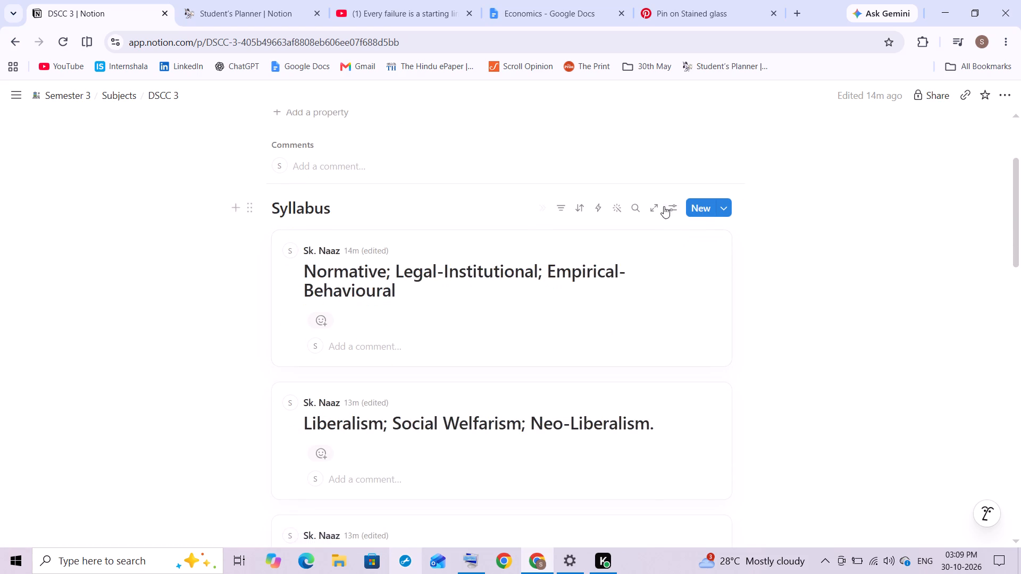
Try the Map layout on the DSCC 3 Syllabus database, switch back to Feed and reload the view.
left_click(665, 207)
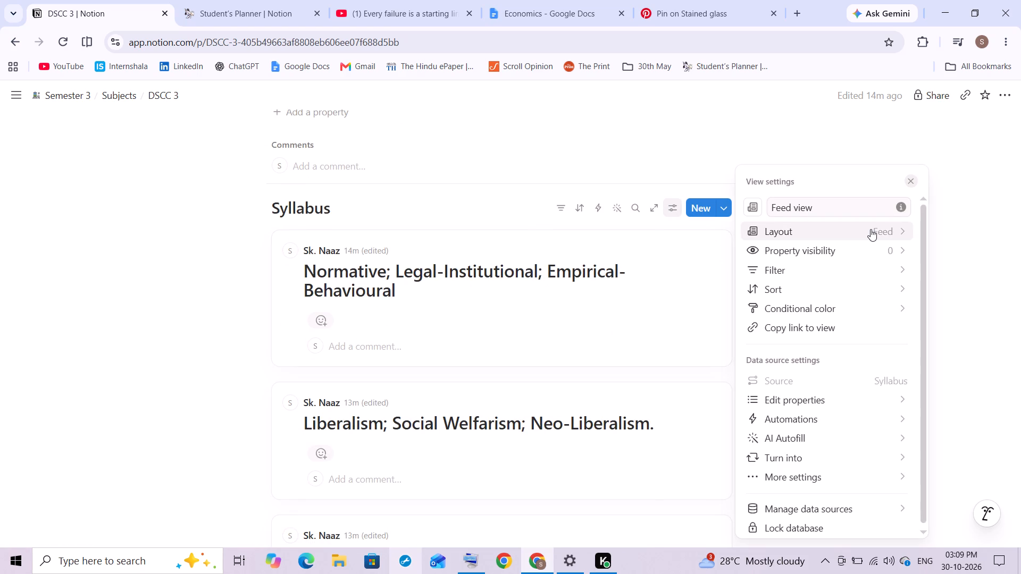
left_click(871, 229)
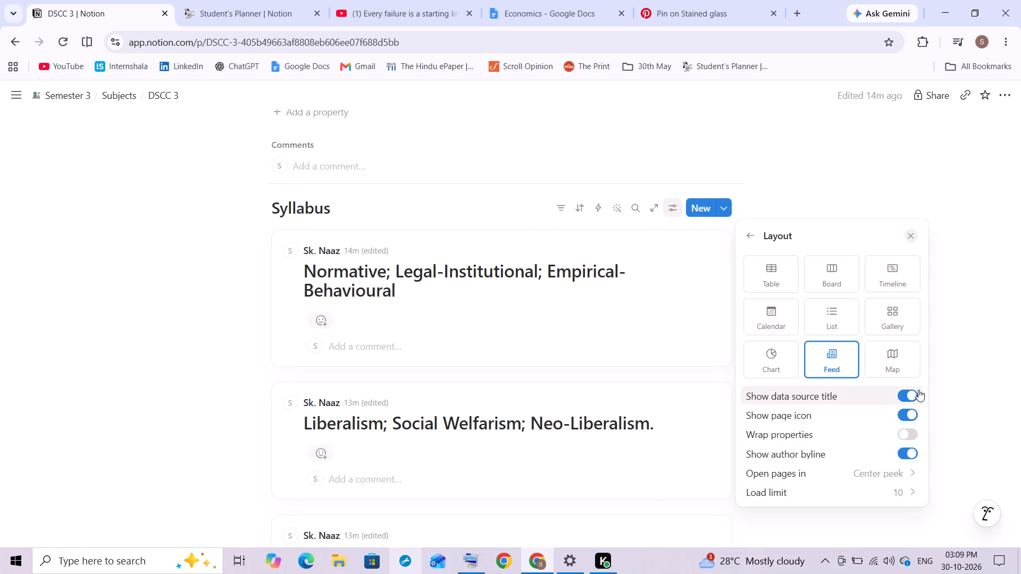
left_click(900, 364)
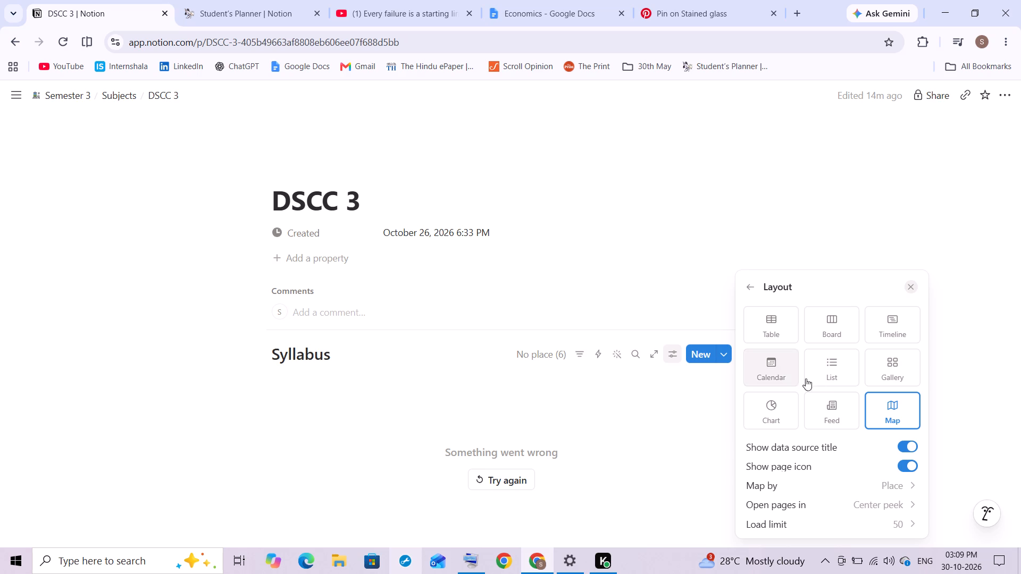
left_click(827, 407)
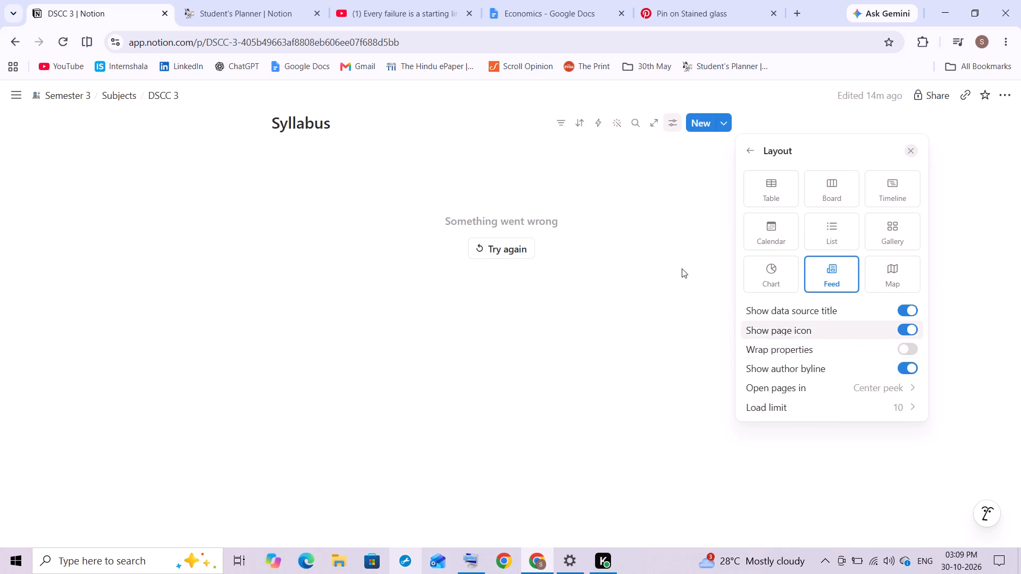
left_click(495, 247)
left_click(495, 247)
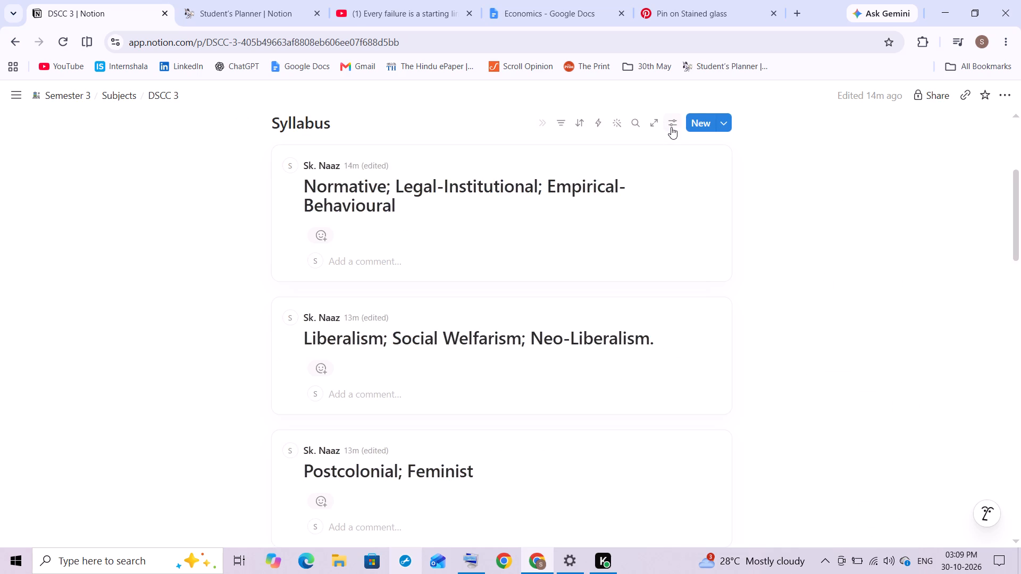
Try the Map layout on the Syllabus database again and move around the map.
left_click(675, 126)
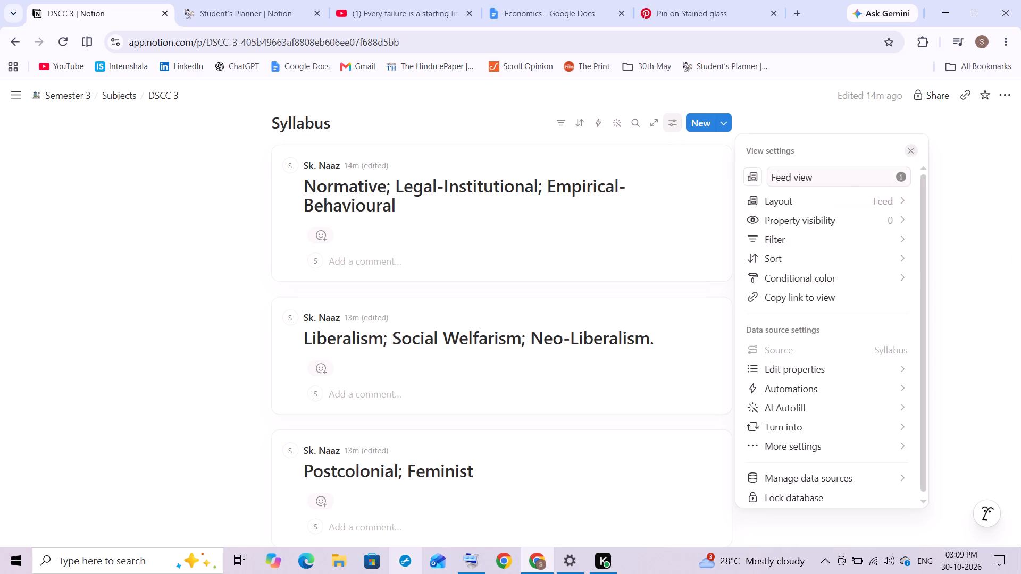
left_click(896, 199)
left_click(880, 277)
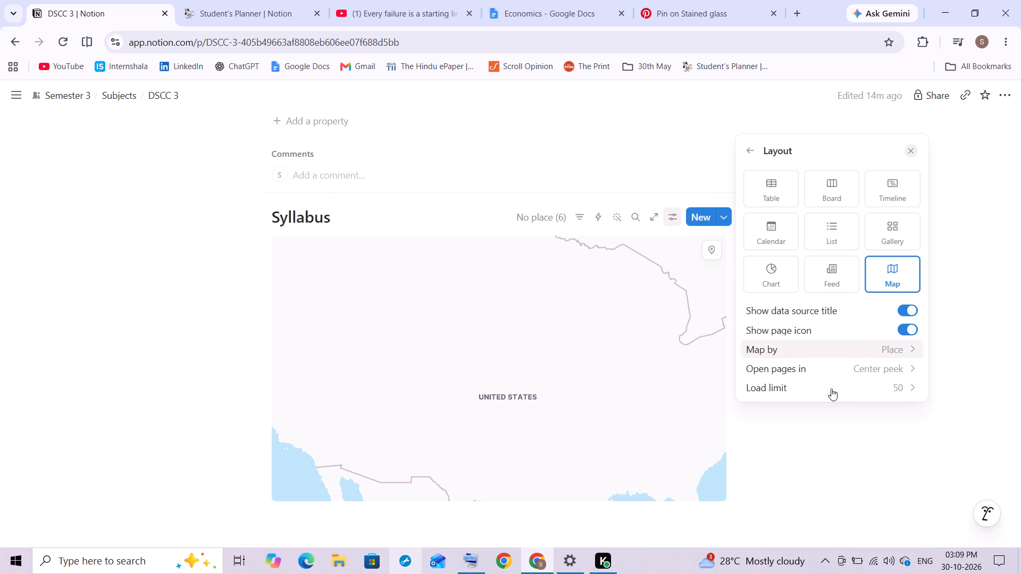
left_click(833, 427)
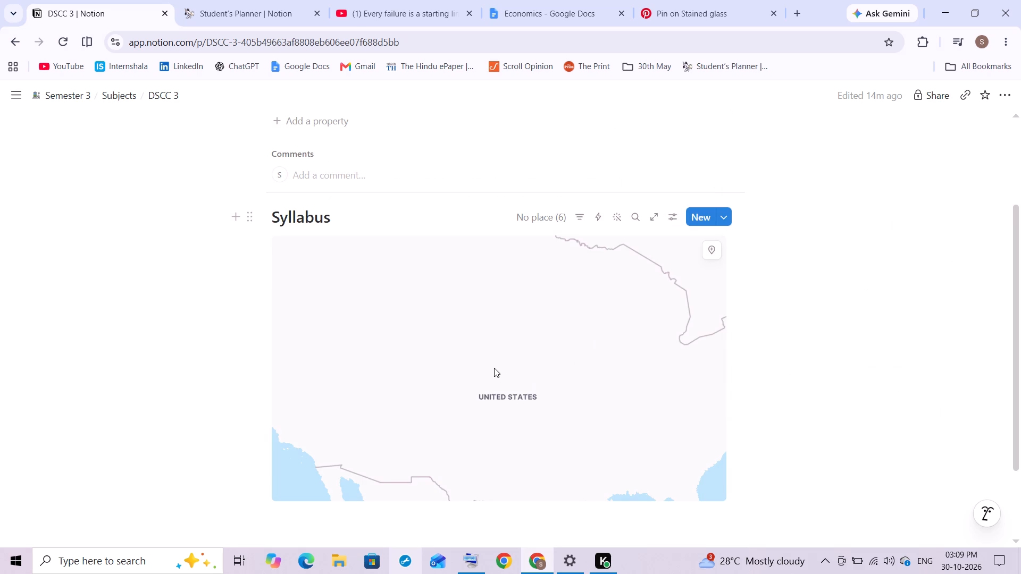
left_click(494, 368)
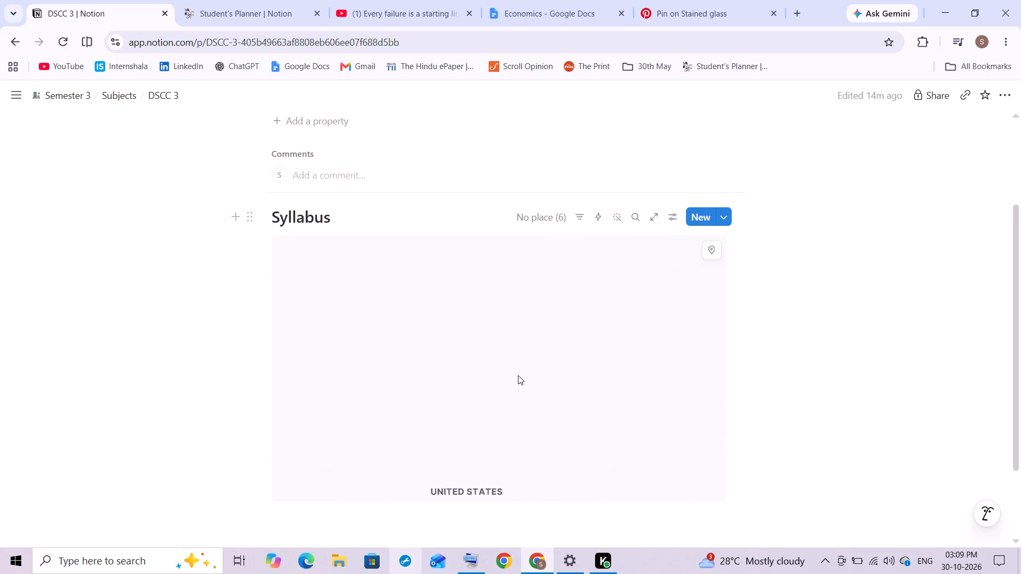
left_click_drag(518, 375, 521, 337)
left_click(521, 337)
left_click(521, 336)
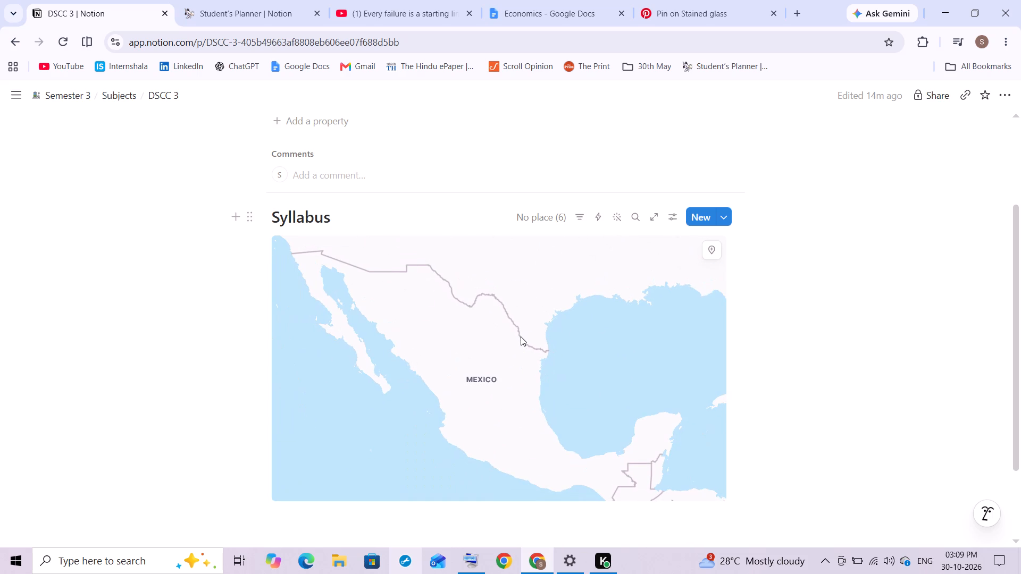
Try the Timeline, Board, Chart and Feed layouts on the Syllabus database, and set its layout to Table.
left_click(669, 224)
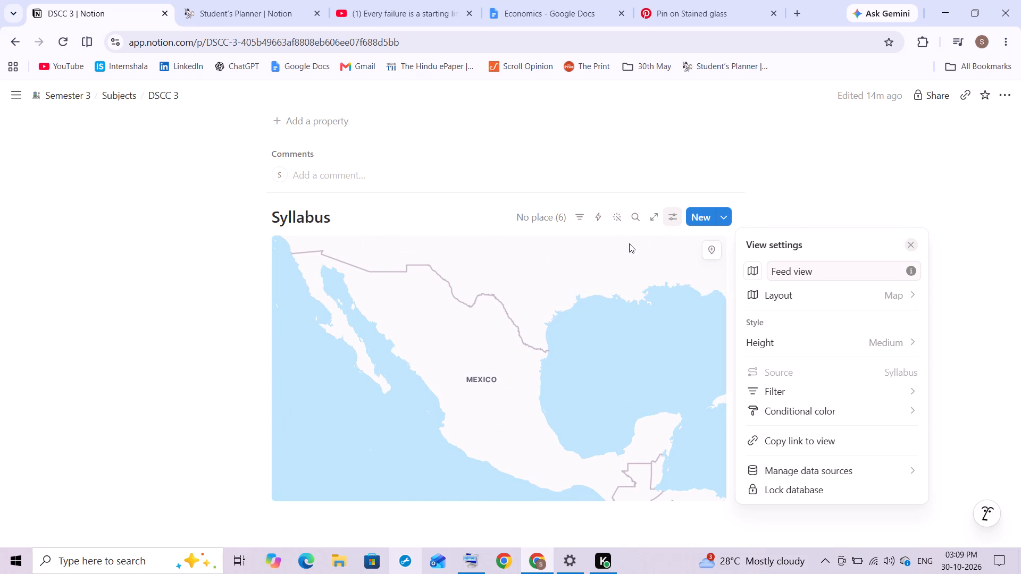
left_click(896, 291)
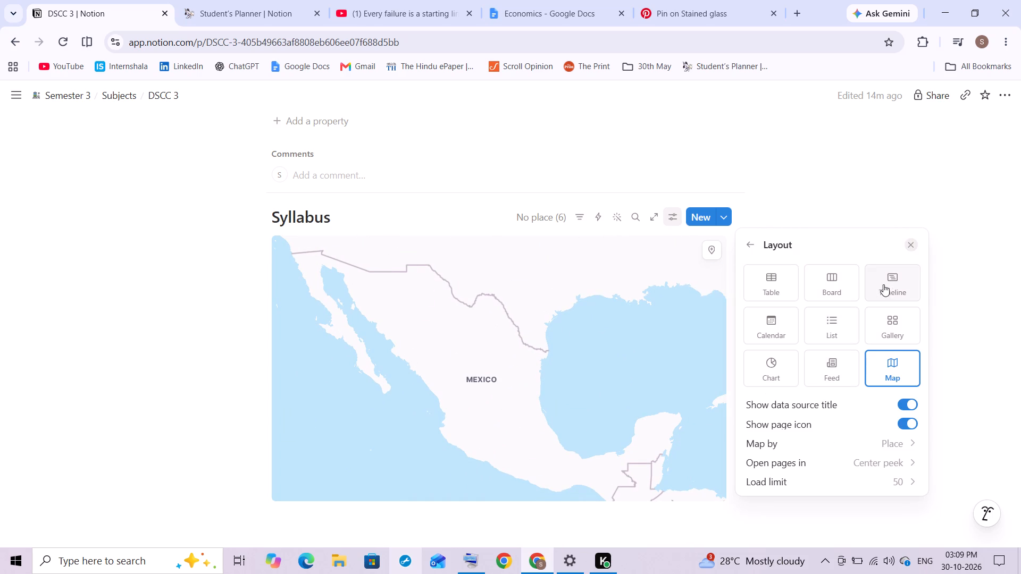
left_click(887, 286)
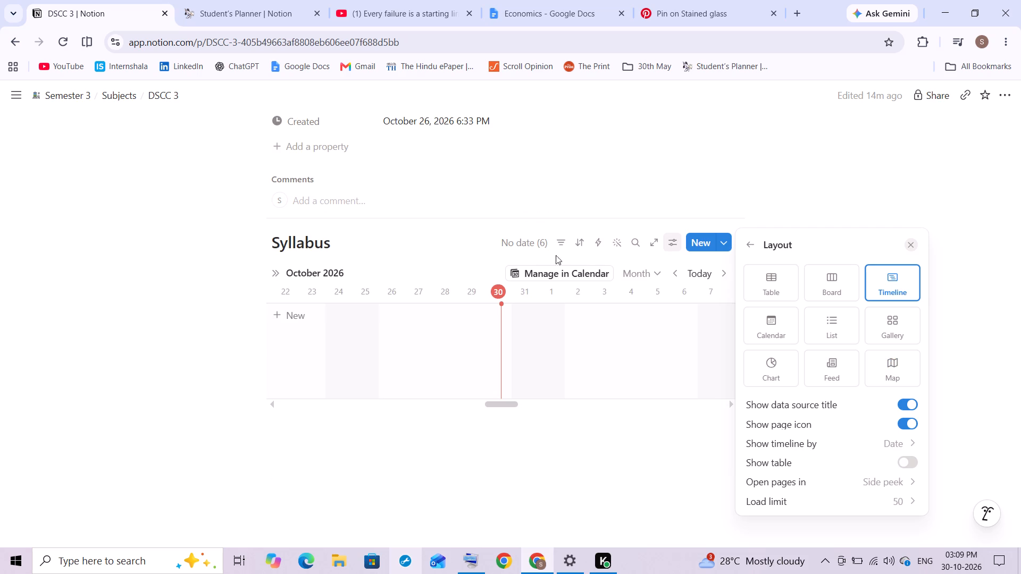
left_click(842, 300)
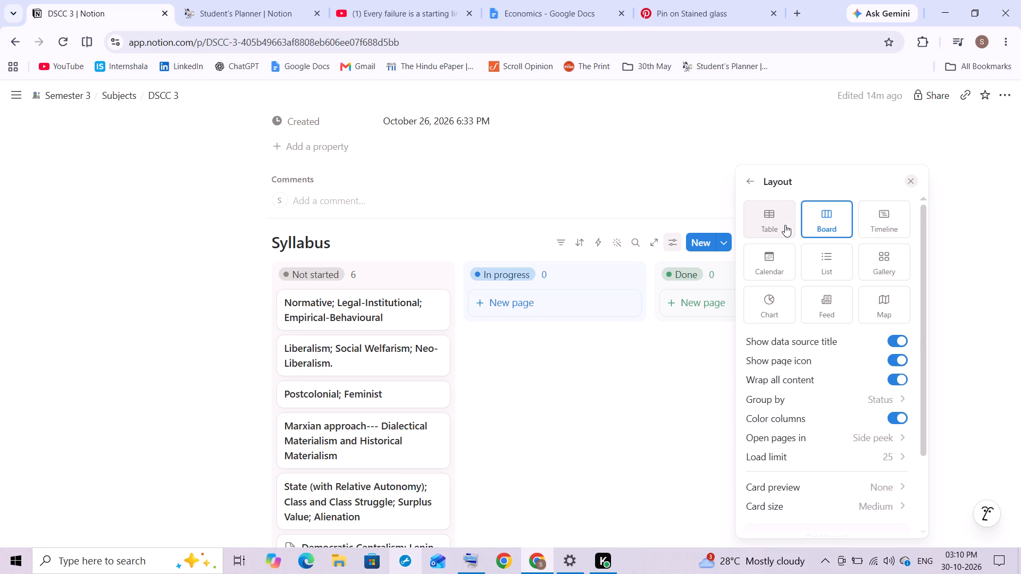
left_click(775, 311)
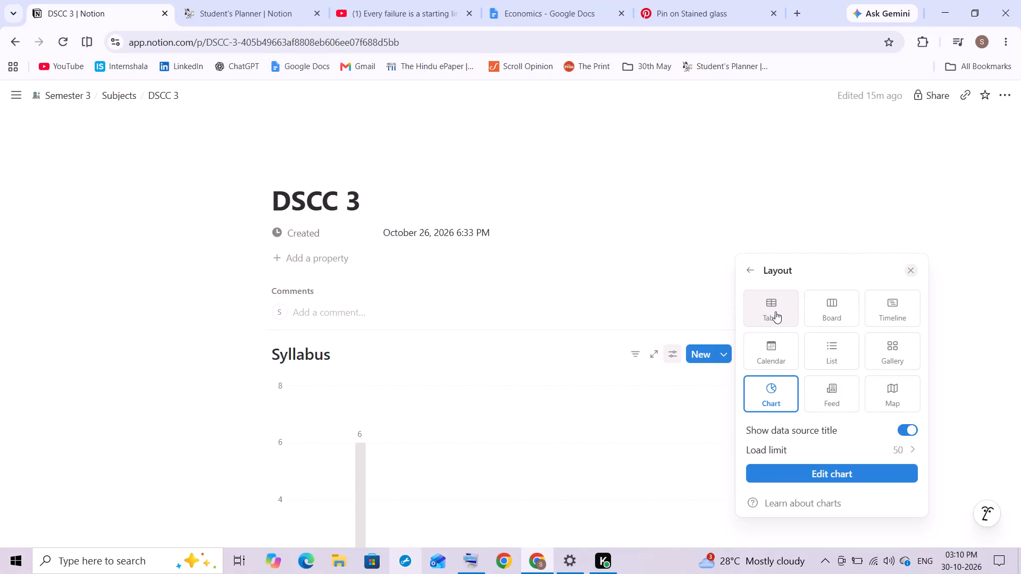
left_click(852, 387)
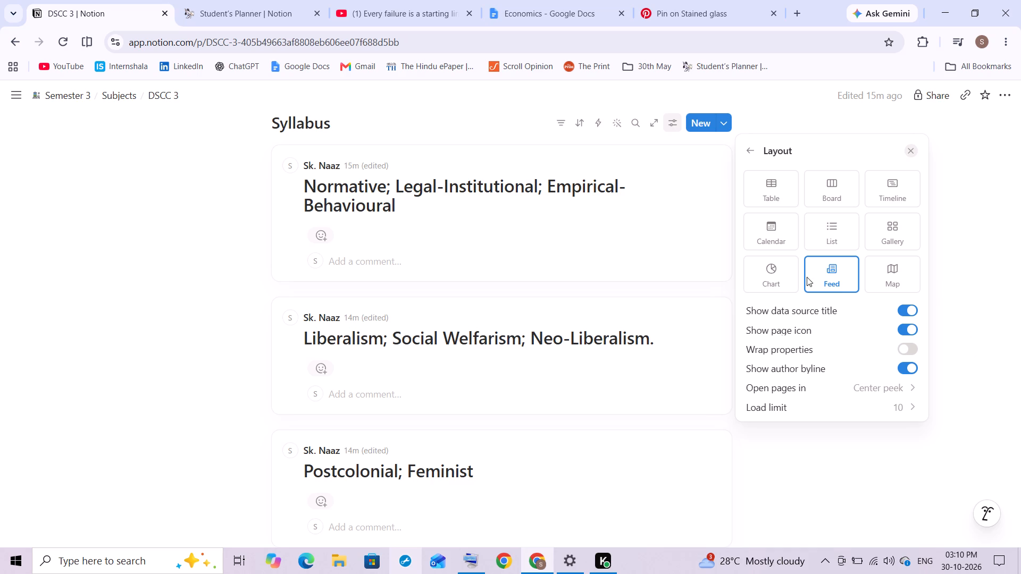
left_click(773, 174)
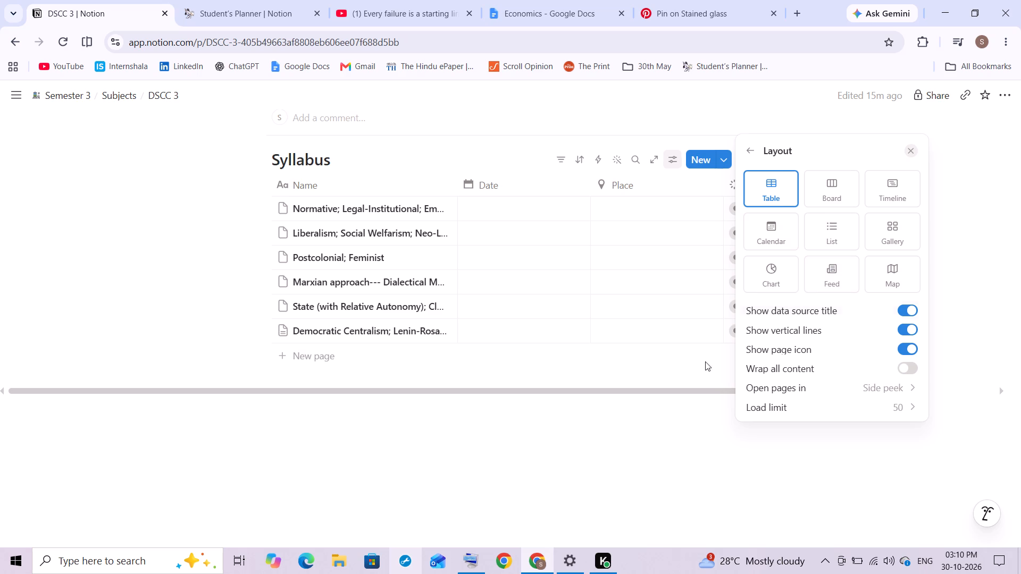
left_click(657, 443)
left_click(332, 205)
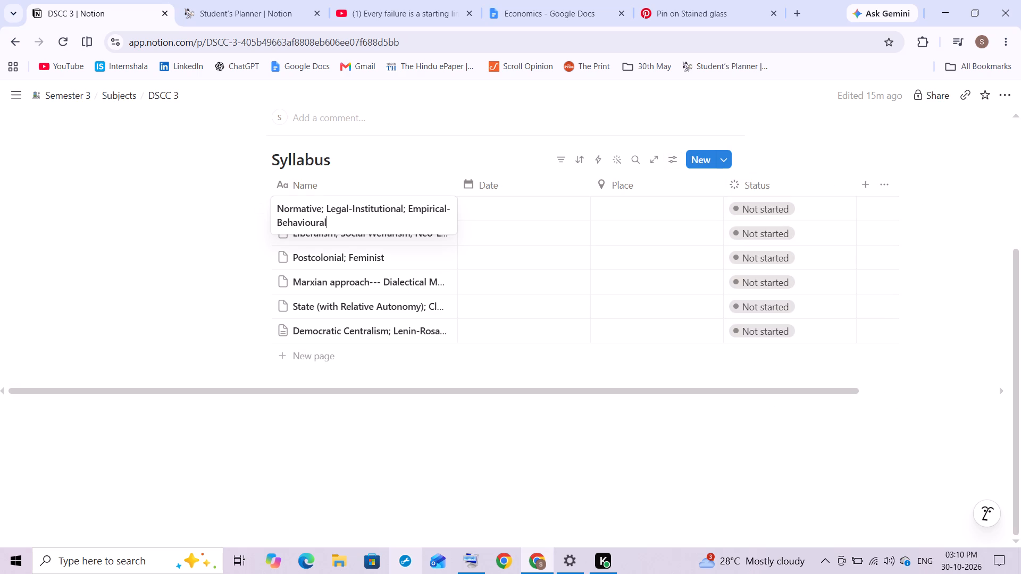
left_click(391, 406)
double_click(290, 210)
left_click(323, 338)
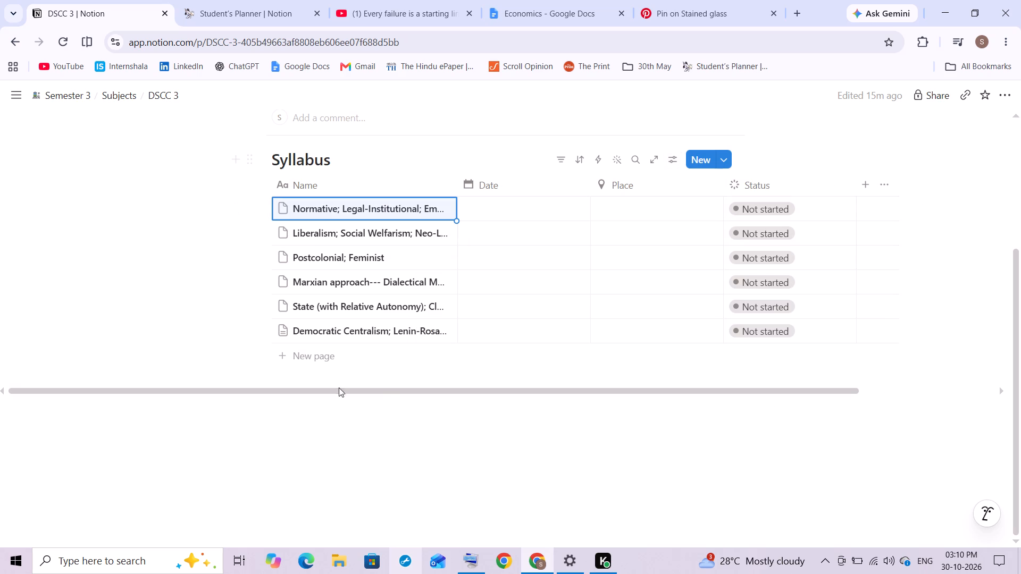
Open the "Normative; Legal-Institutional; Empirical-Behavioural" entry of the Syllabus table in side peek and widen the peek.
left_click(428, 206)
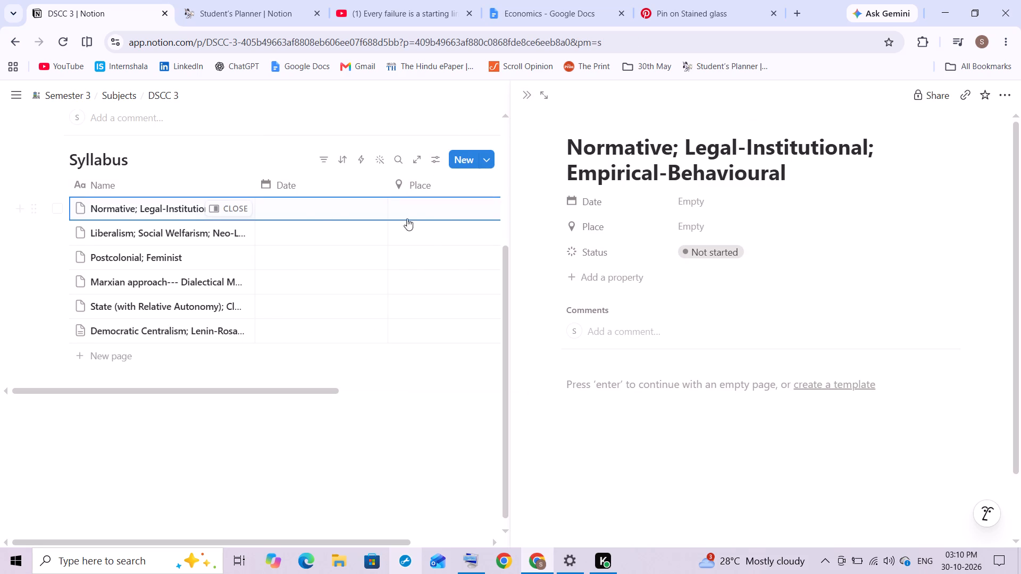
left_click_drag(514, 269, 0, 244)
Set the layout of the DSCC 3 Syllabus database to Feed.
left_click(266, 159)
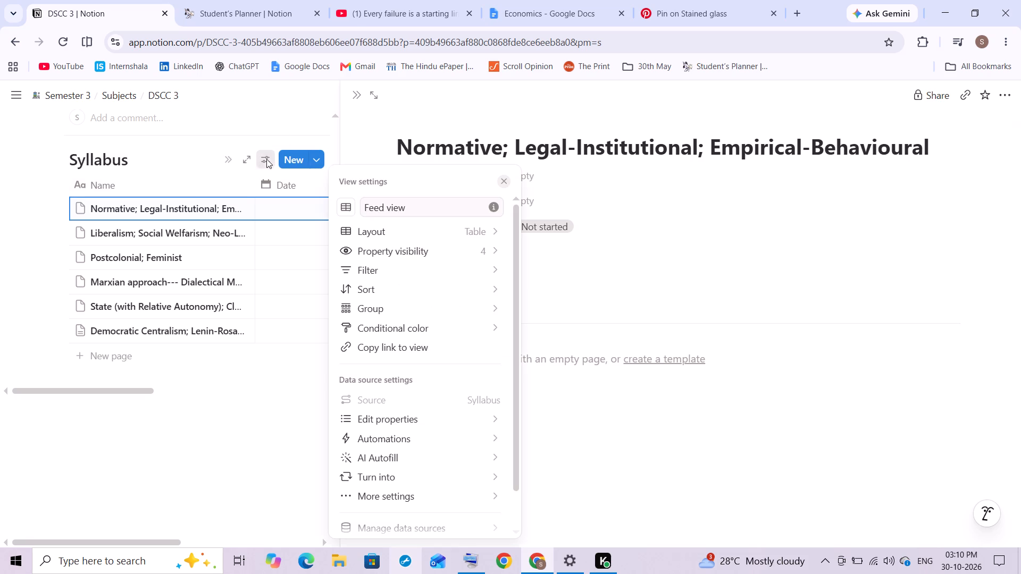
left_click(420, 227)
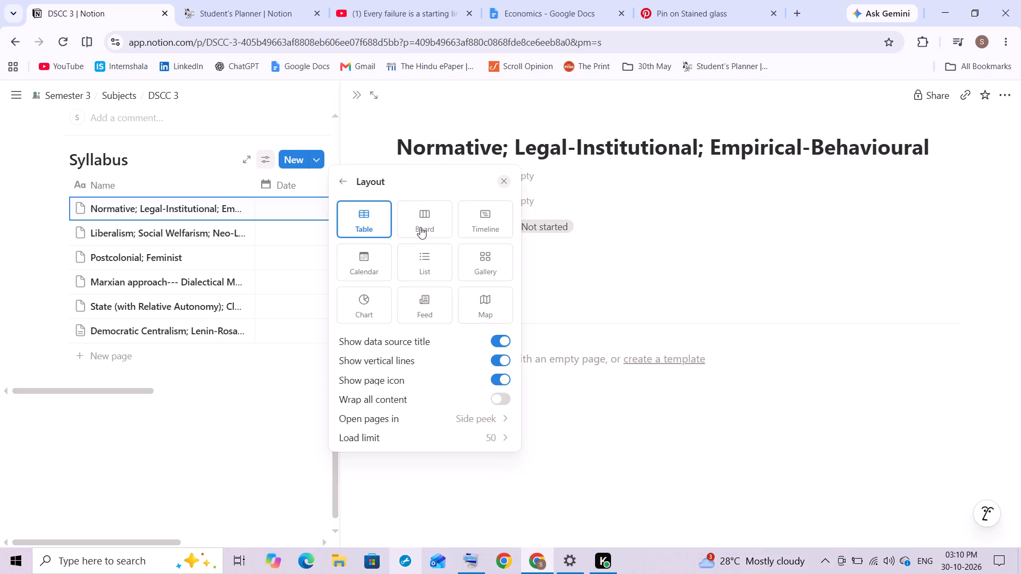
left_click(420, 314)
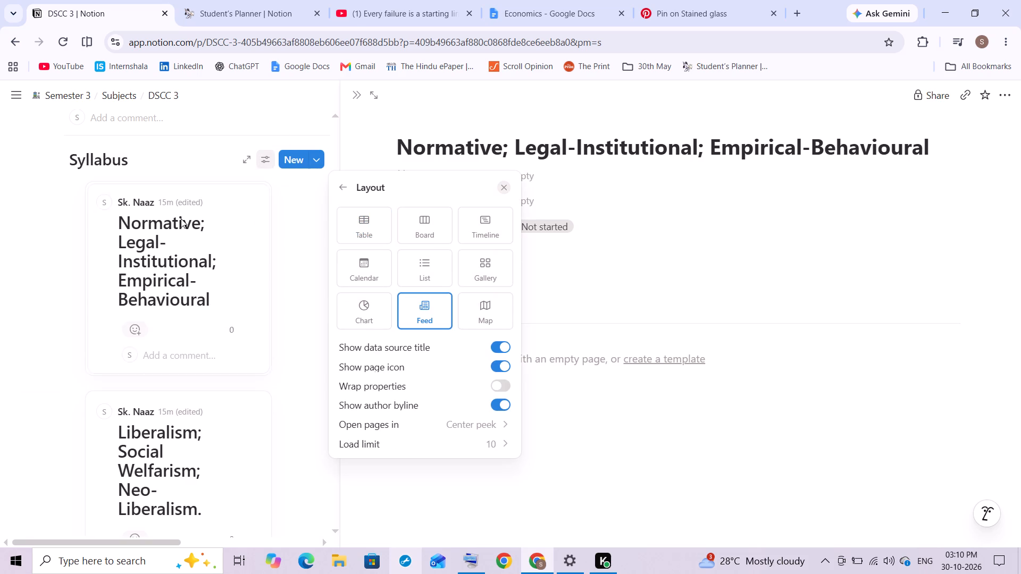
Open the "Normative; Legal-Institutional; Empirical-Behavioural" entry from the Syllabus feed as a full page.
double_click(143, 254)
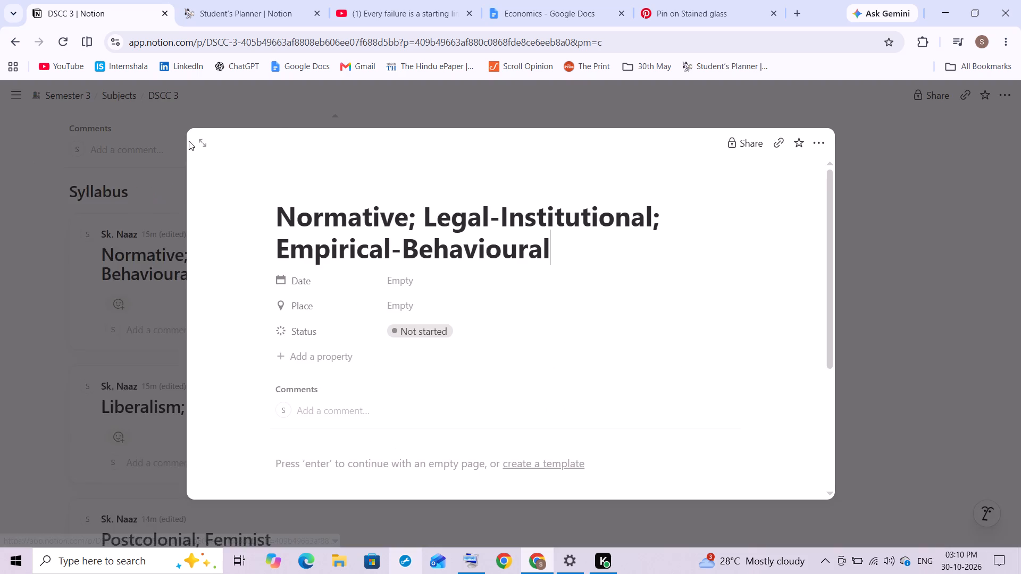
left_click(204, 143)
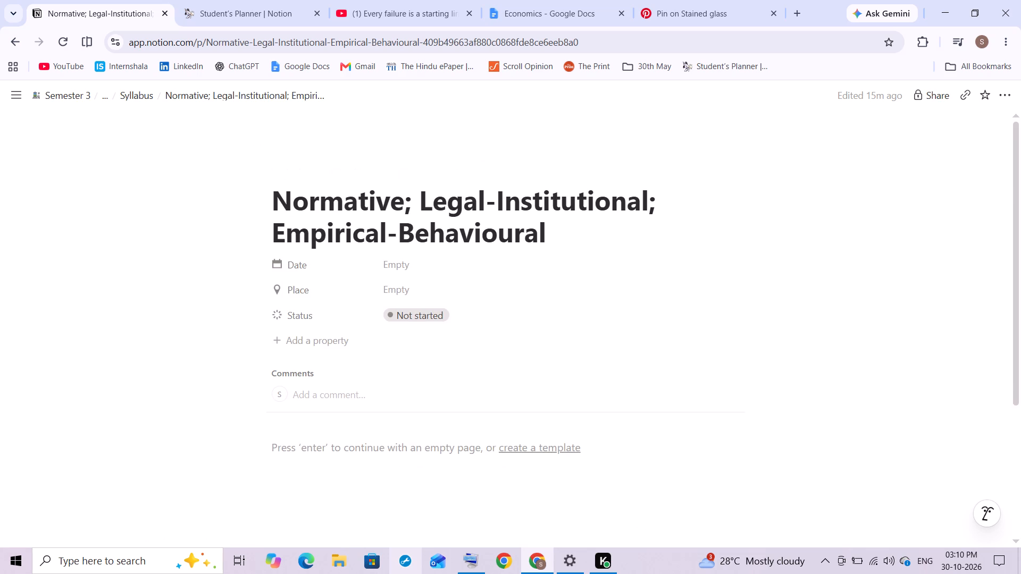
Create a blank template for the Syllabus database from the entry page and close it.
left_click(522, 449)
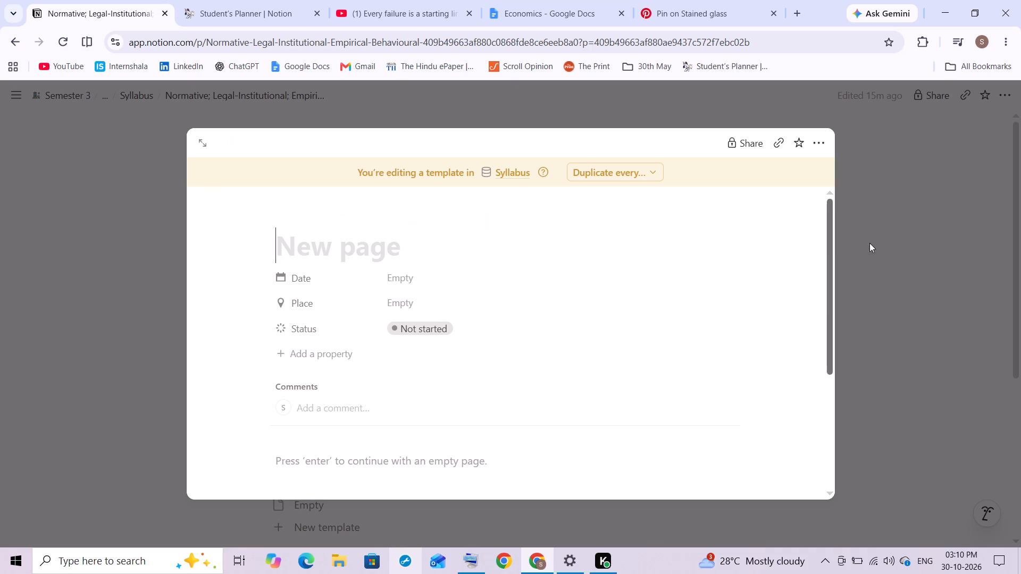
left_click(955, 254)
Apply the Empty template to the "Normative; Legal-Institutional; Empirical-Behavioural" page and place the cursor in its body.
left_click_drag(1020, 308, 1020, 446)
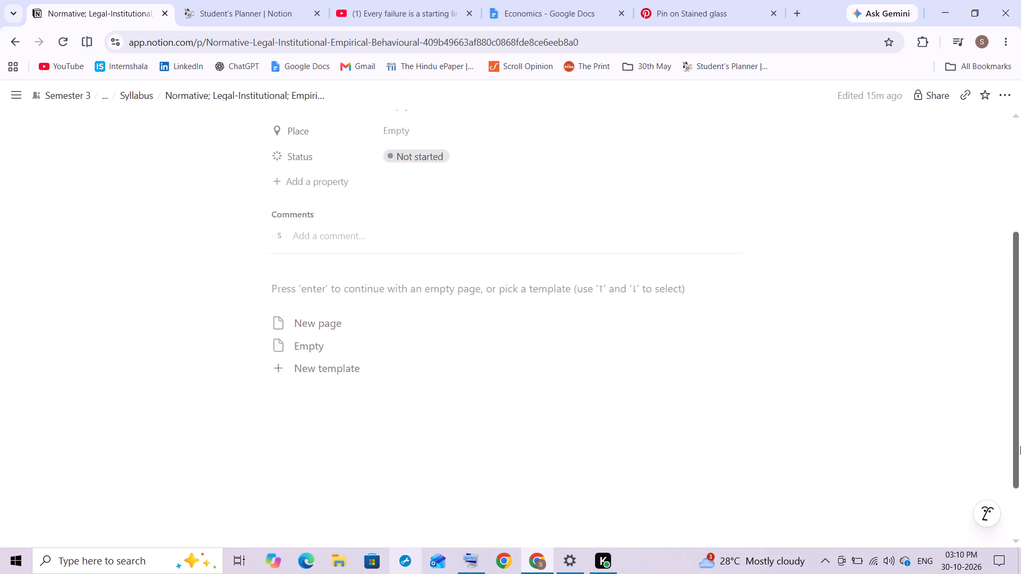
left_click_drag(1020, 446, 1020, 447)
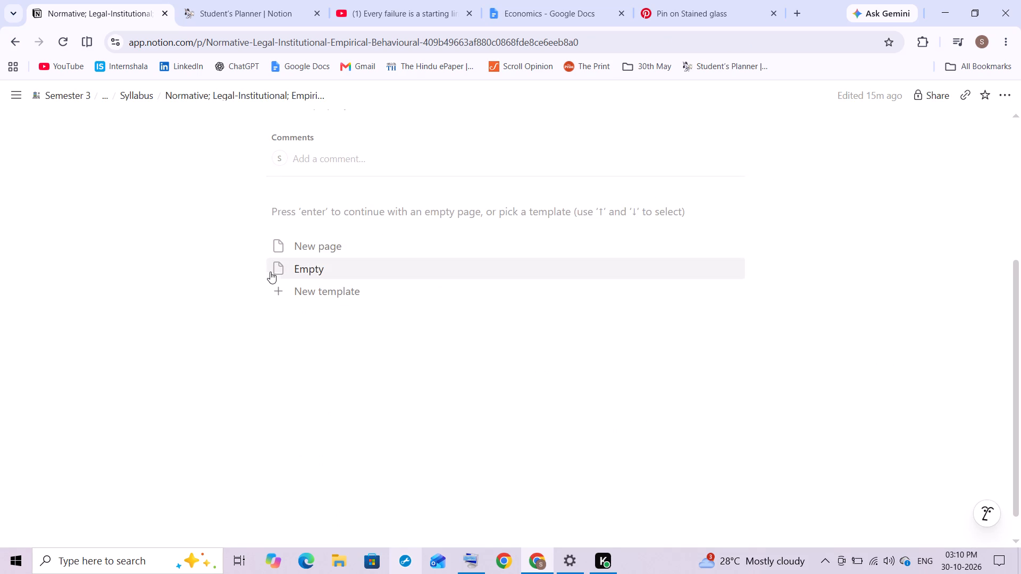
left_click(270, 272)
left_click(323, 392)
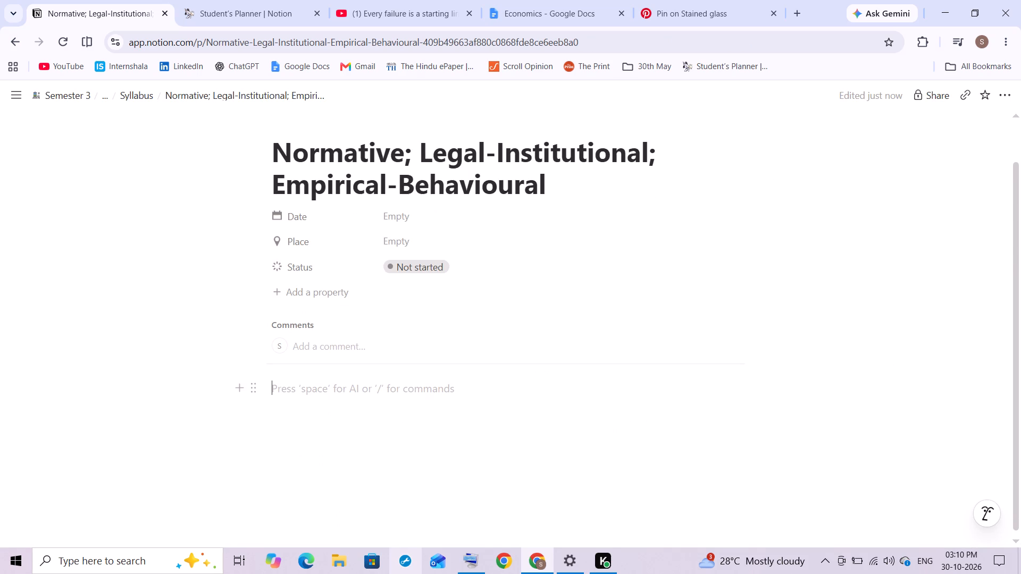
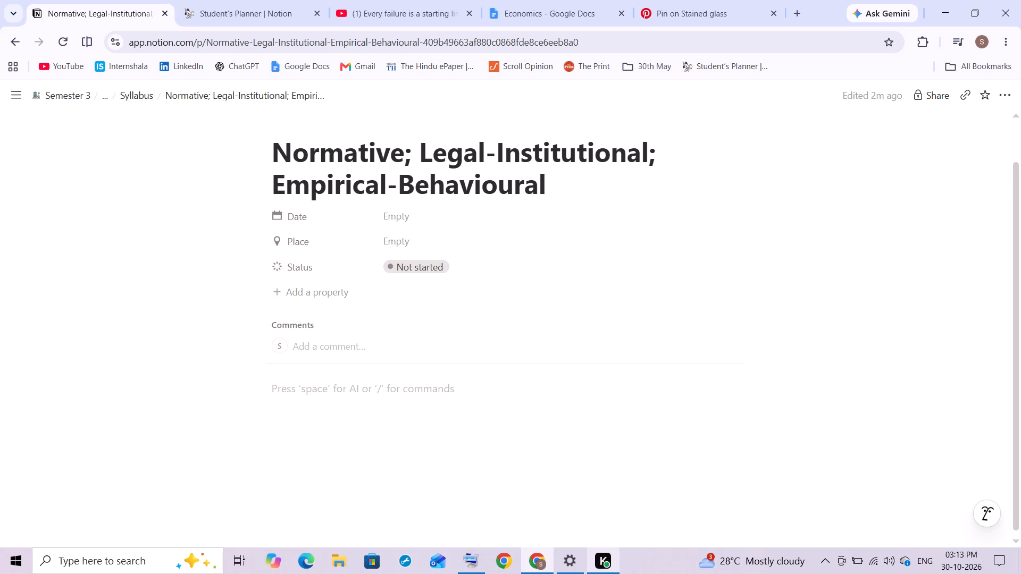
Add a Multi-select property to the "Normative; Legal-Institutional; Empirical-Behavioural" page and open its empty value for choosing options.
left_click(297, 292)
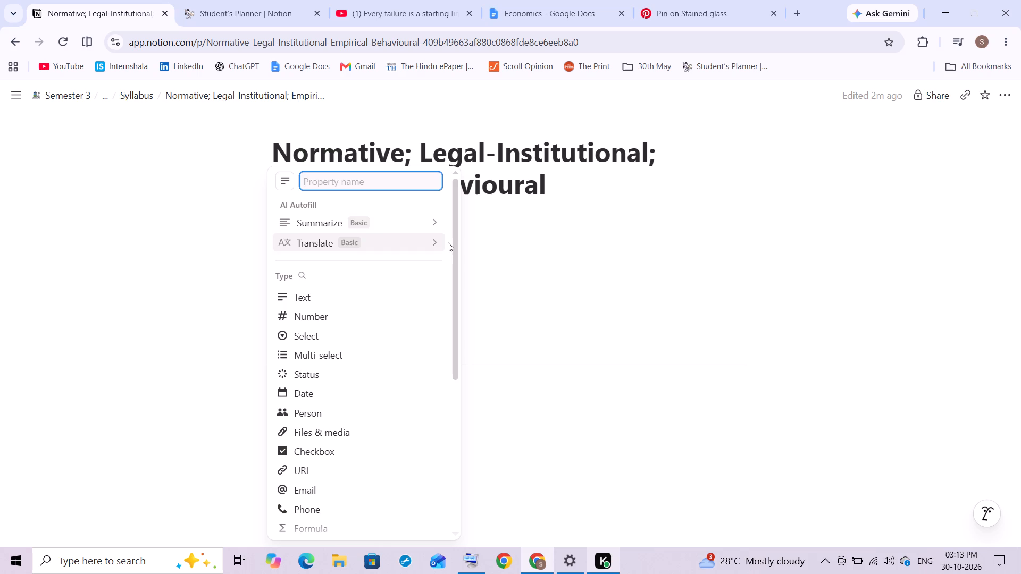
left_click_drag(454, 246, 461, 333)
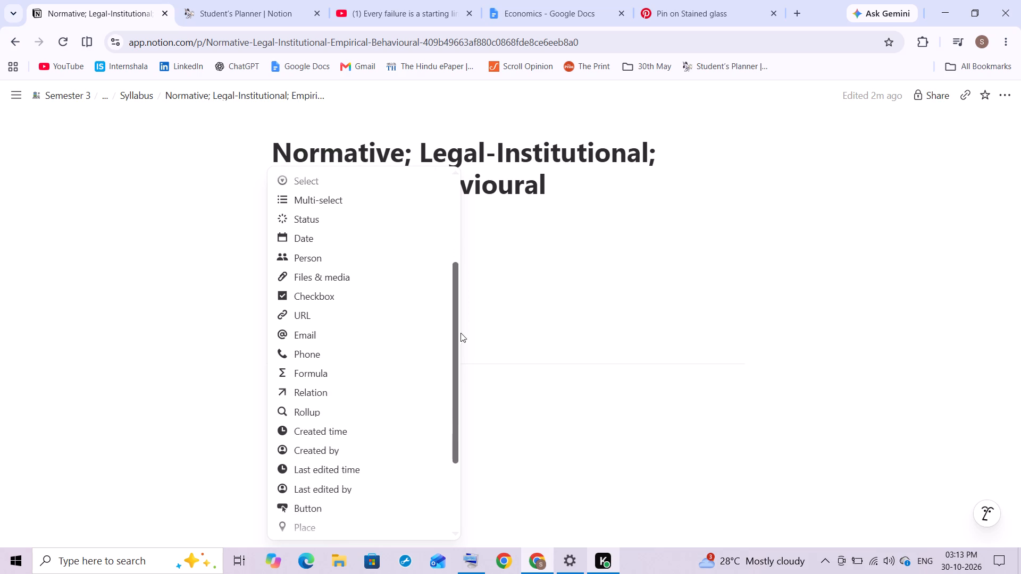
left_click_drag(461, 333, 464, 414)
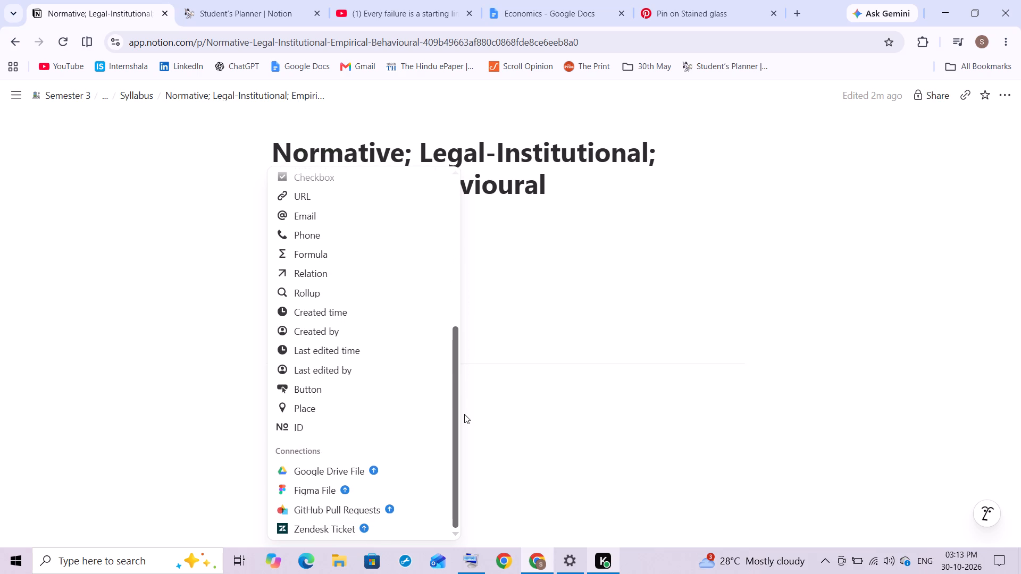
left_click_drag(464, 414, 467, 390)
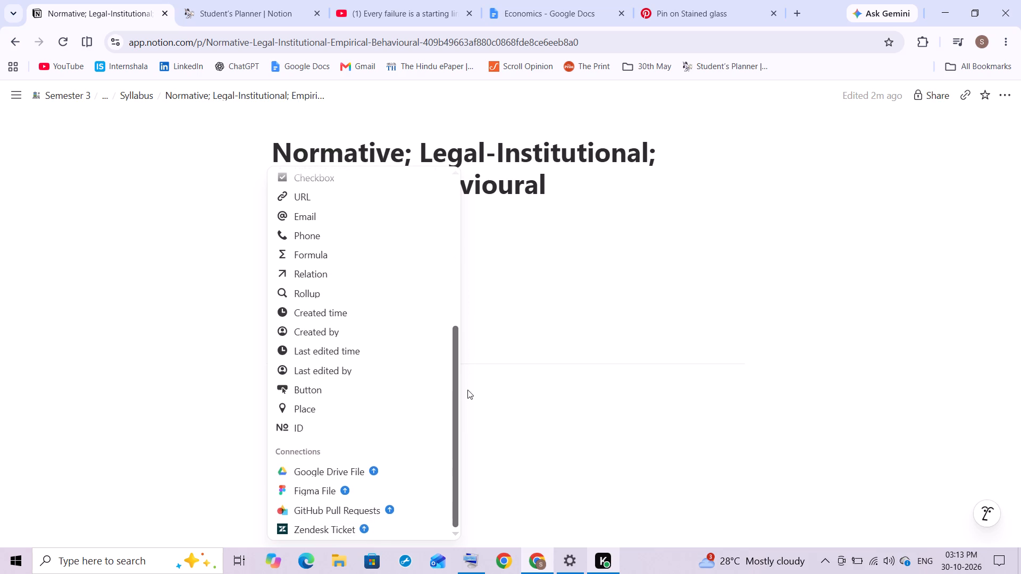
left_click_drag(467, 390, 474, 345)
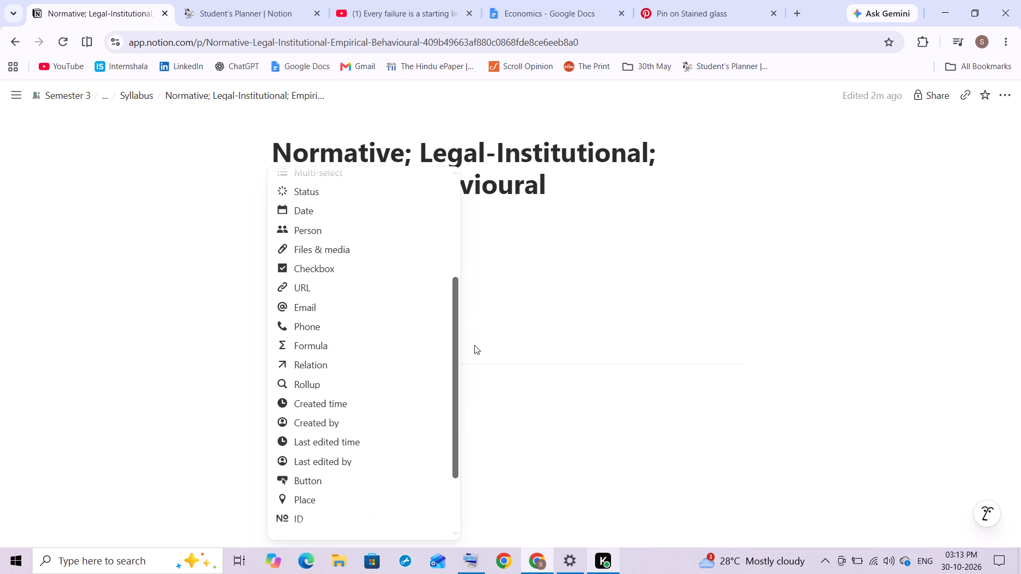
left_click_drag(474, 345, 480, 261)
left_click(339, 319)
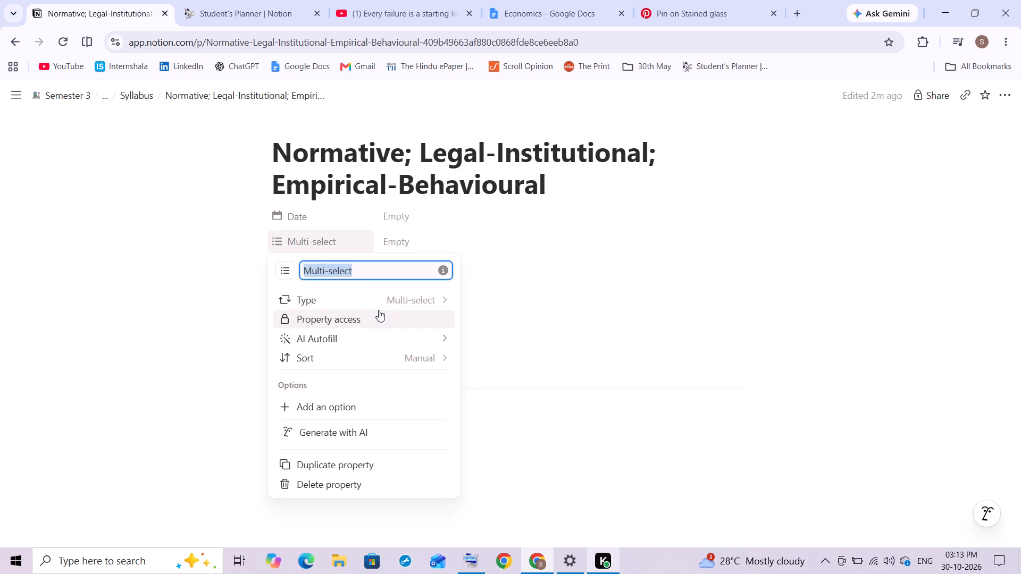
left_click(487, 320)
left_click(419, 242)
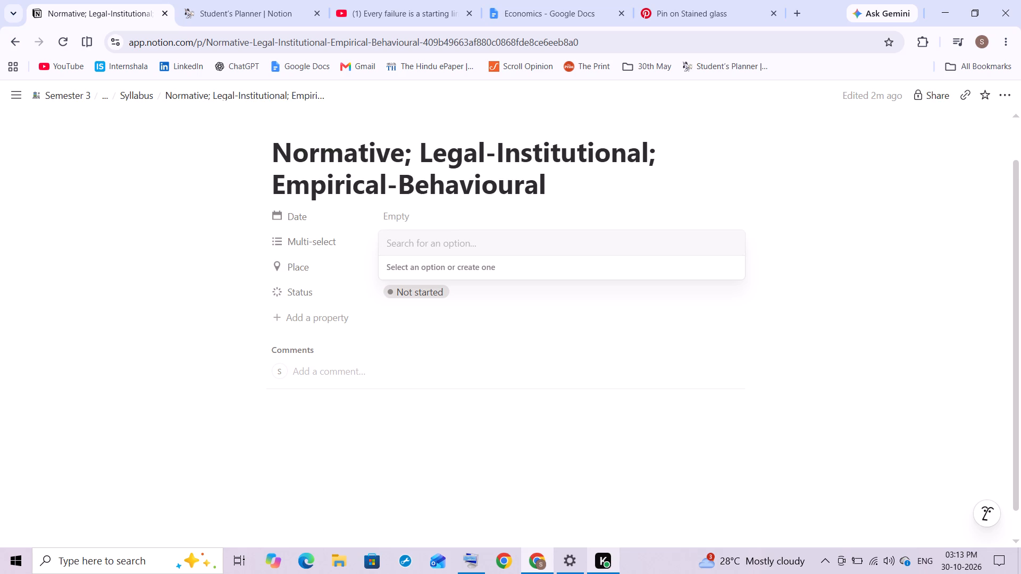
Set the page's Date property to Oct 30, 2026.
left_click(395, 217)
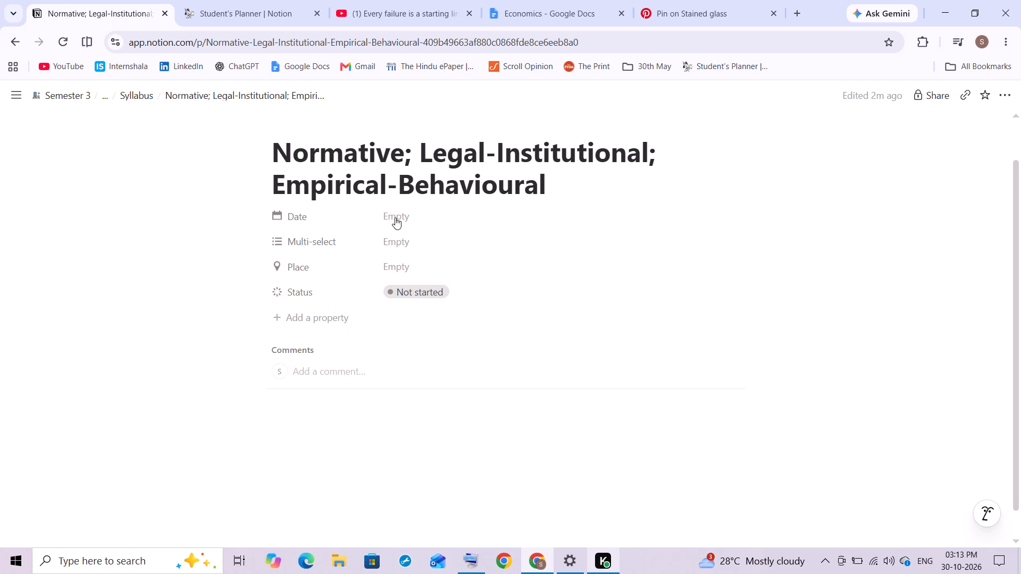
left_click(395, 217)
left_click(572, 448)
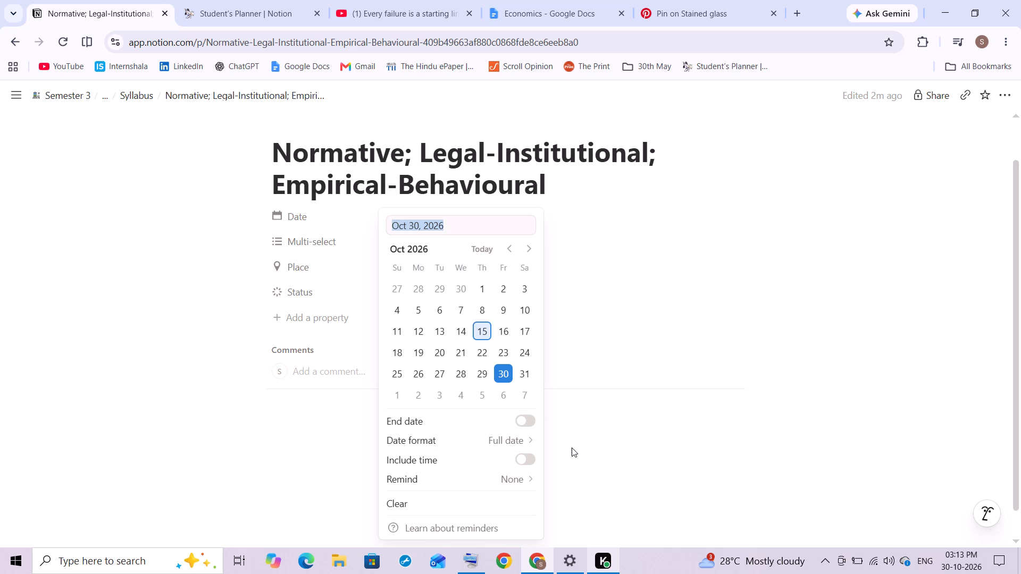
left_click(405, 215)
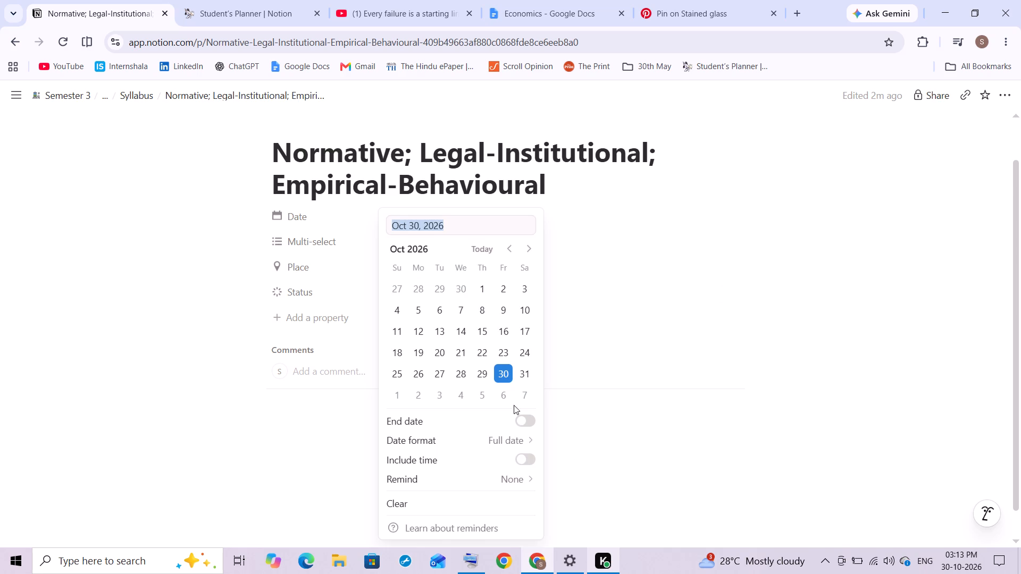
left_click(504, 373)
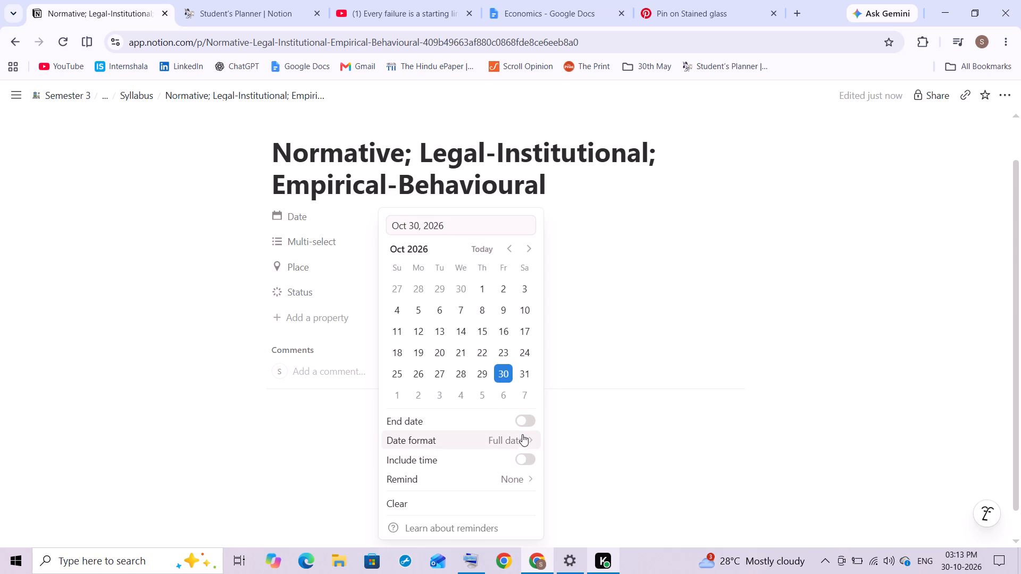
left_click(574, 451)
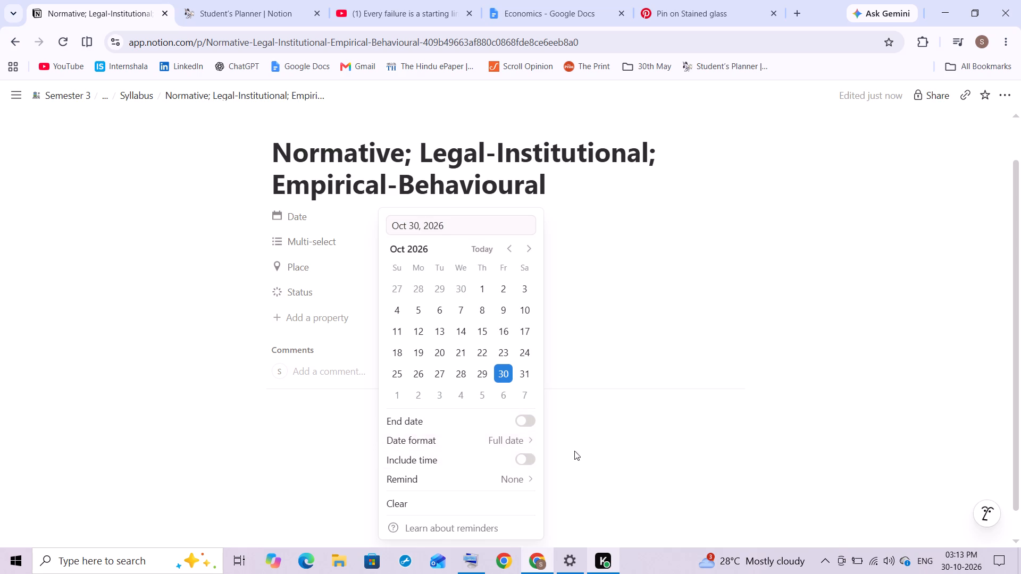